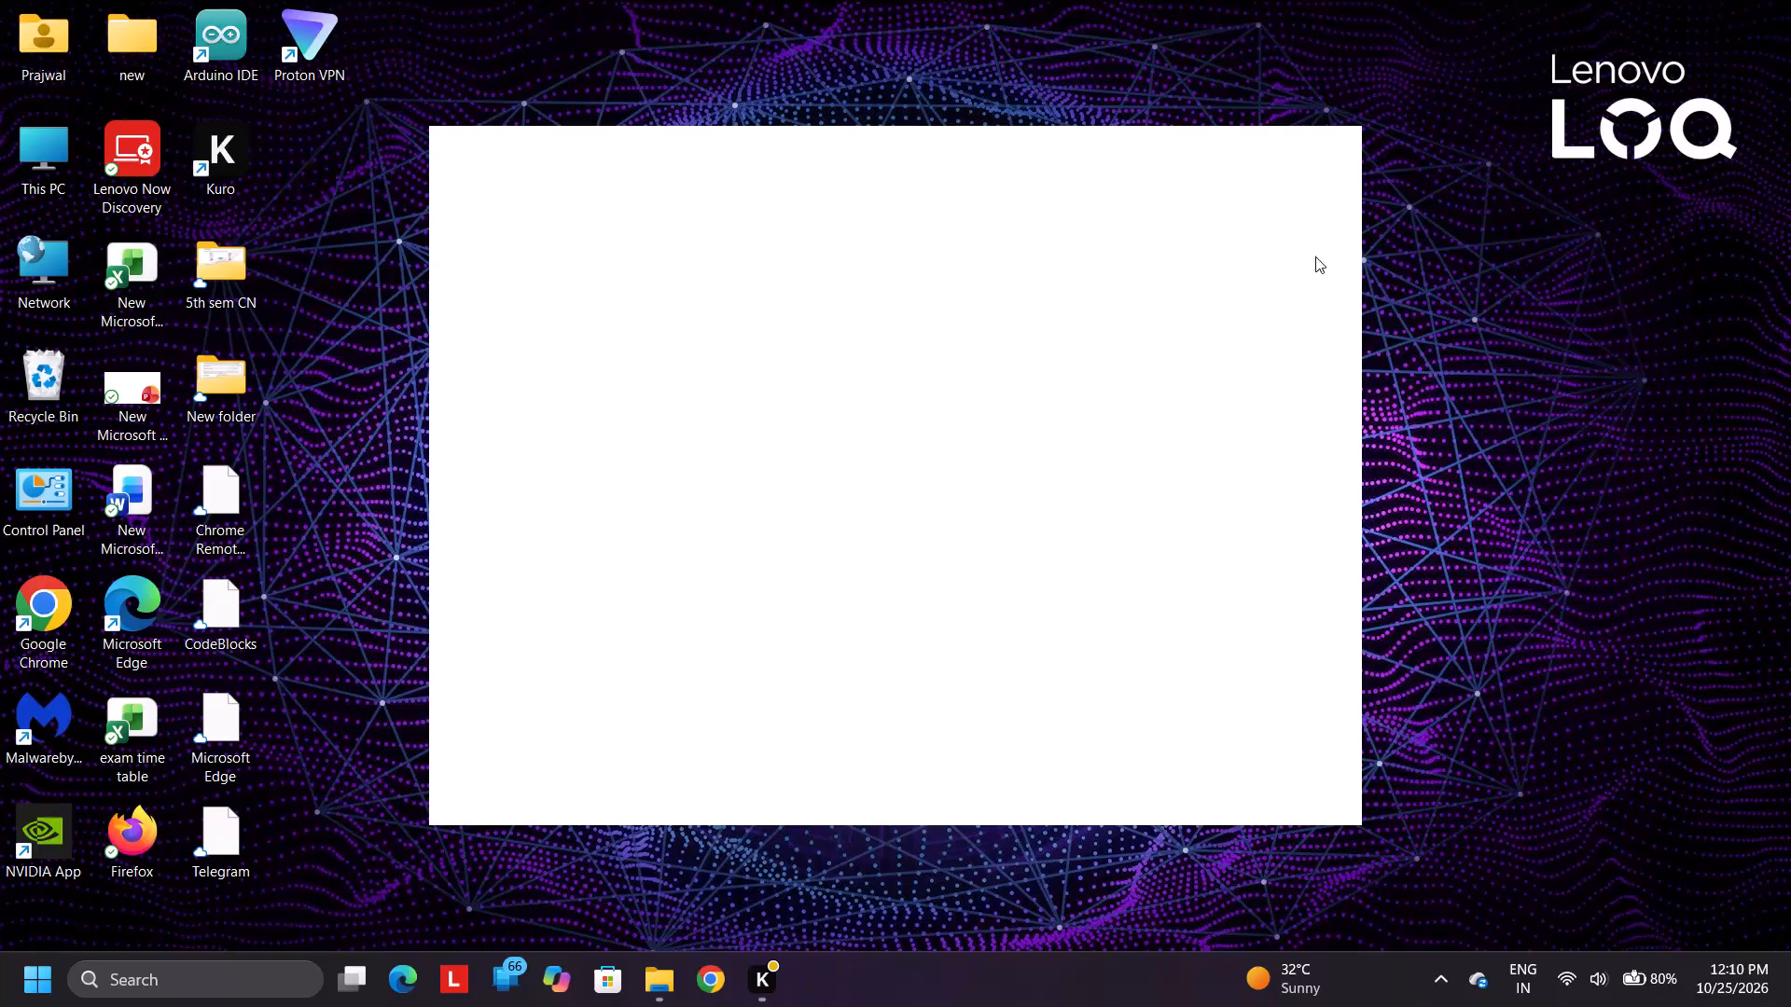
In File Explorer, delete the ProtonVPN_v5.1.8_x64 installer from the Downloads folder.
click(647, 999)
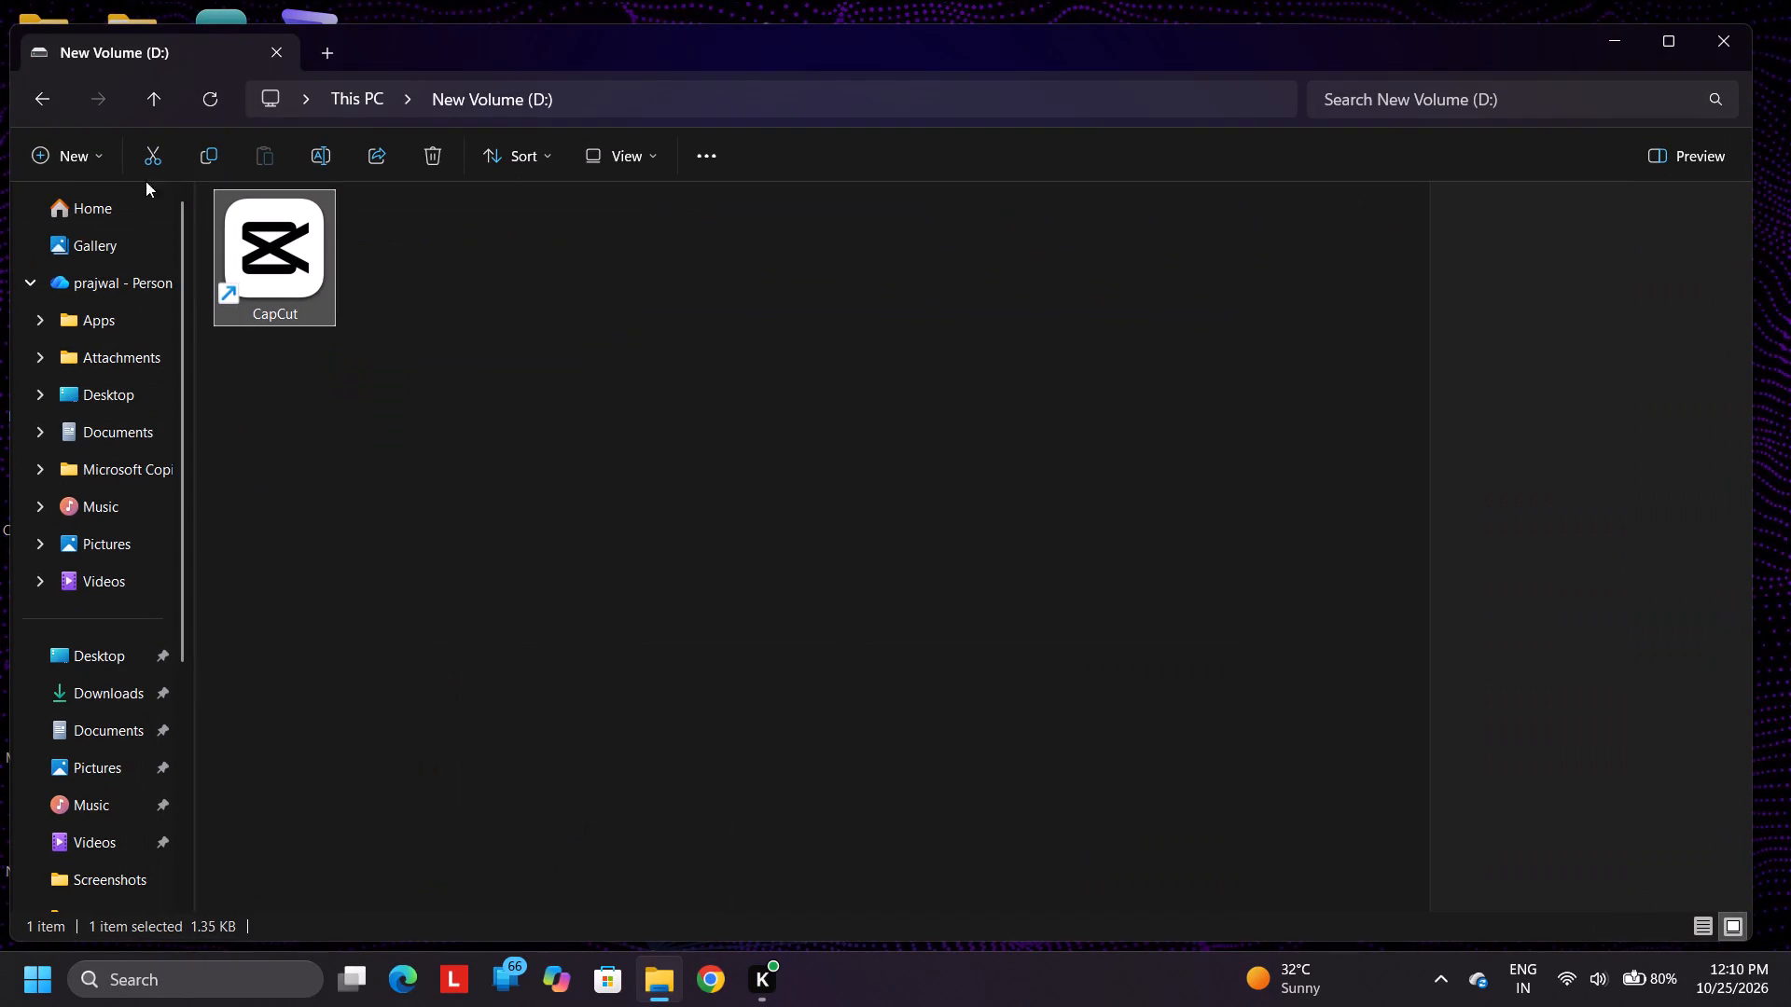
scroll(98, 277, down, 2)
scroll(98, 277, up, 12)
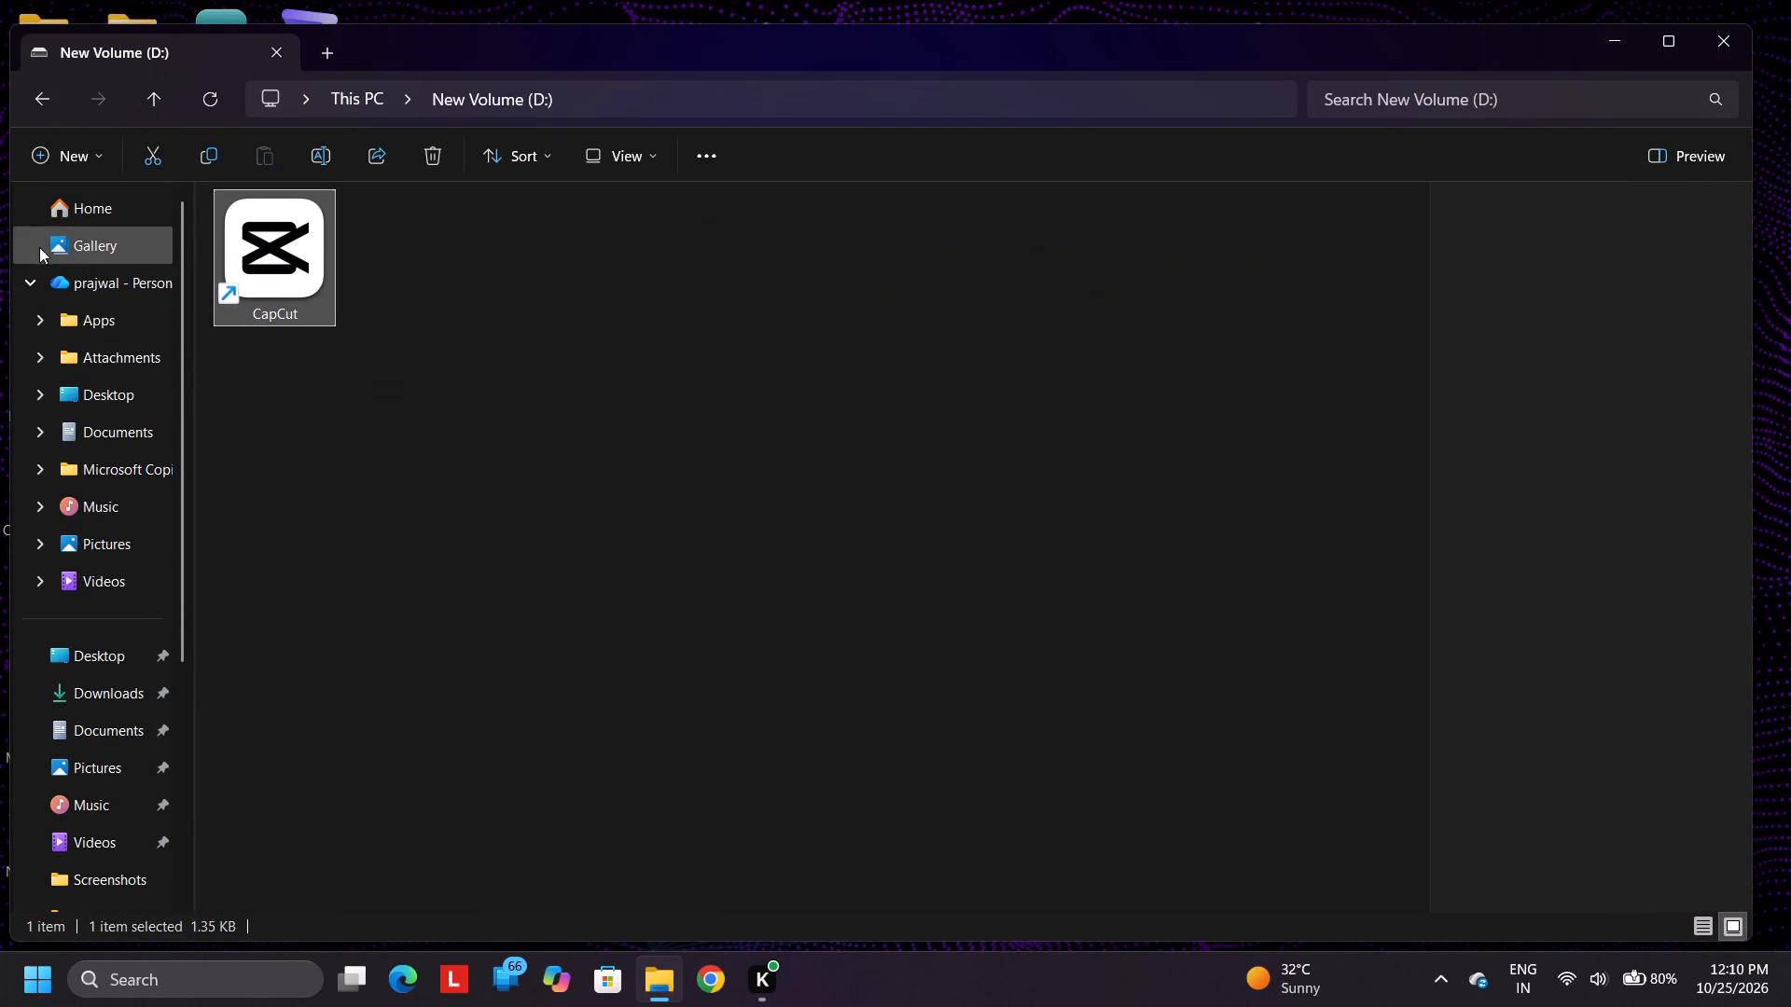
click(71, 213)
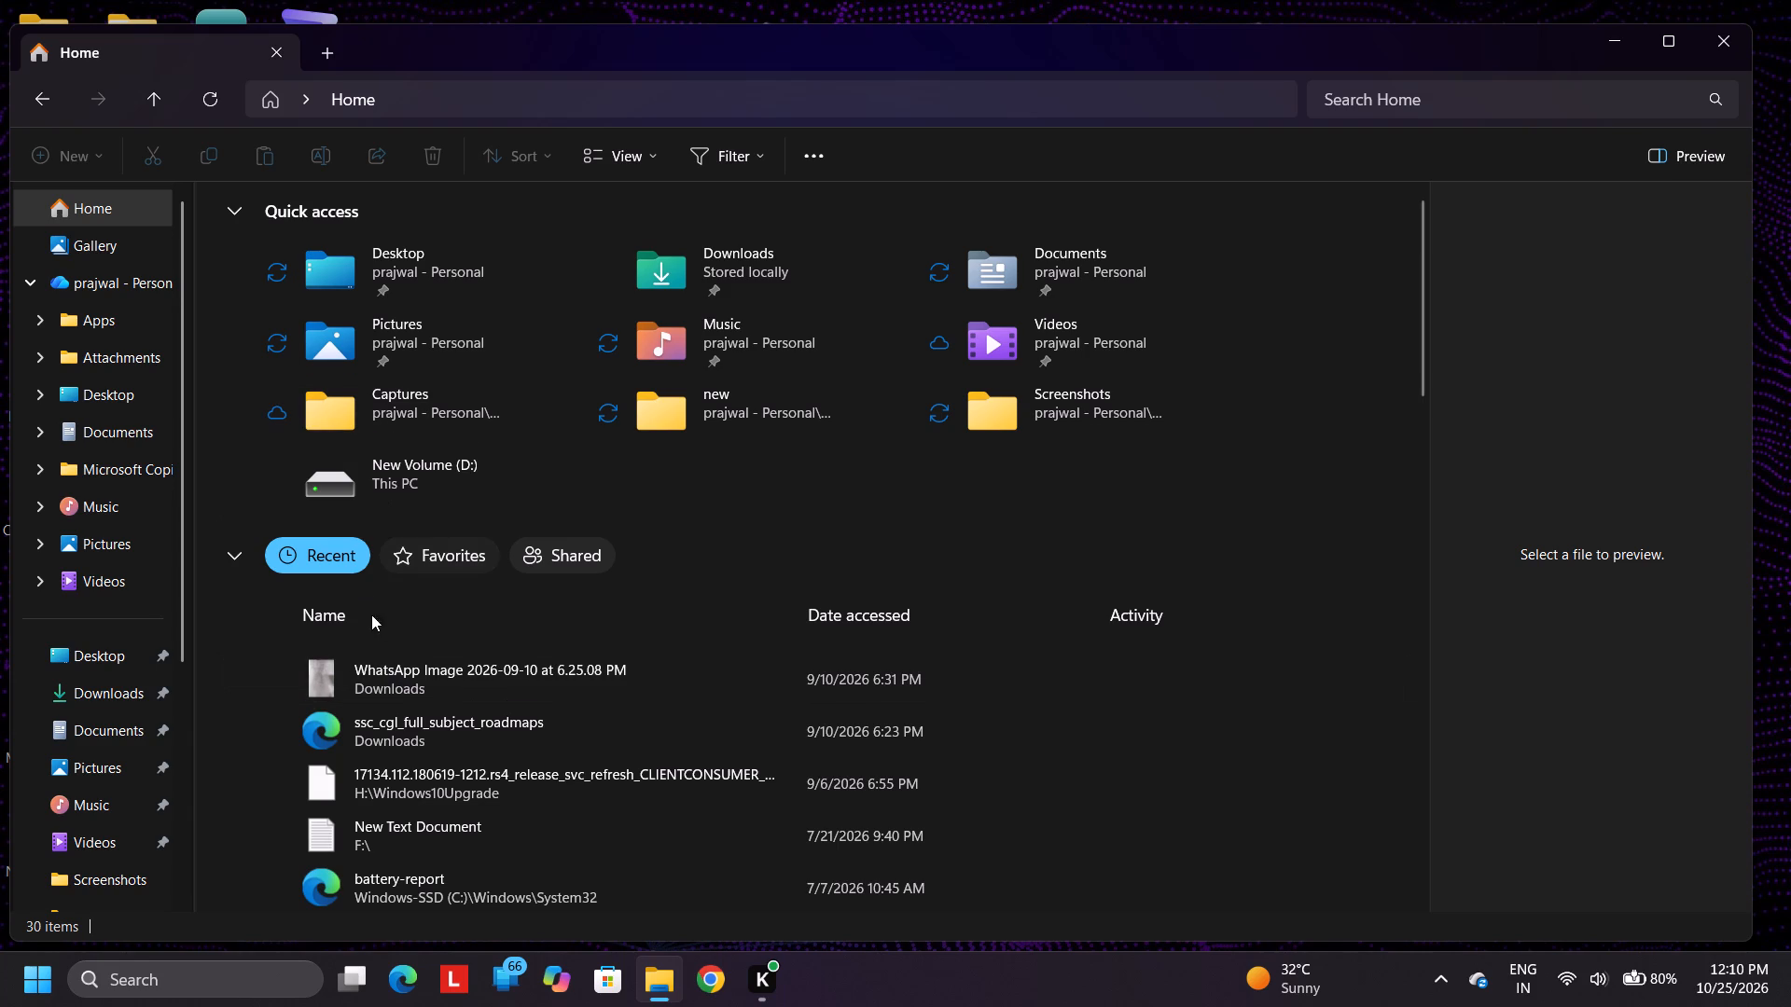
click(107, 693)
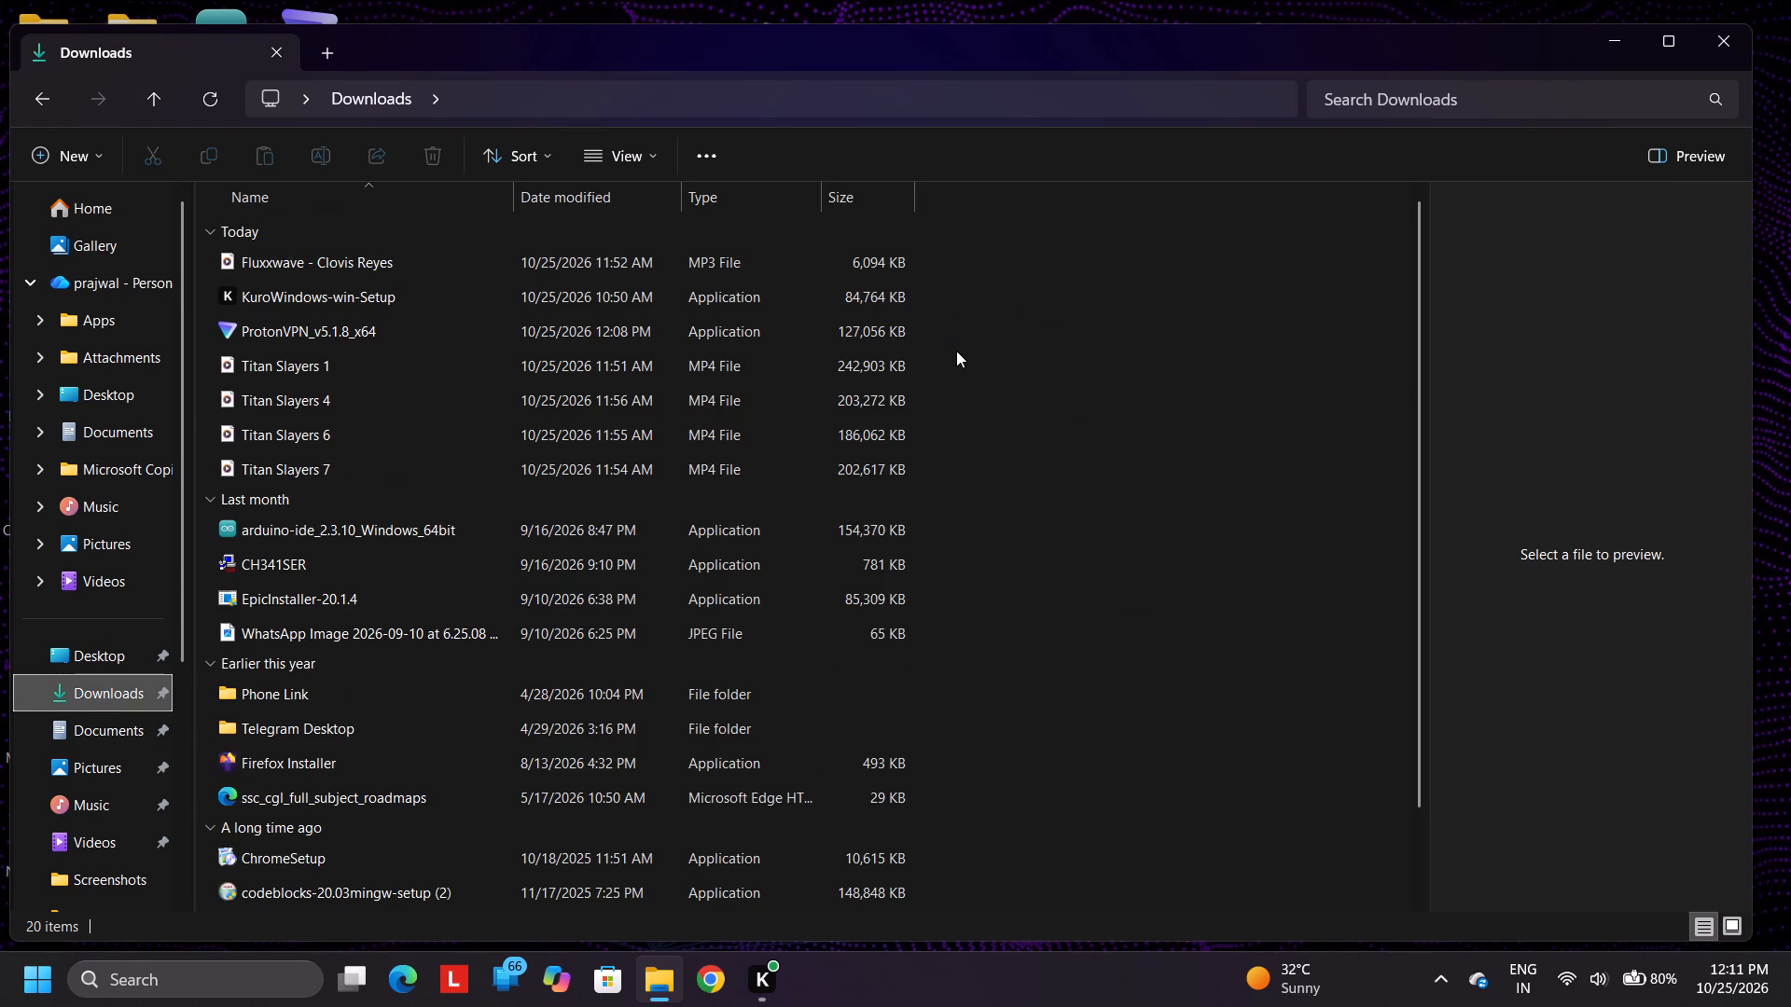
drag(951, 352, 858, 354)
drag(947, 332, 896, 333)
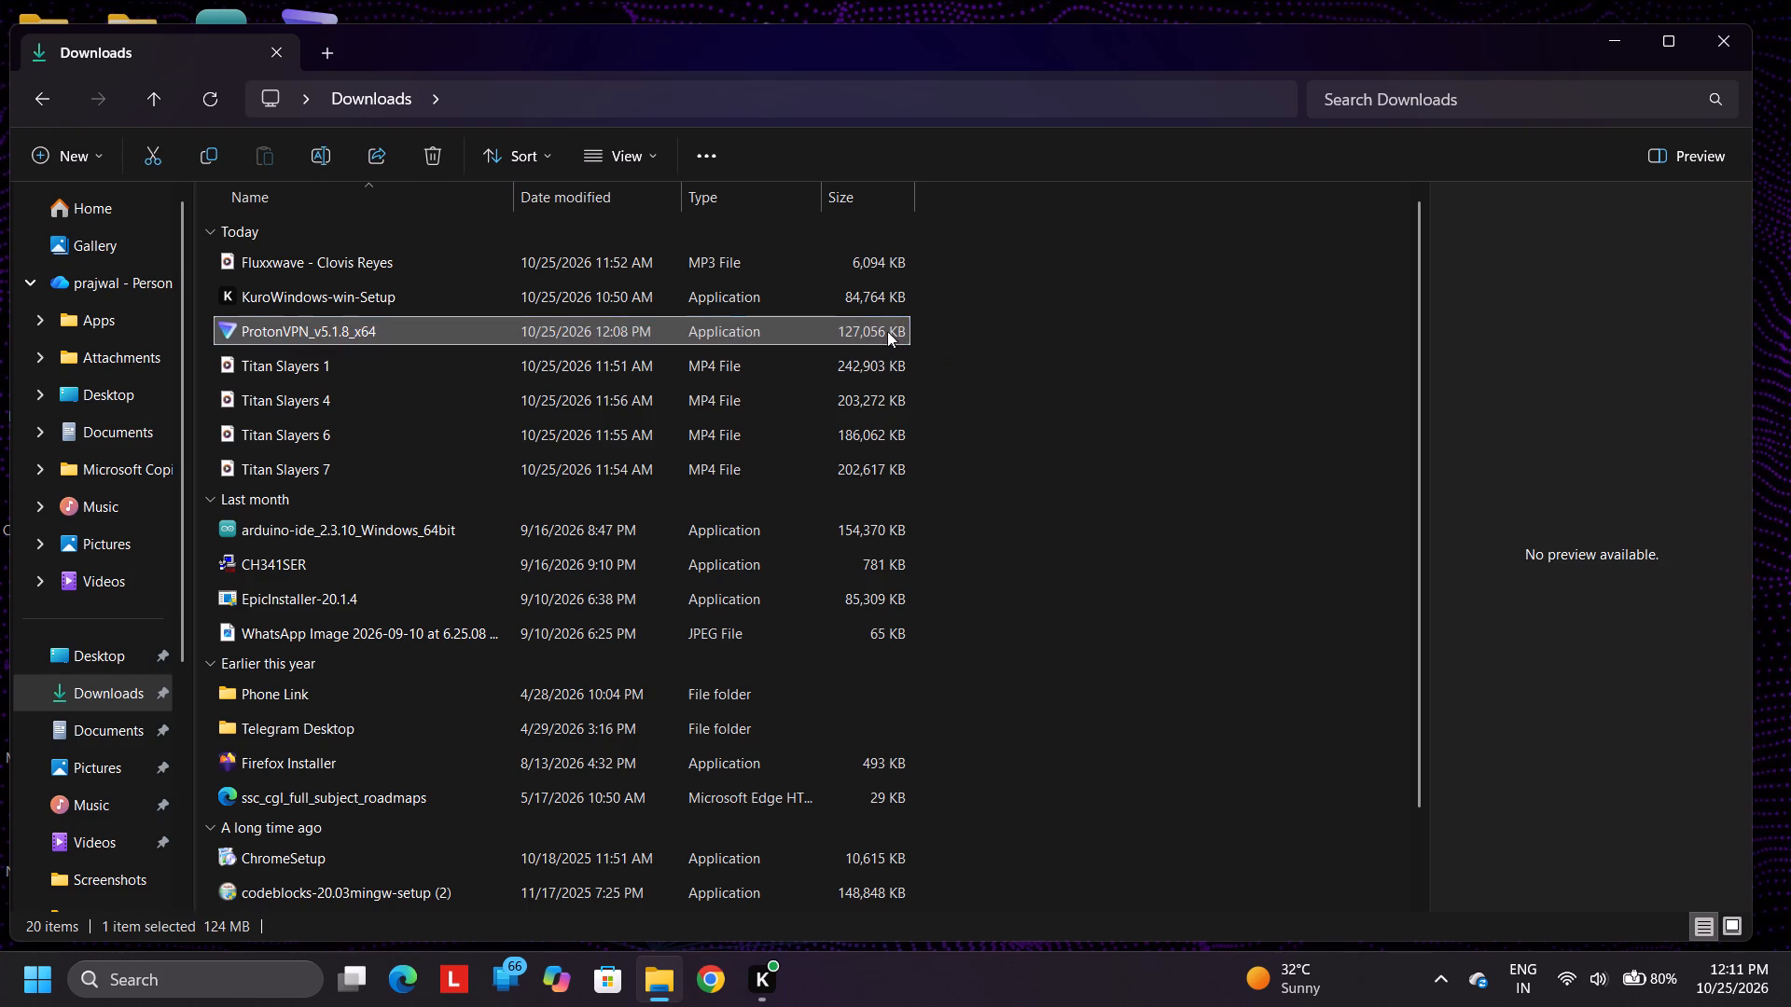
click(433, 157)
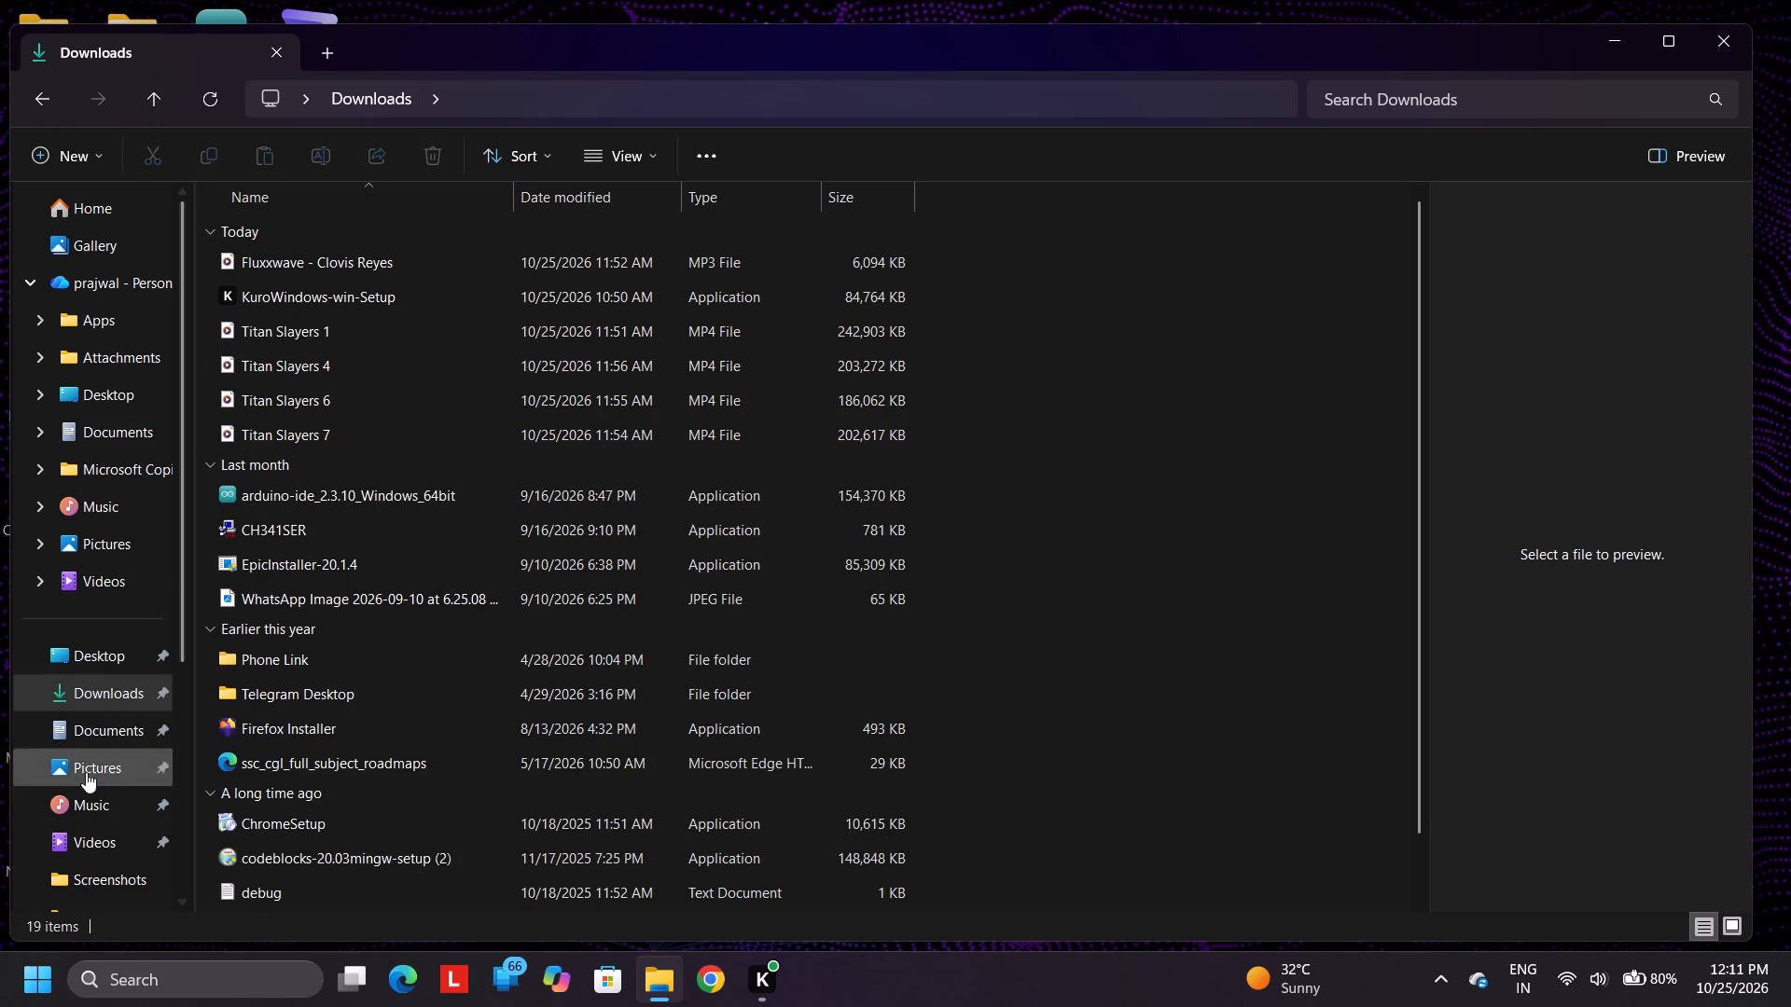
Launch CapCut from its shortcut on the New Volume (D:) drive.
scroll(49, 691, down, 16)
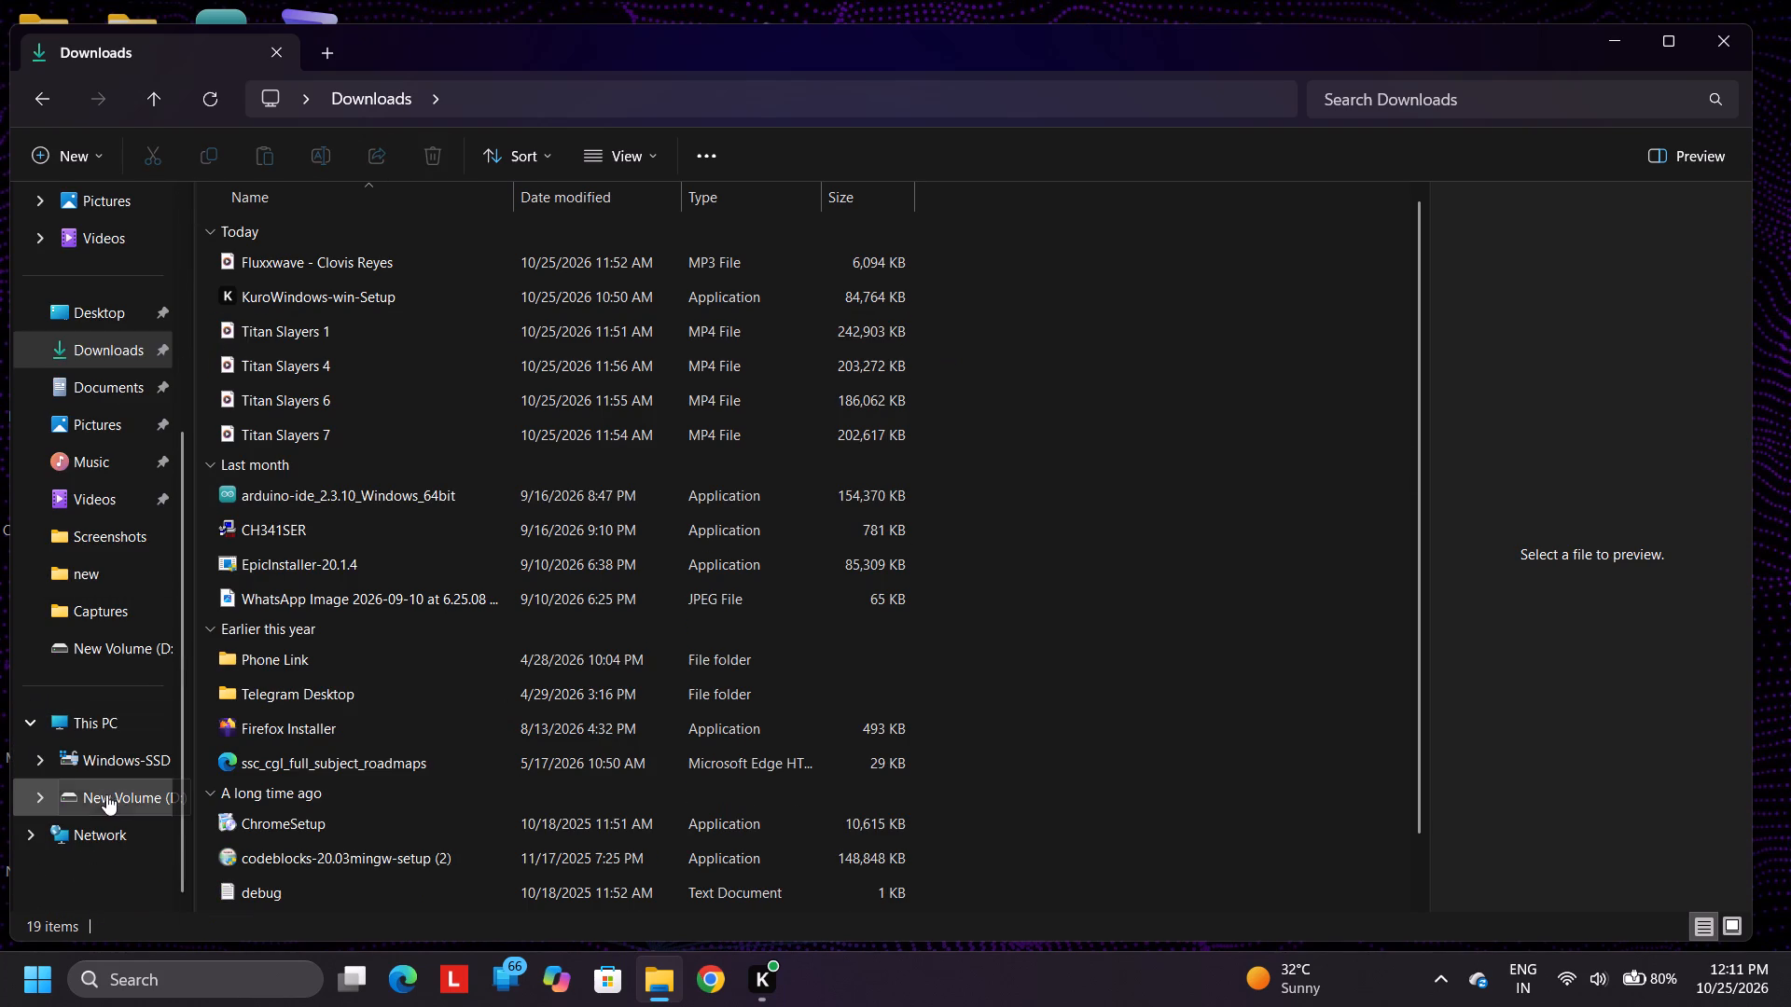
click(109, 793)
double_click(251, 267)
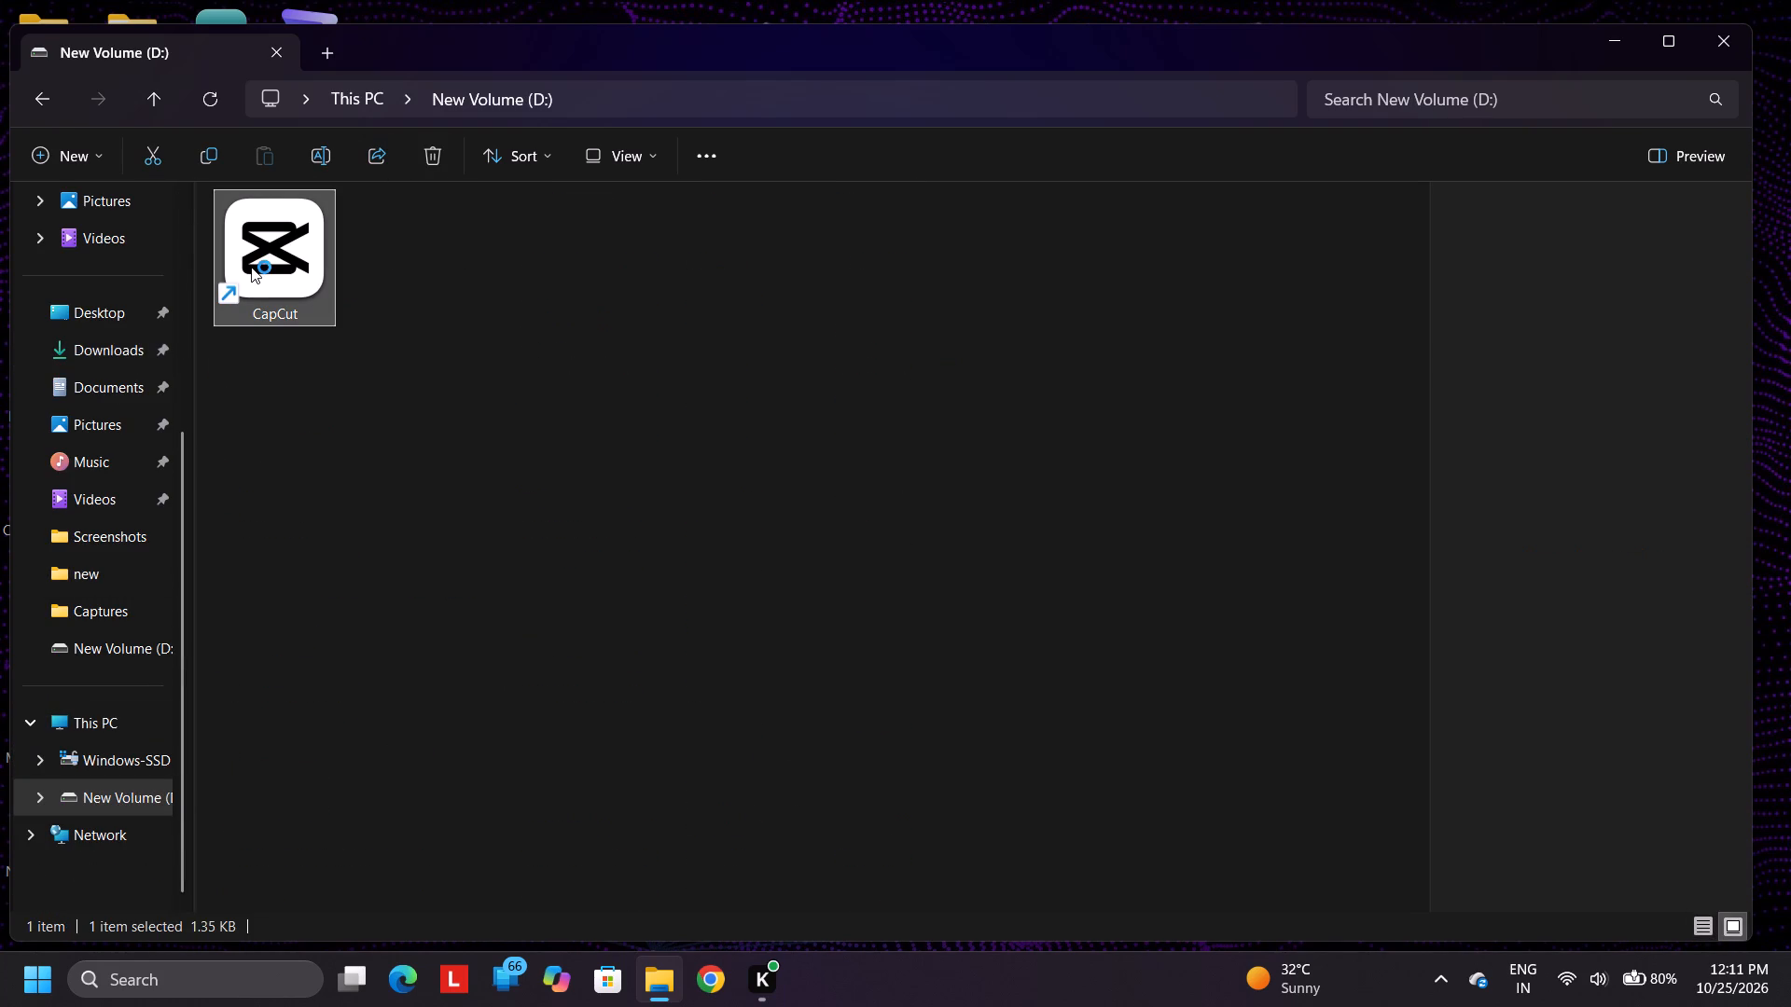
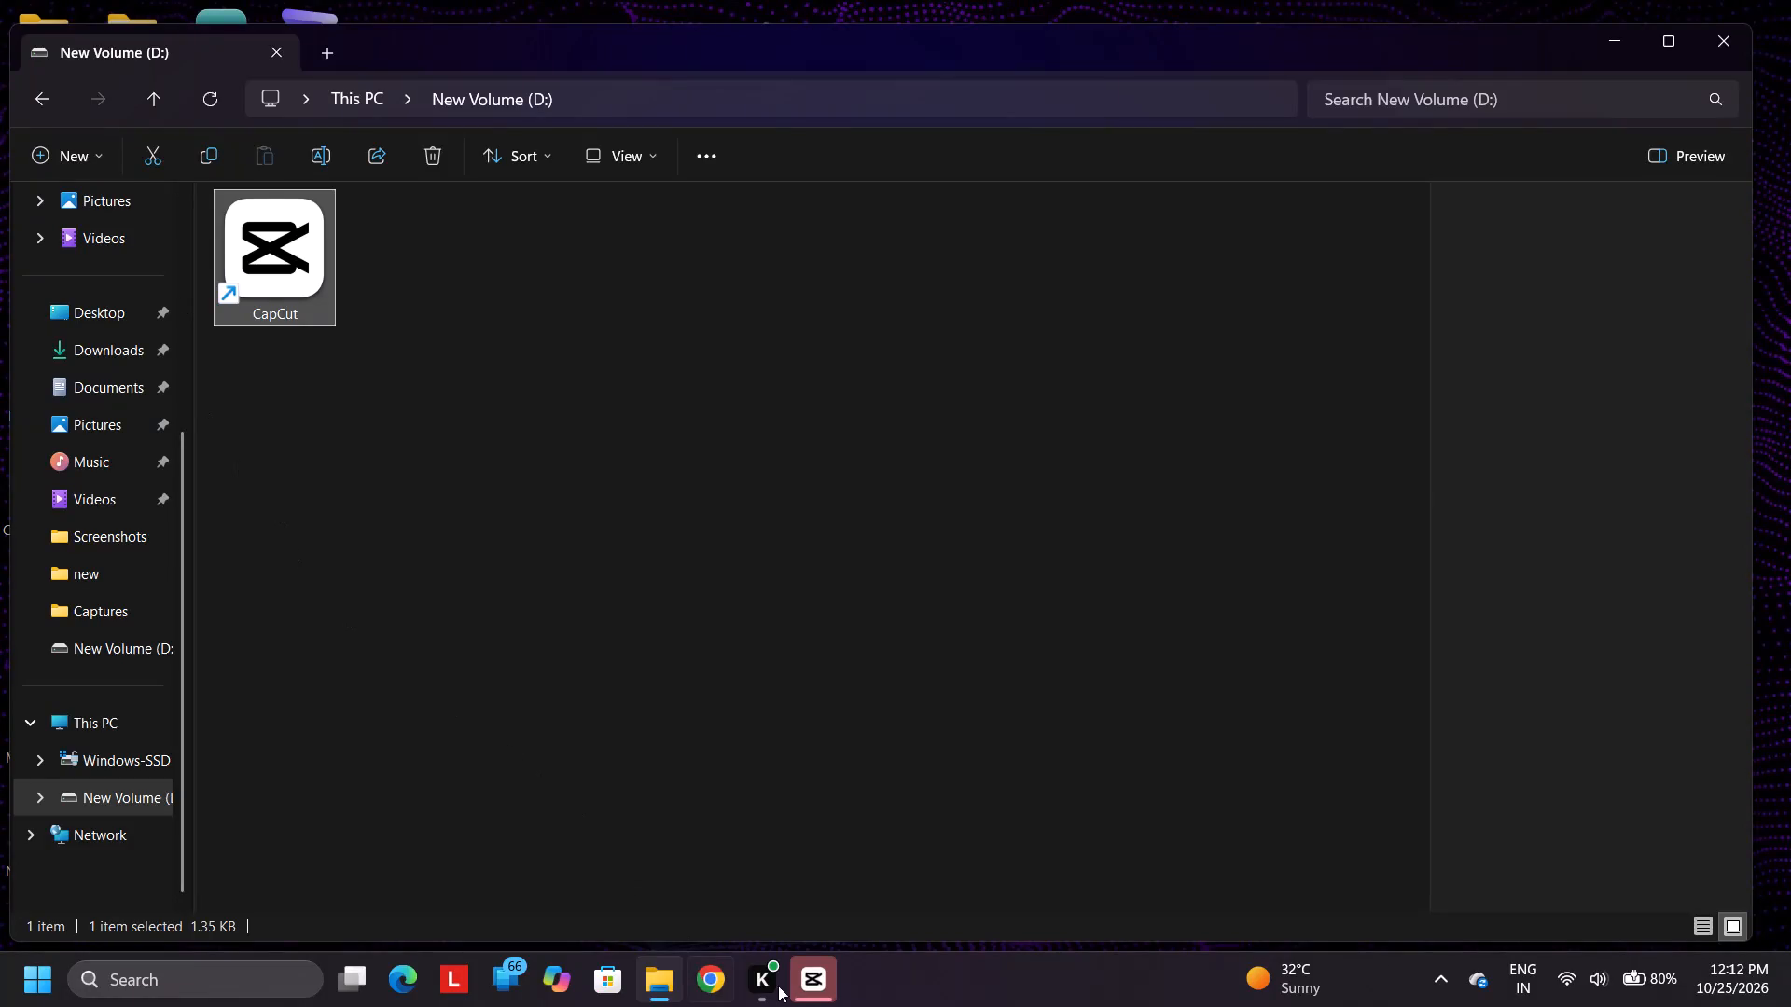
Switch to CapCut and create a new project.
click(818, 991)
click(850, 126)
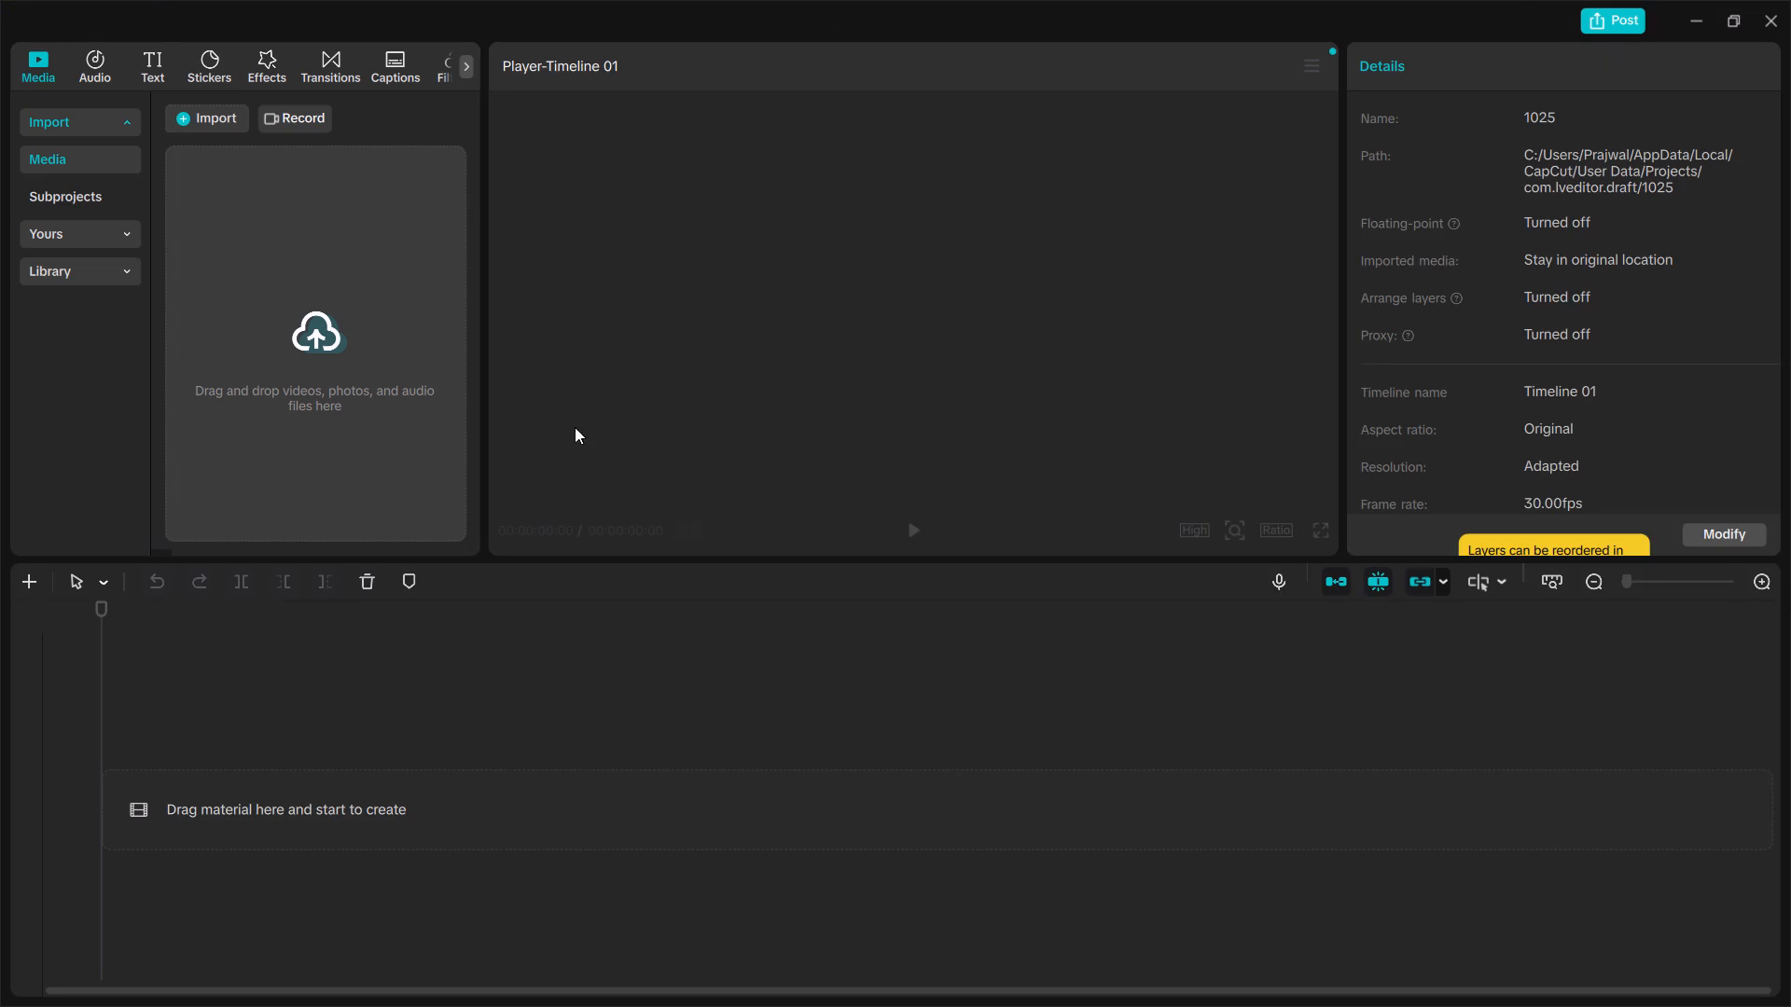
Import the Titan Slayers 1 and Titan Slayers 4 videos from the Downloads folder into the project media.
click(220, 112)
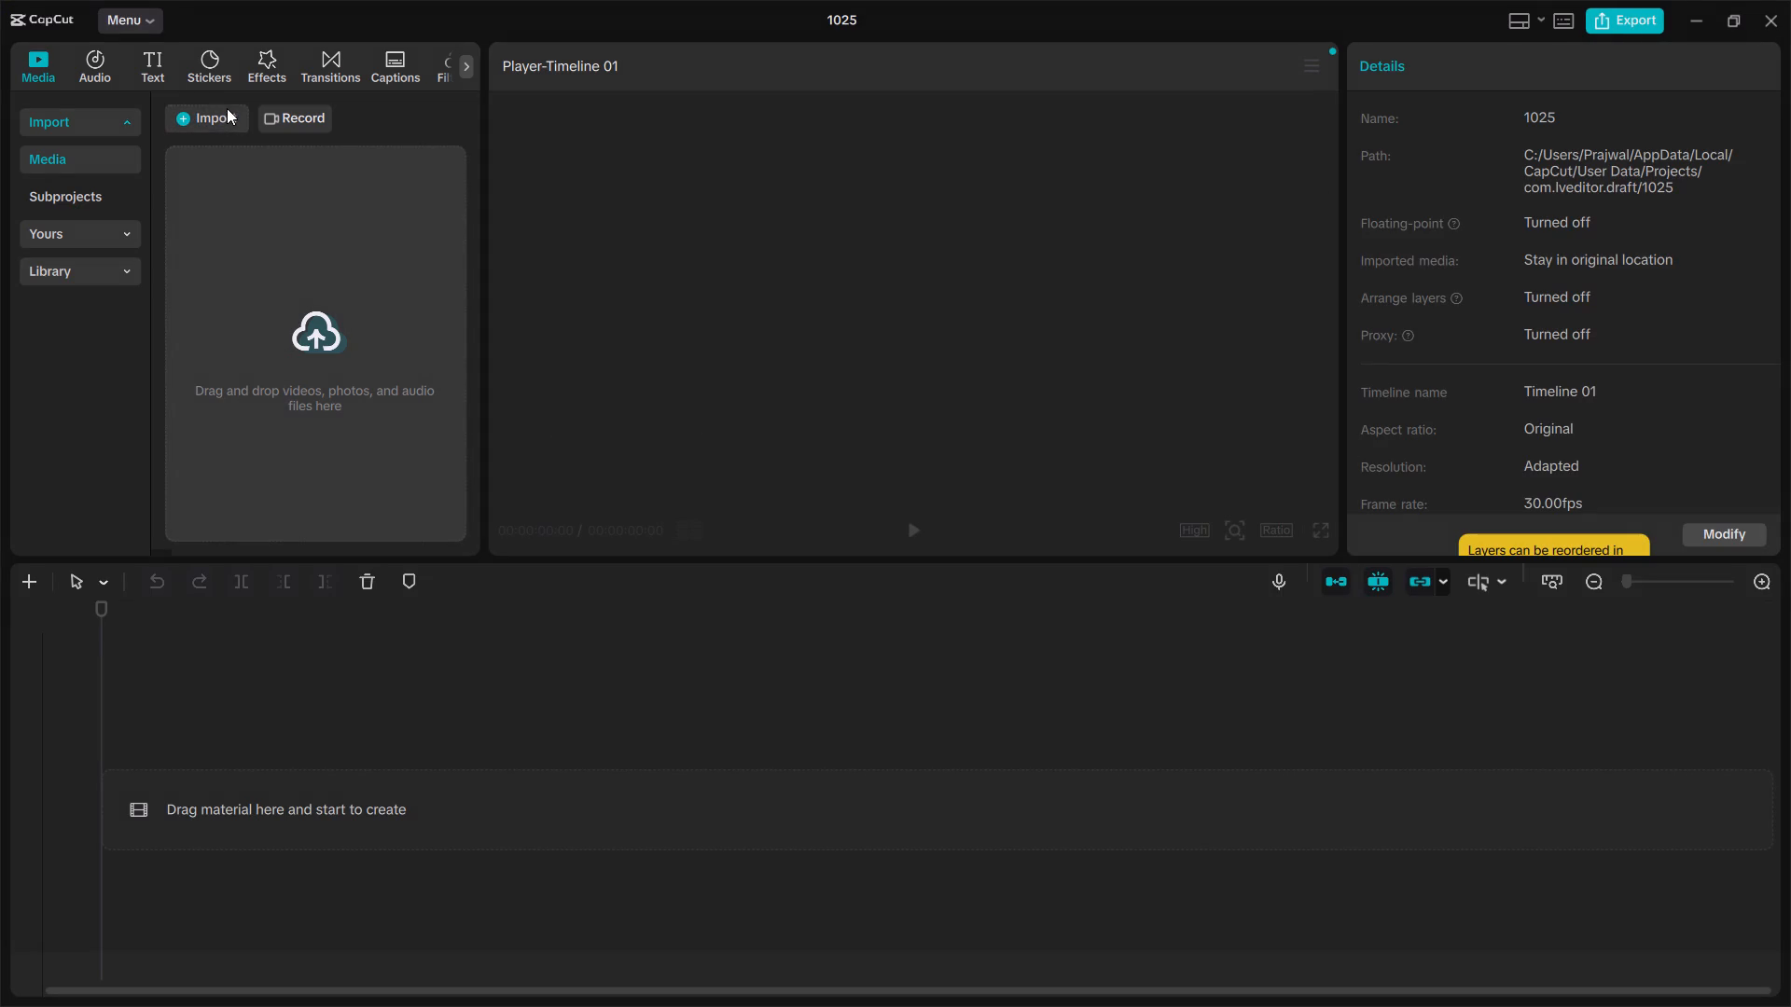
click(270, 167)
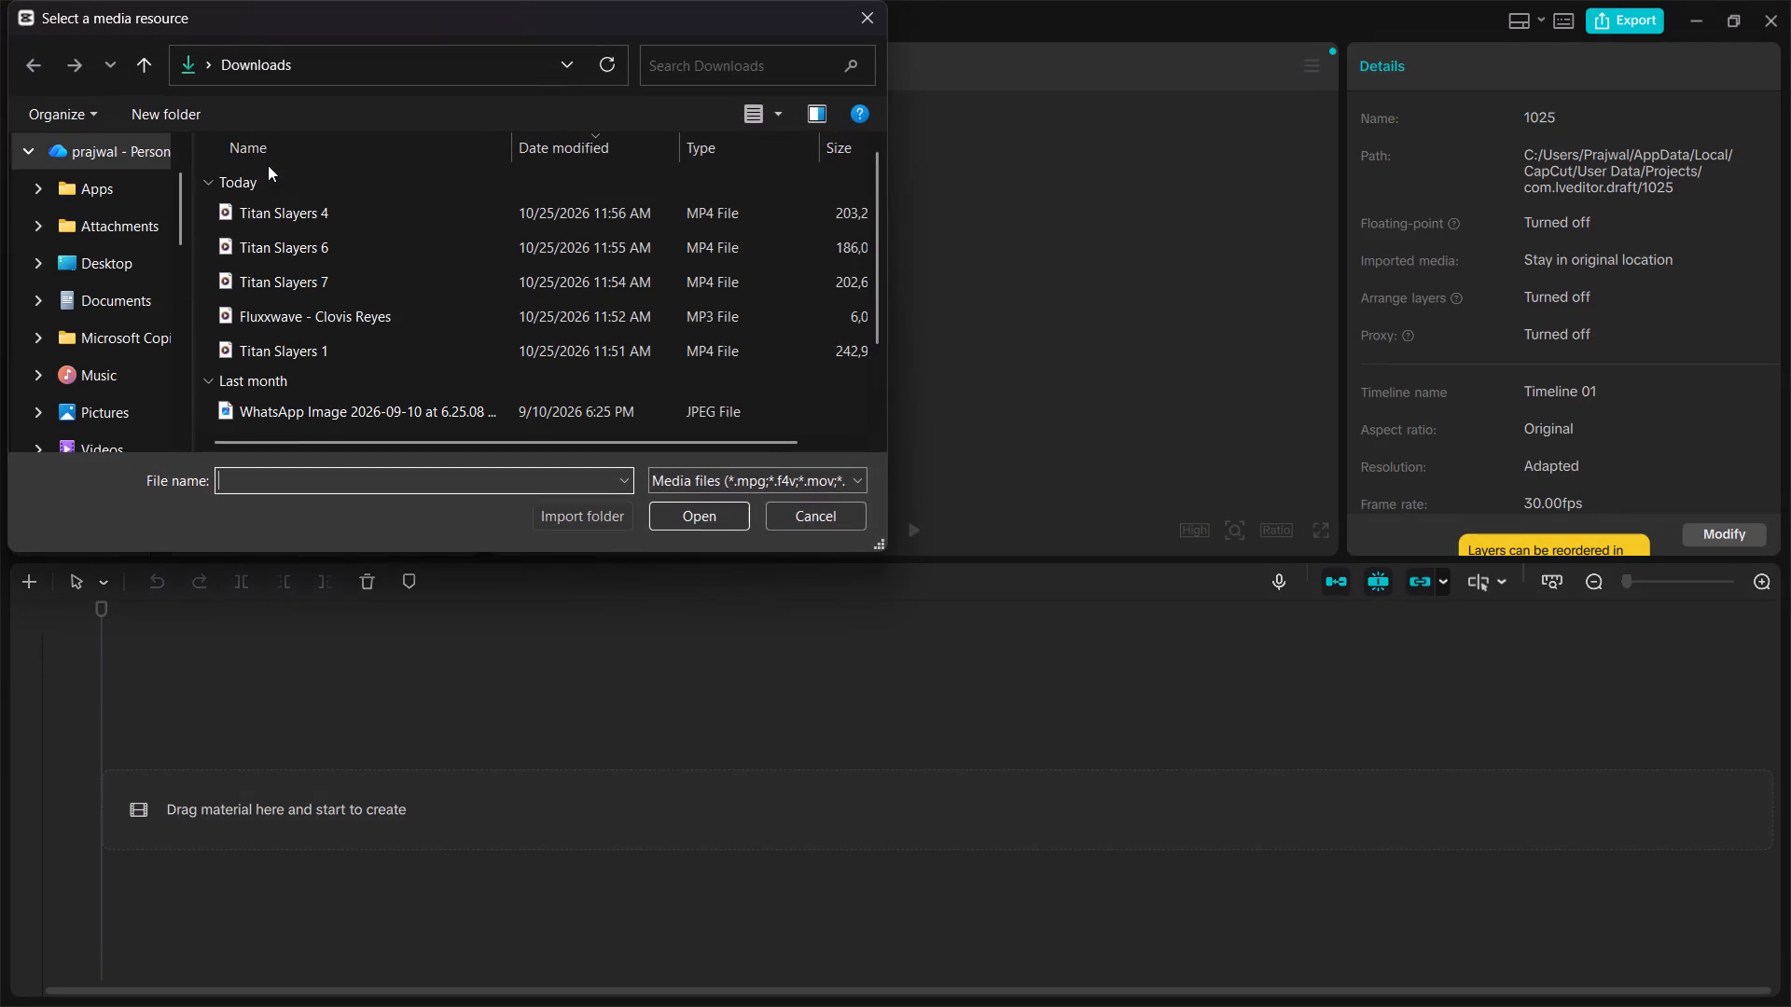
click(316, 223)
click(322, 255)
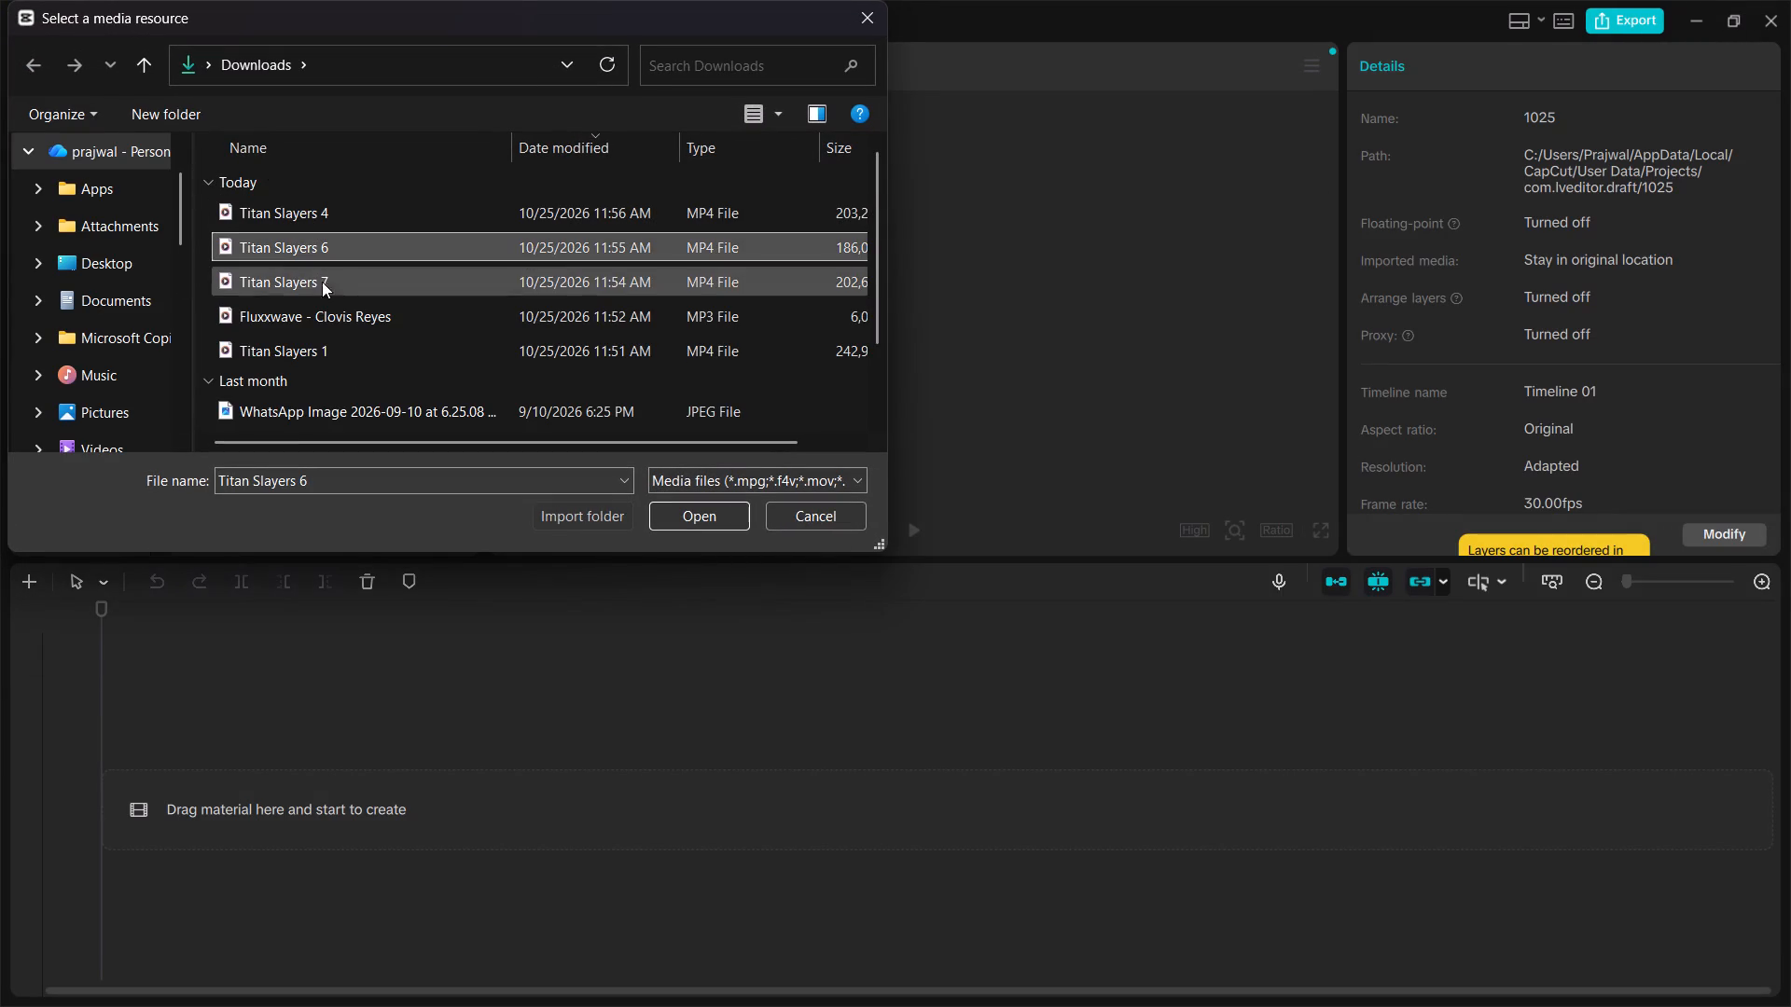
click(310, 345)
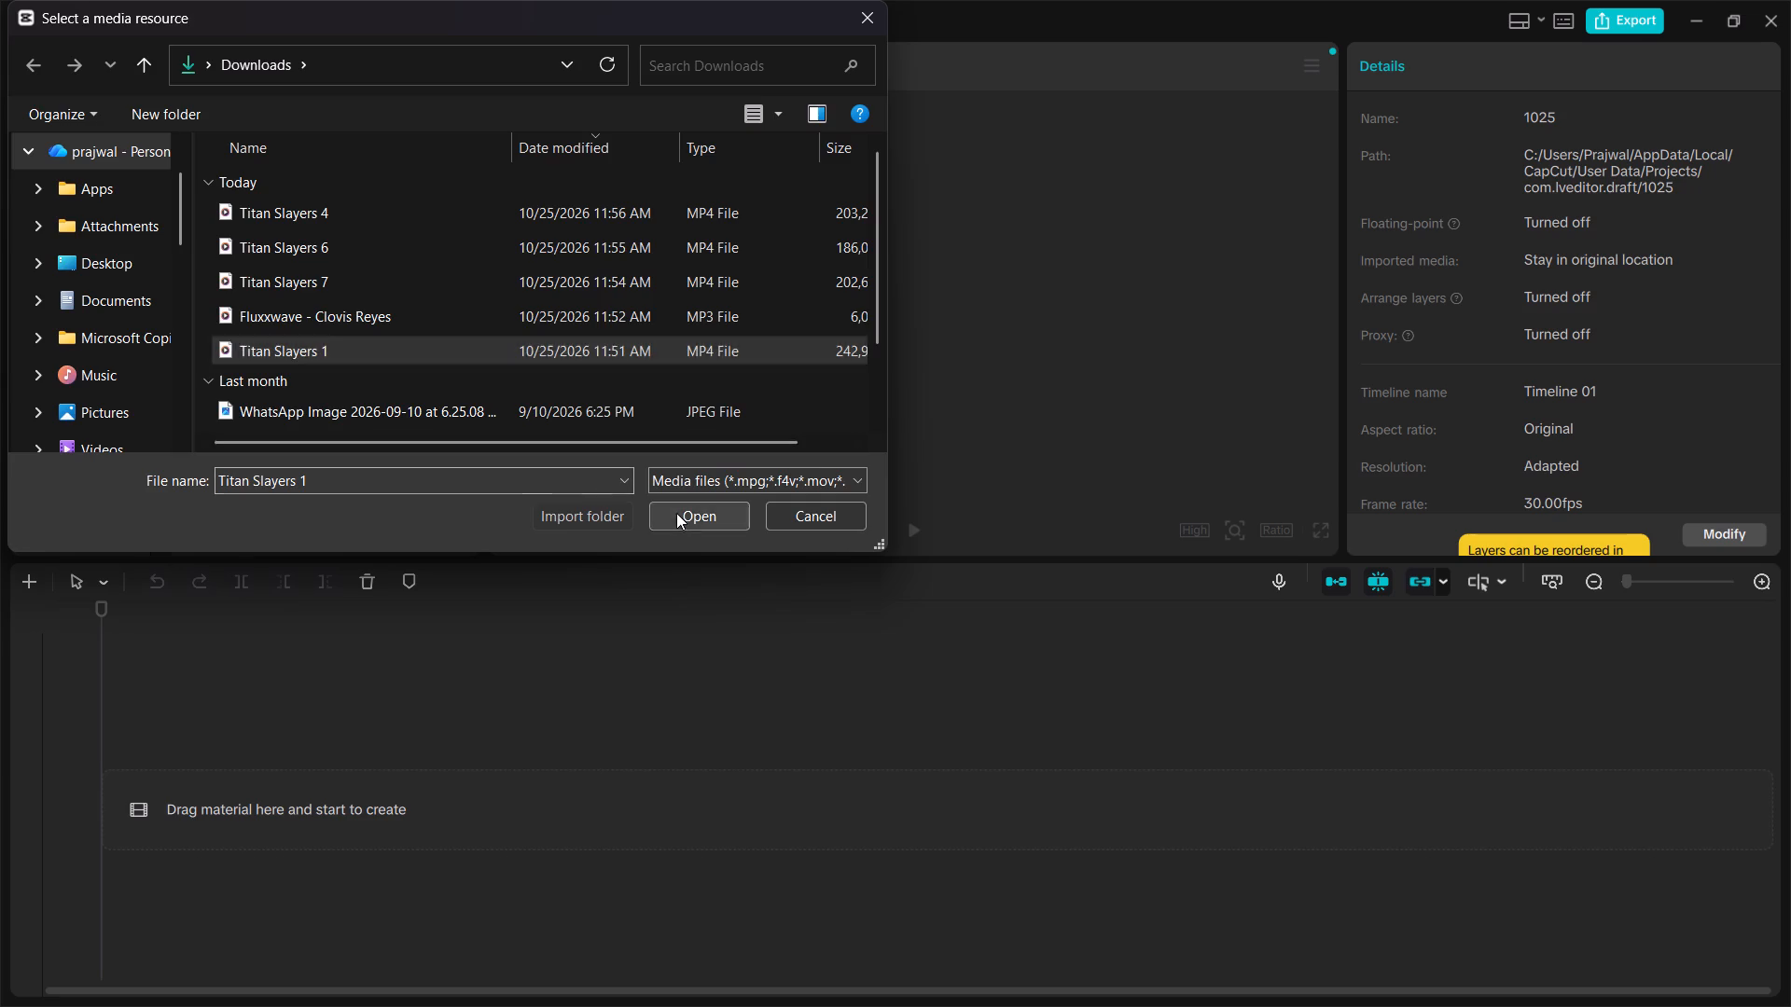
click(676, 513)
click(224, 113)
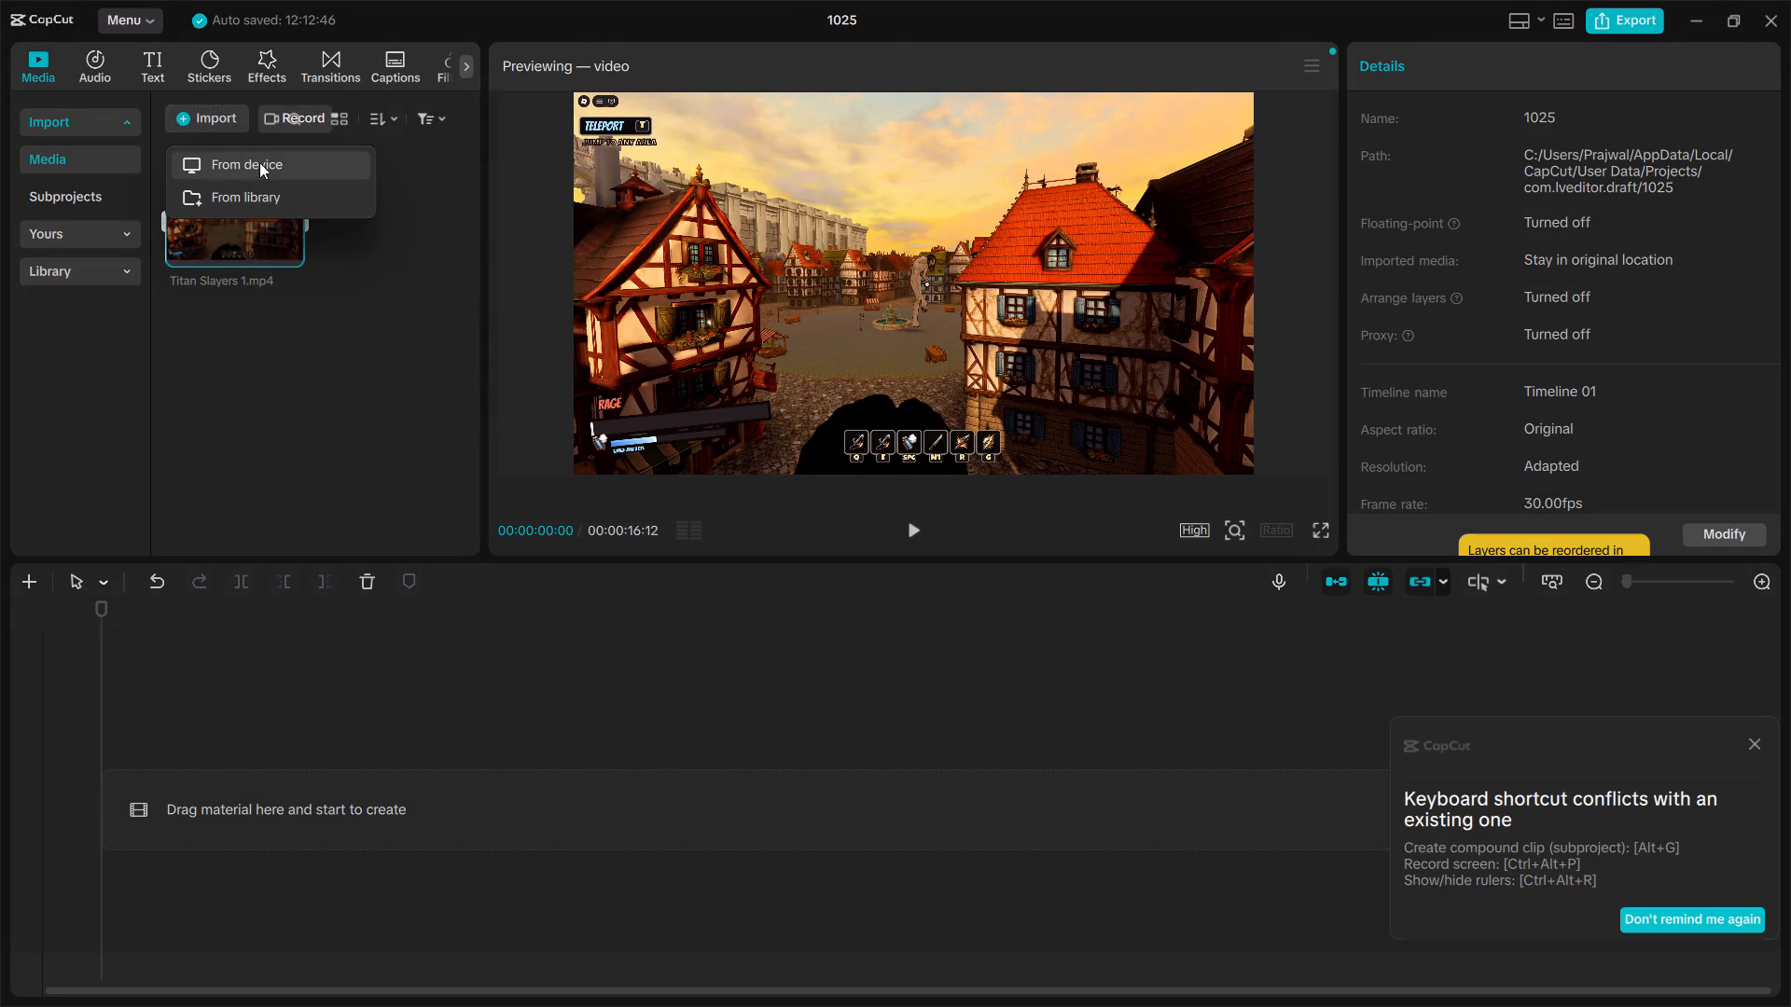
click(259, 162)
click(313, 273)
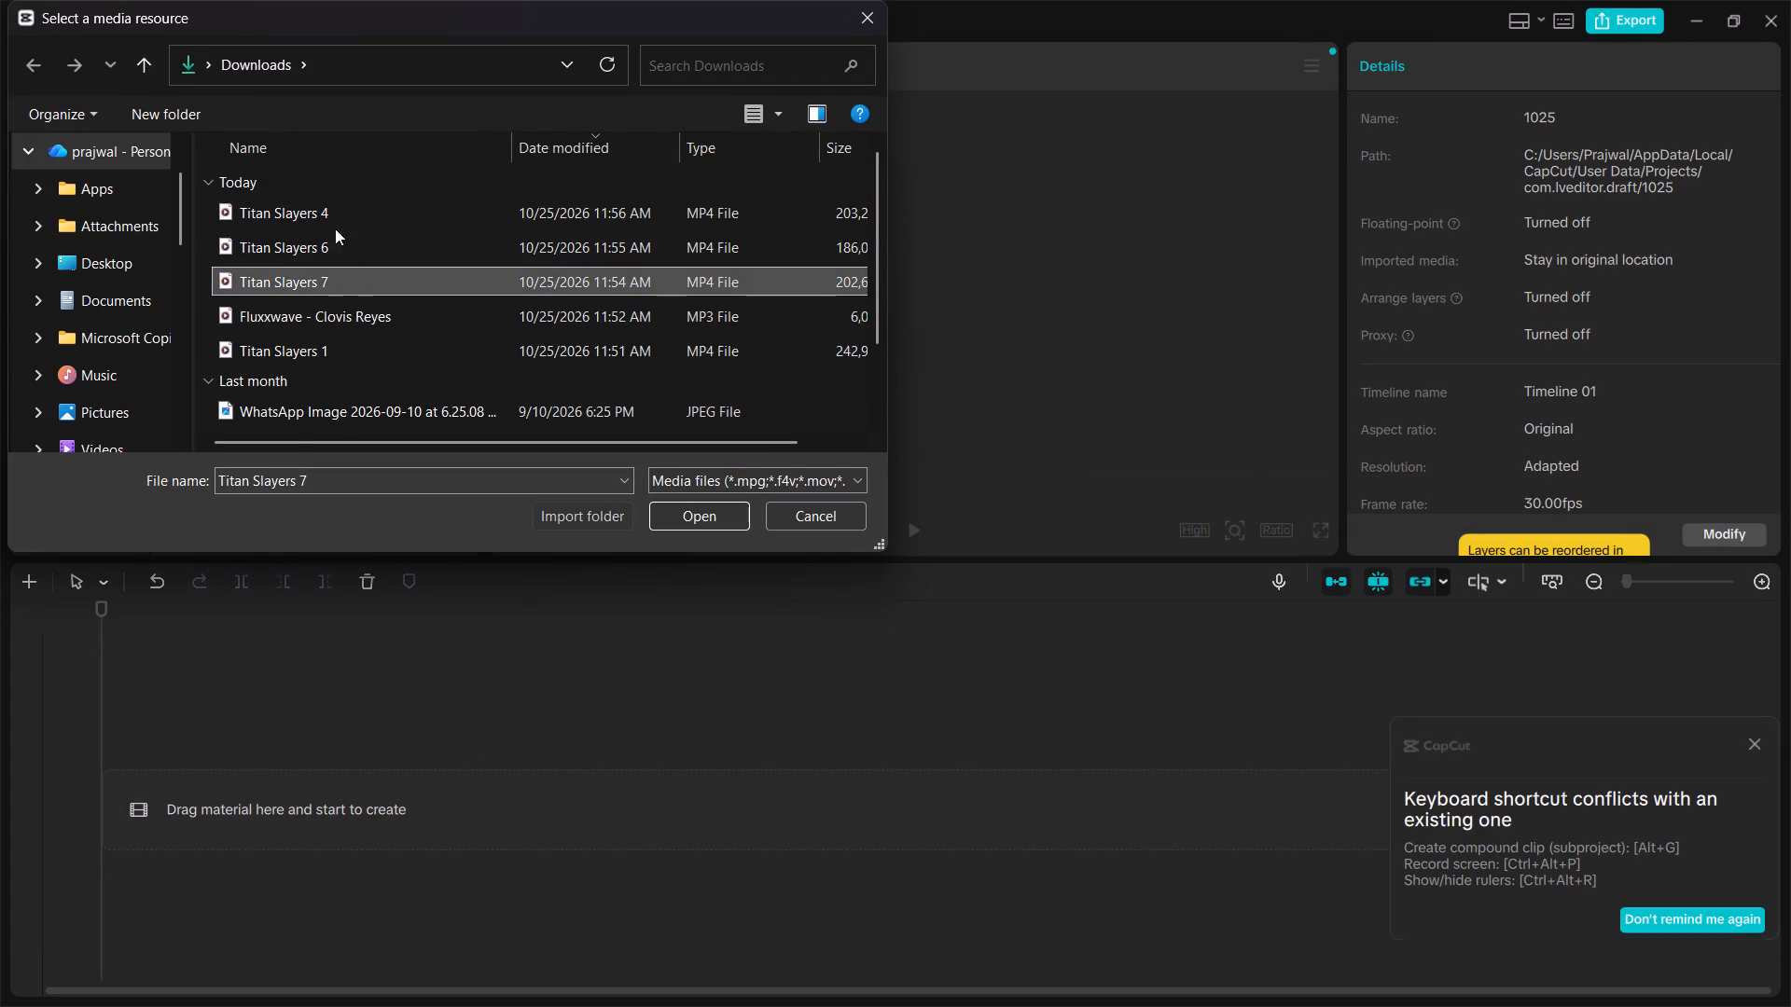
click(326, 204)
click(698, 519)
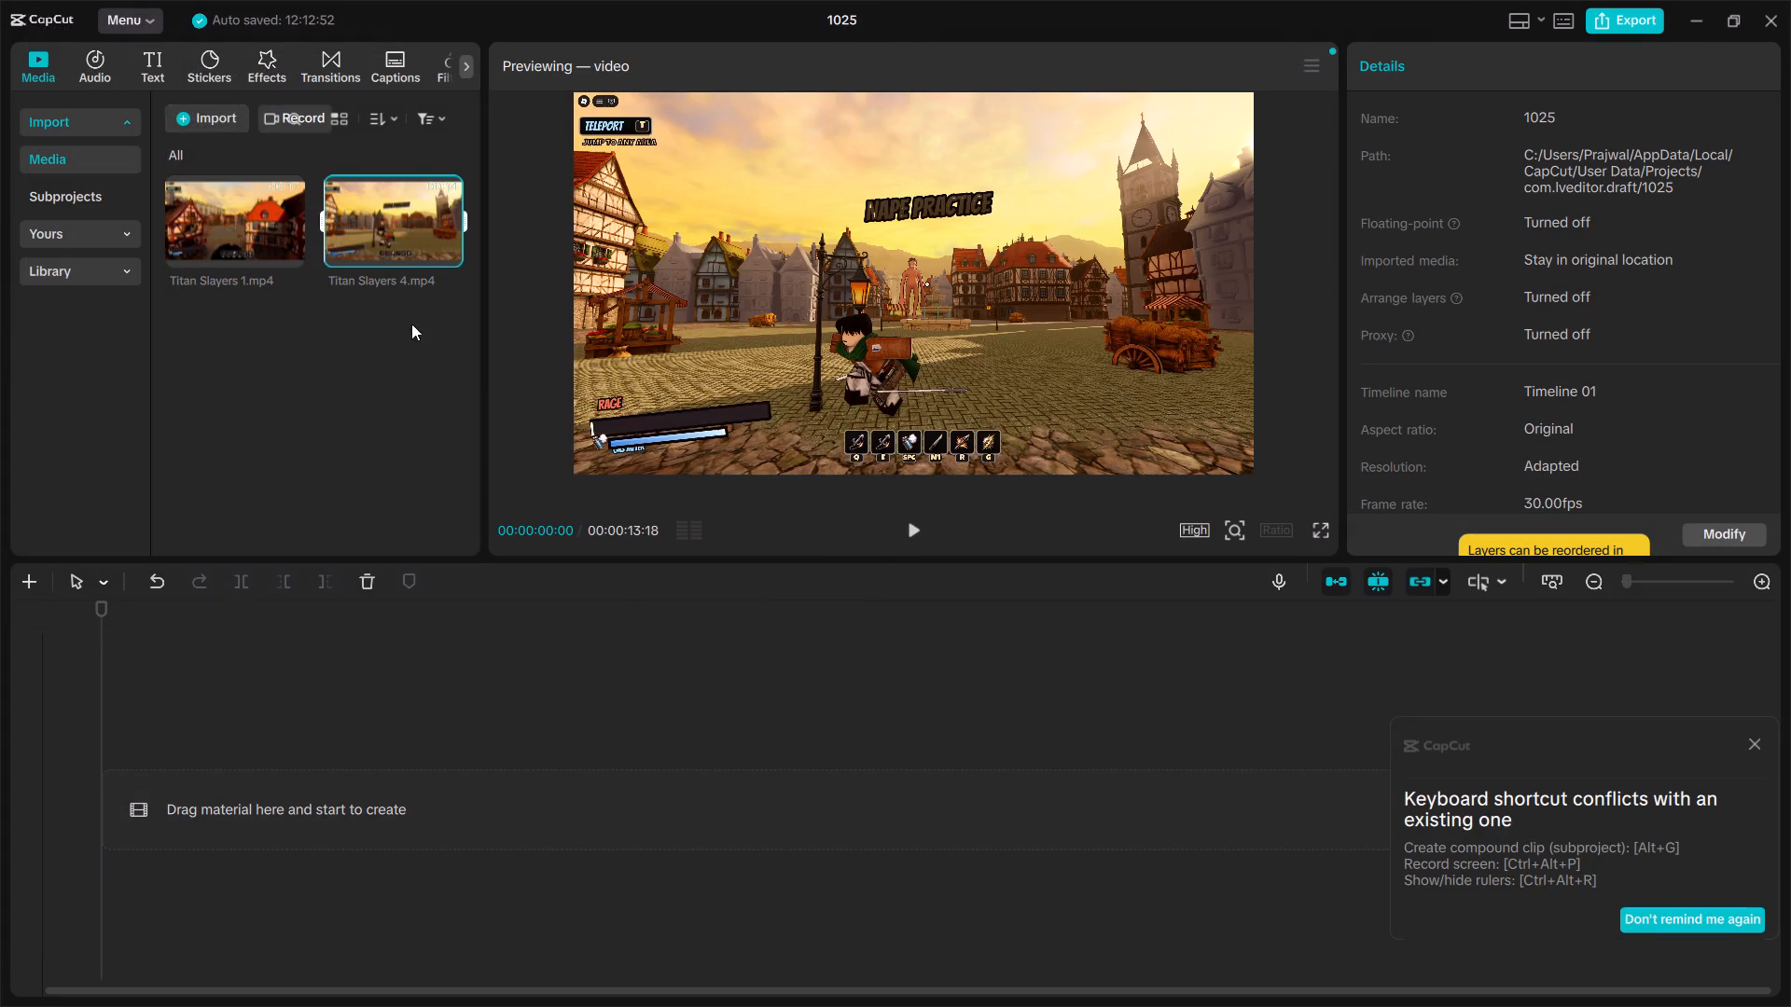
Import the Titan Slayers 6 and Titan Slayers 7 videos from the Downloads folder into the project media.
click(216, 117)
click(277, 168)
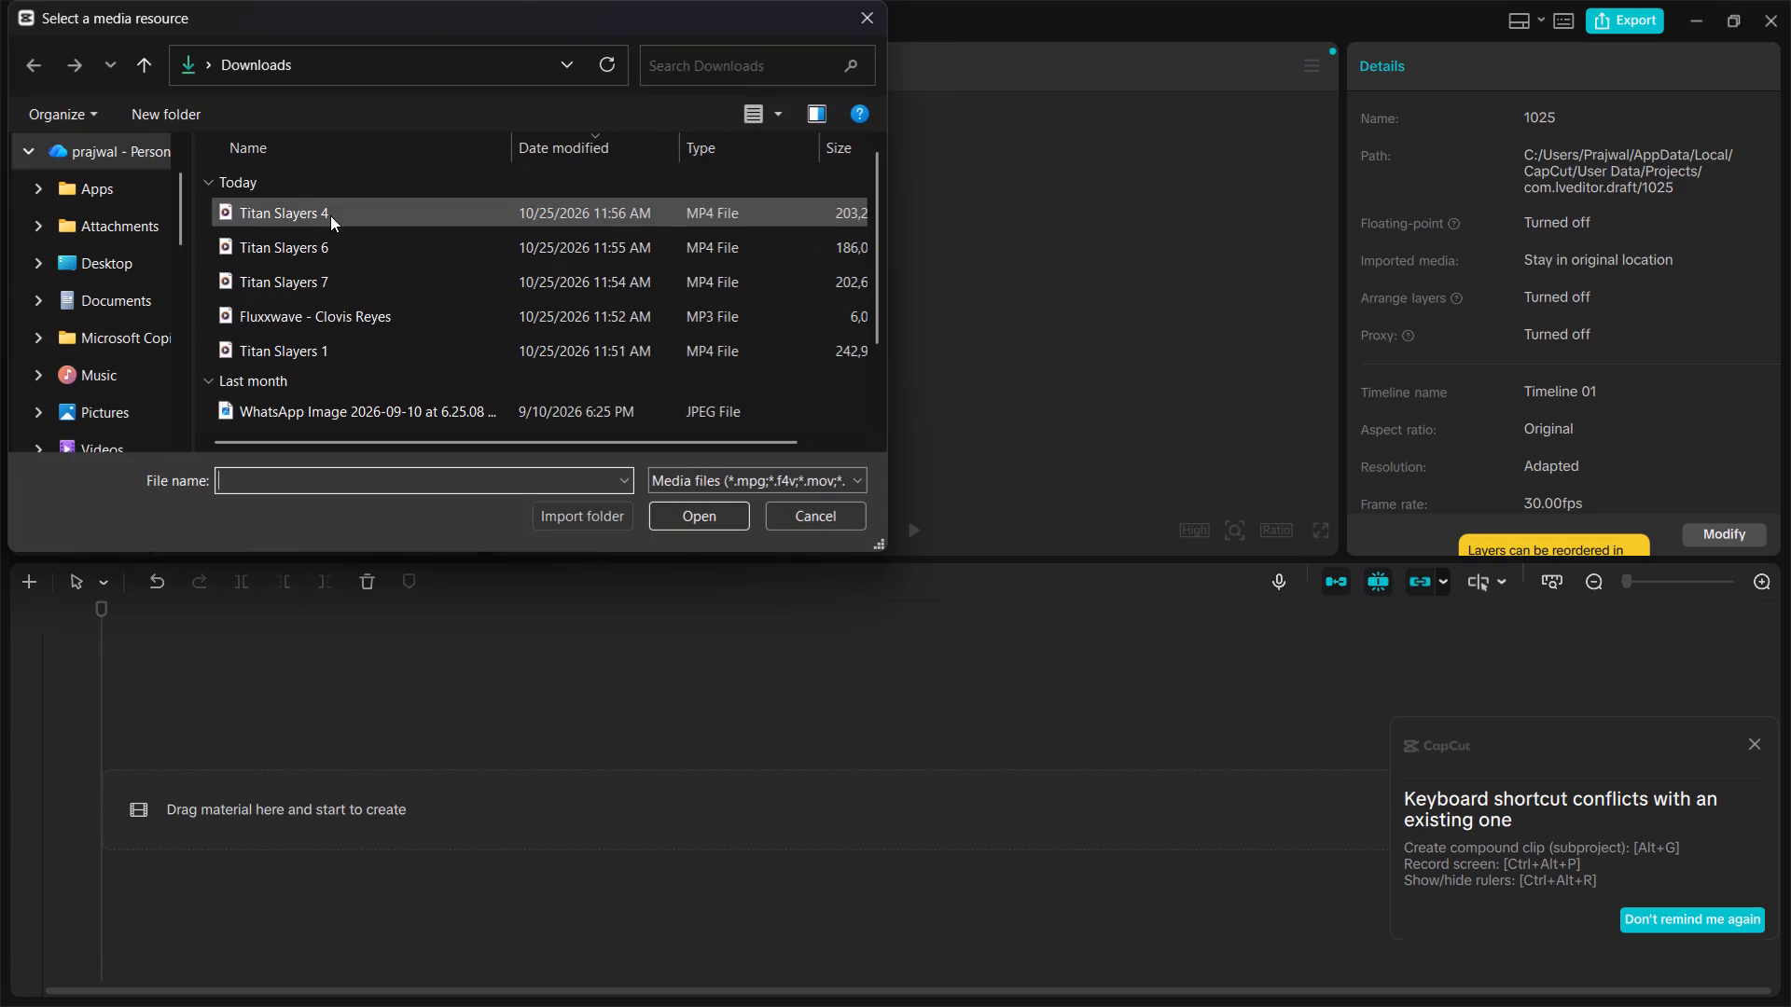
click(368, 249)
click(697, 507)
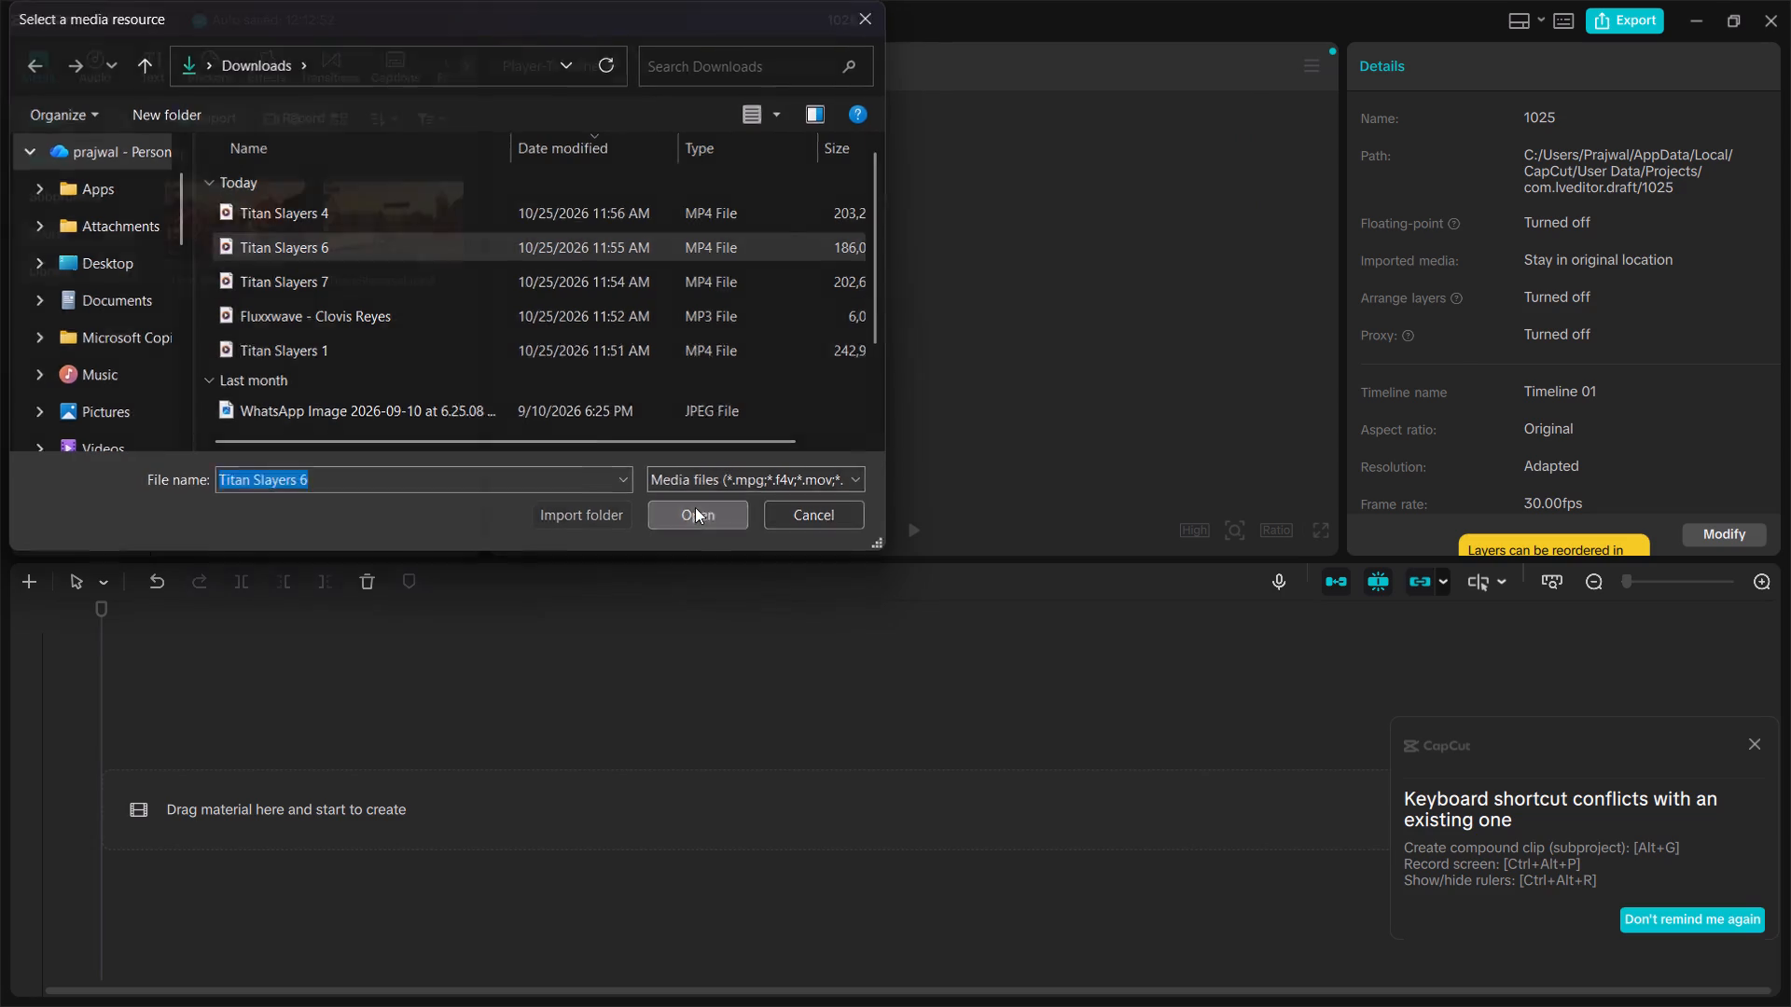
click(199, 118)
click(287, 174)
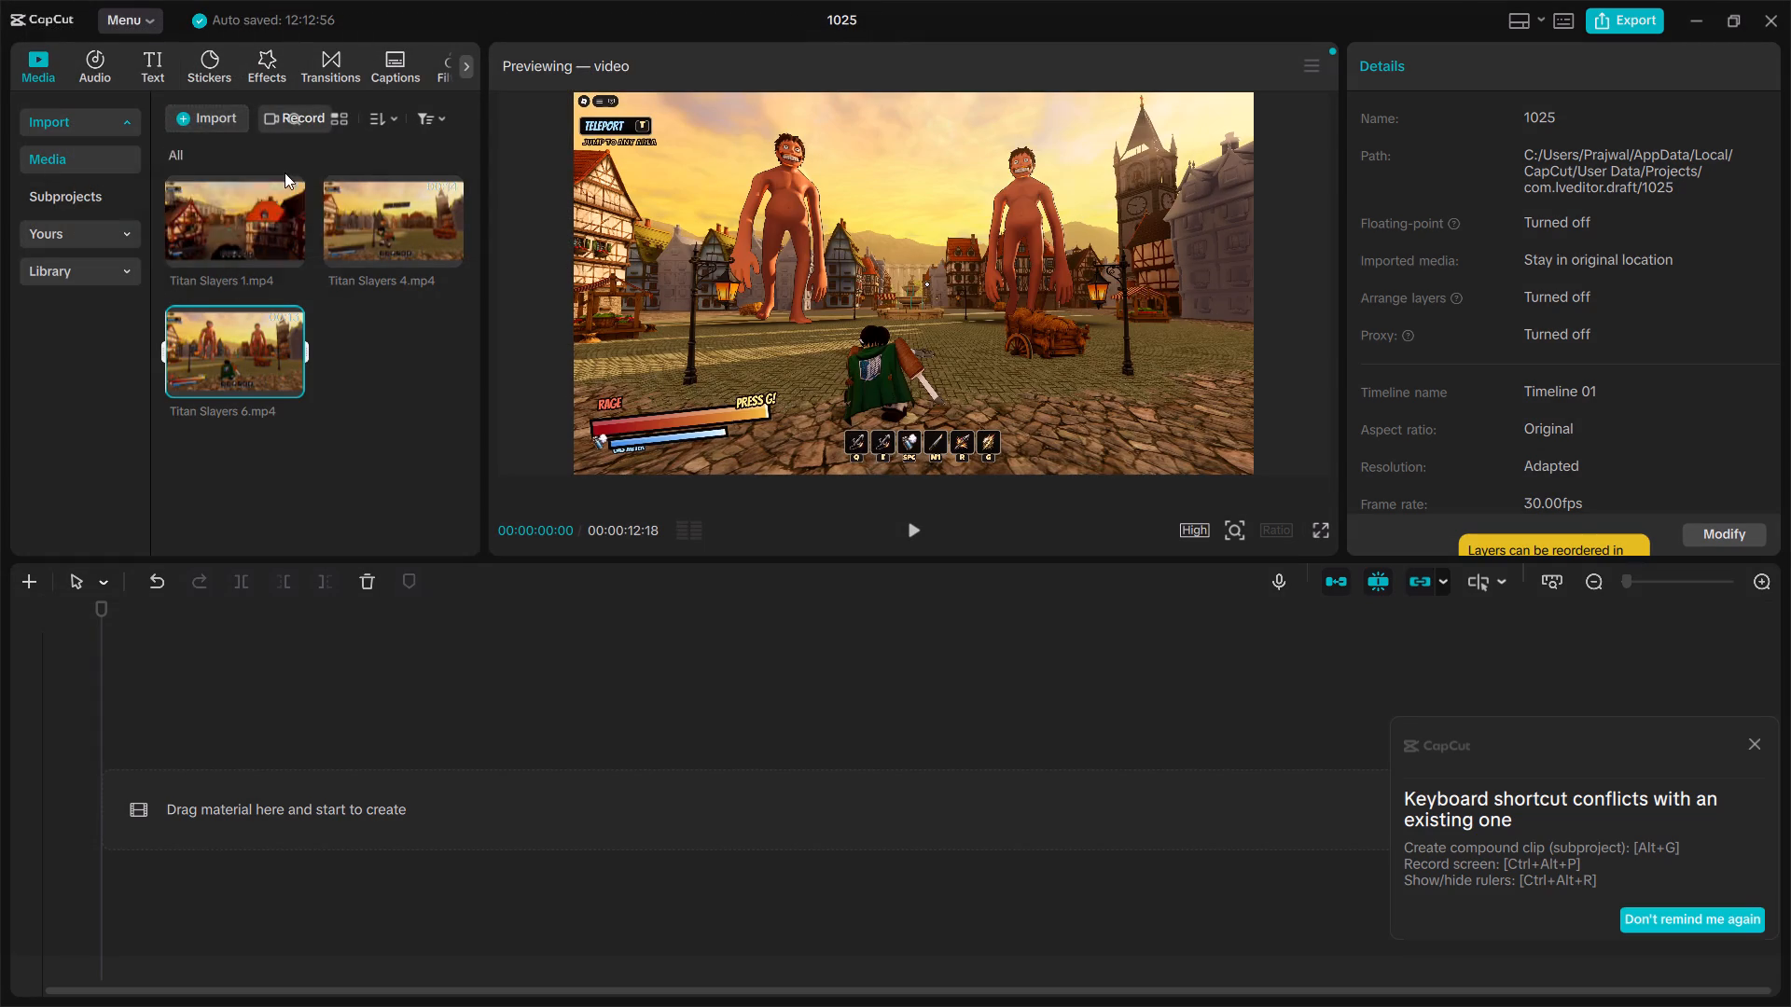
click(327, 284)
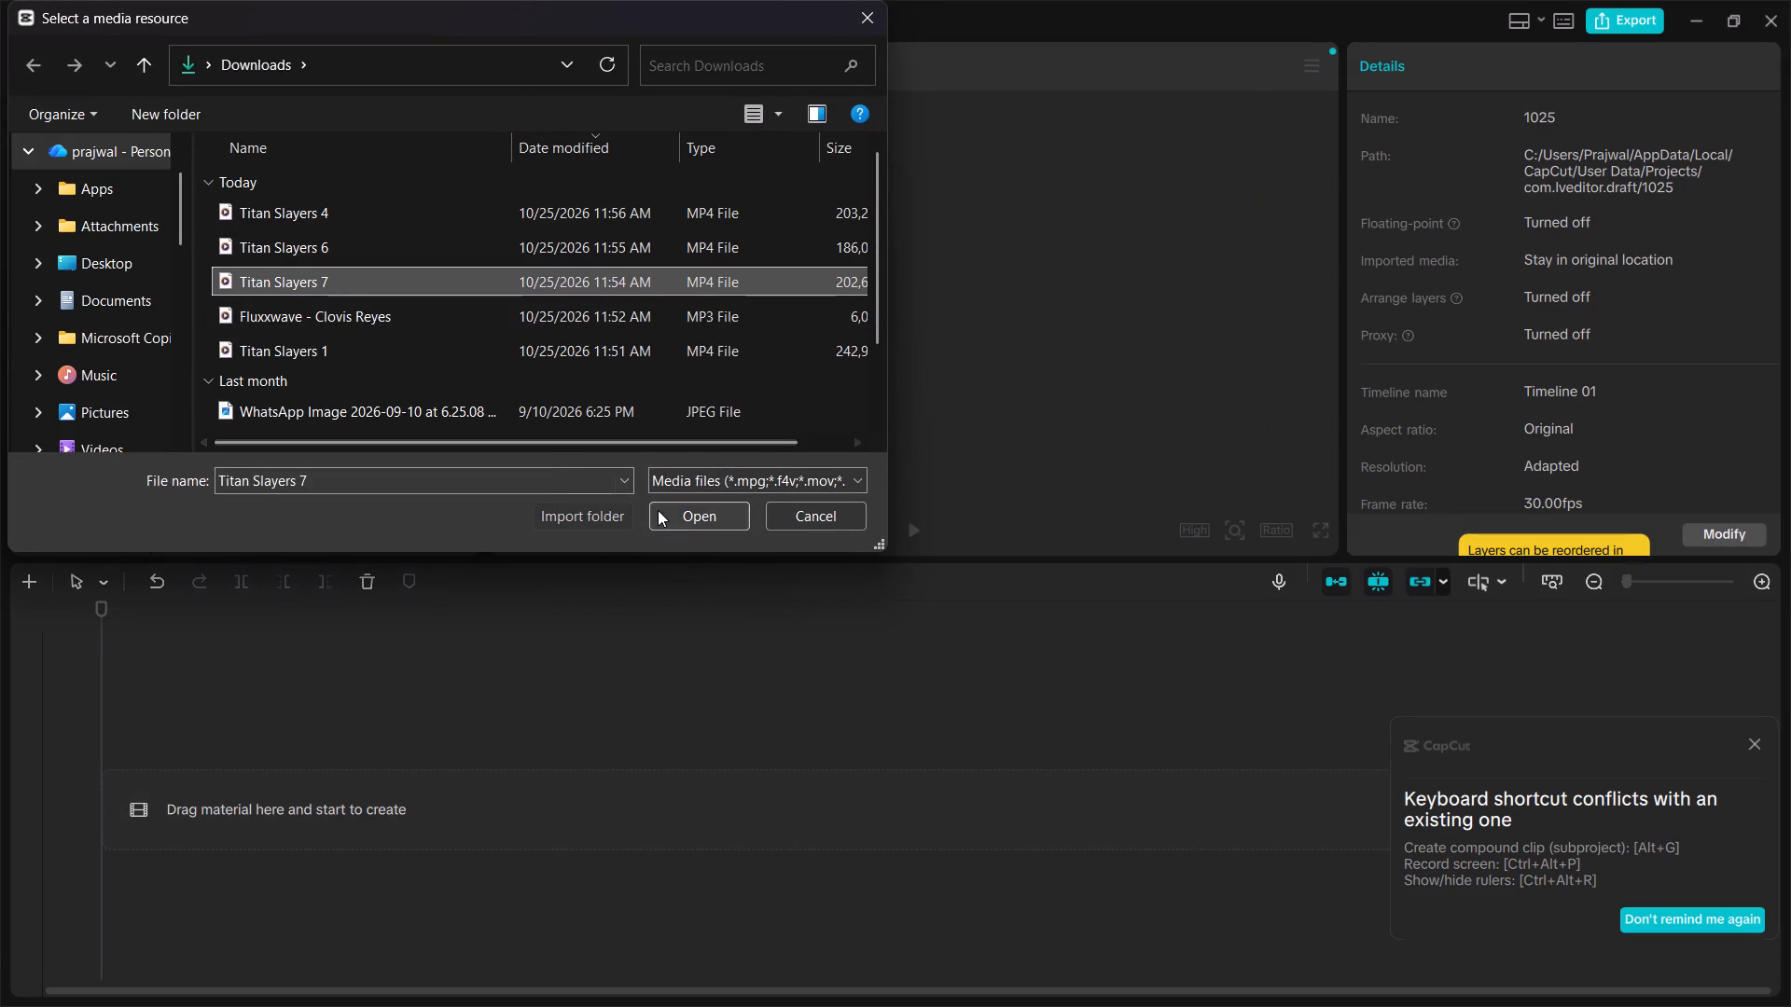
click(658, 510)
Place Titan Slayers 1 at the start of the main track, followed directly by Titan Slayers 4.
drag(223, 216, 261, 302)
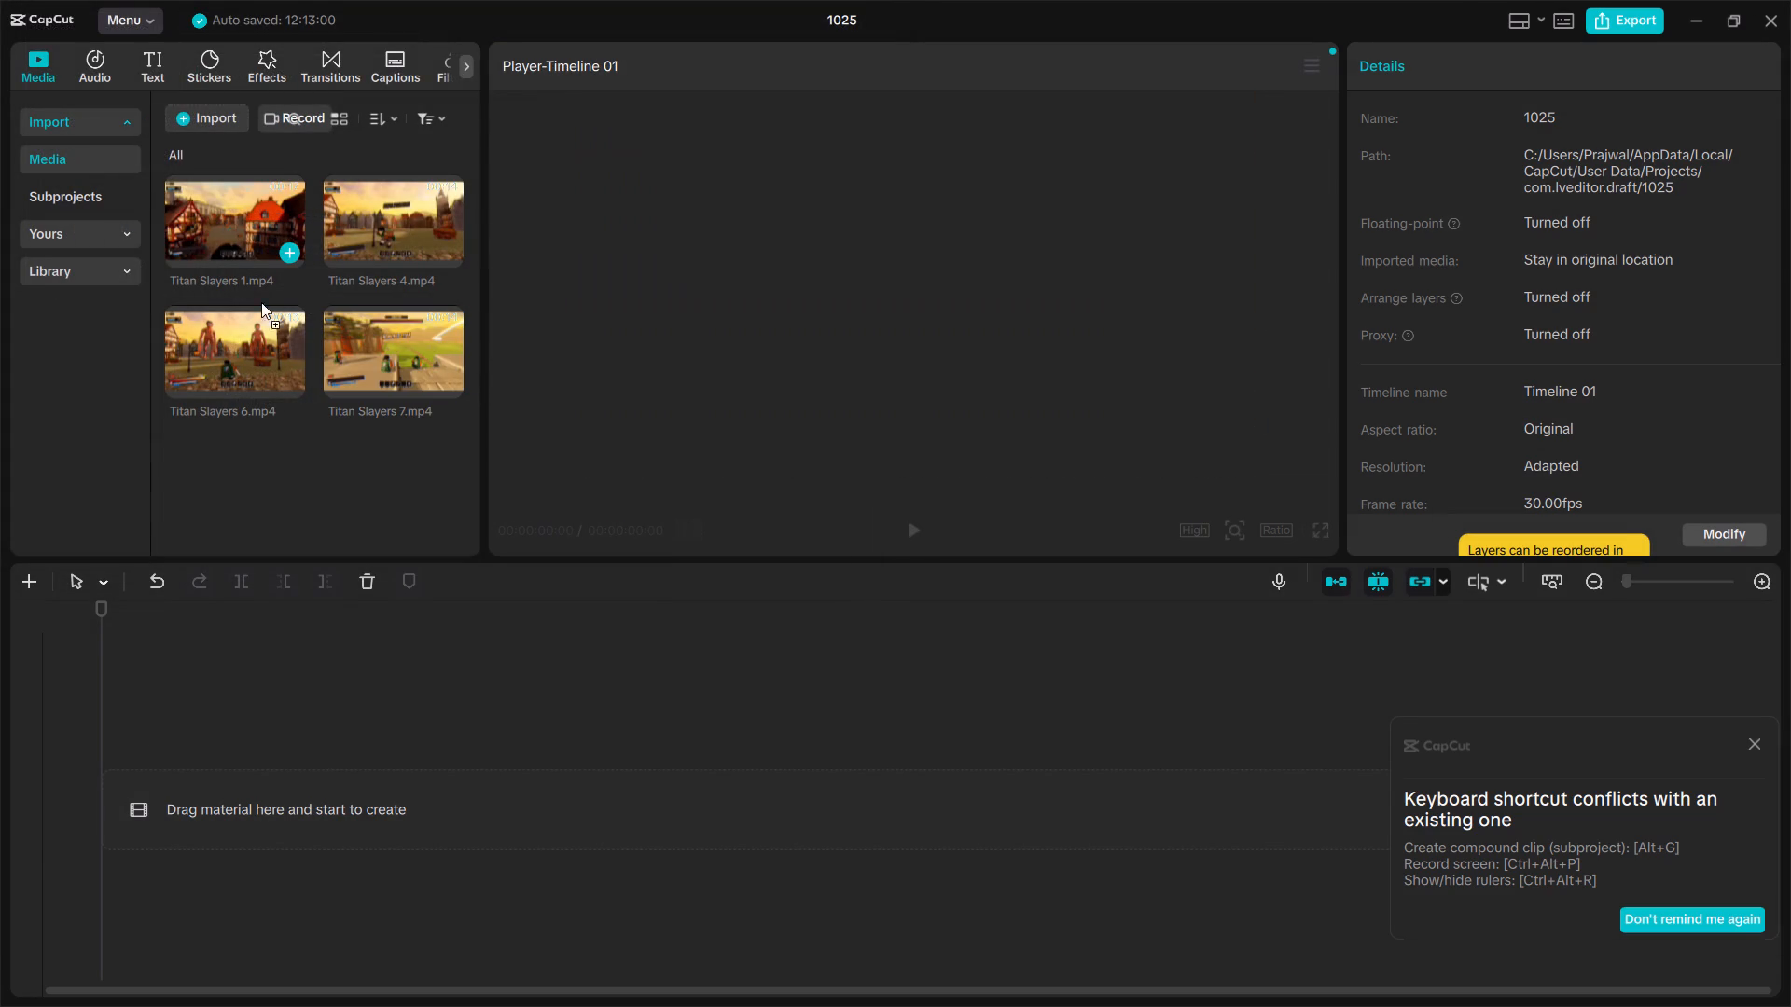
drag(261, 302, 323, 418)
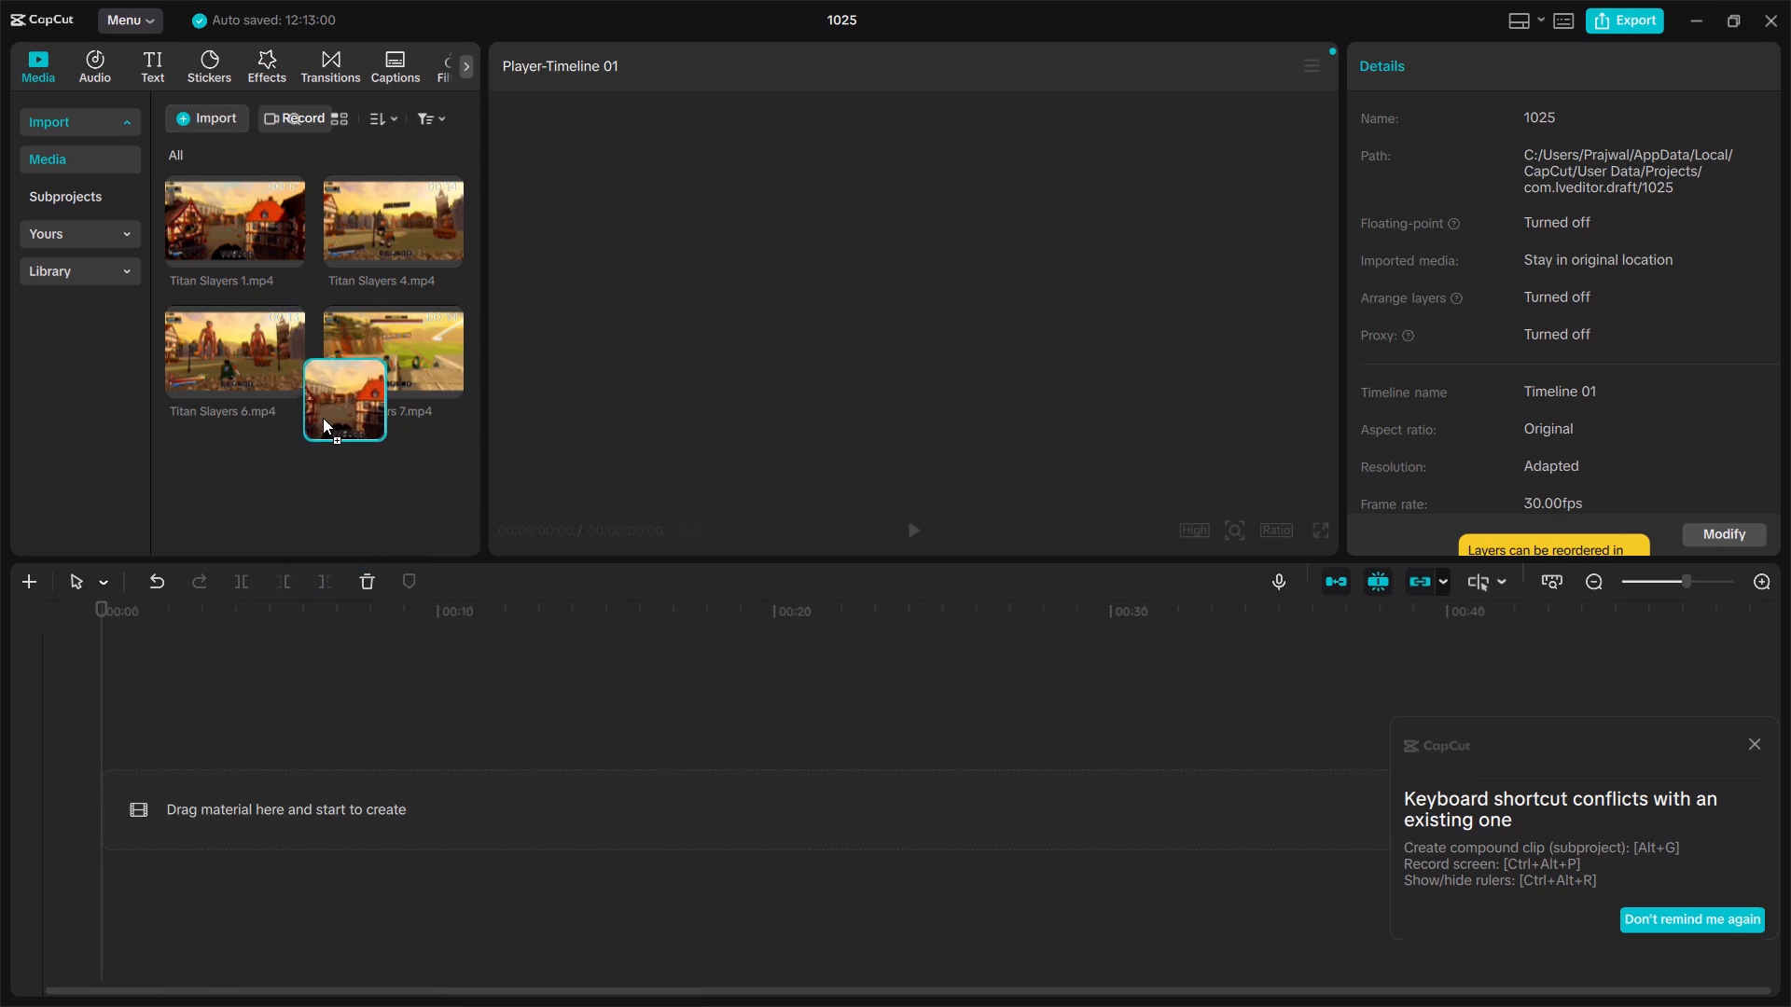
drag(323, 418, 327, 405)
drag(243, 217, 239, 752)
drag(381, 215, 424, 304)
drag(380, 237, 762, 800)
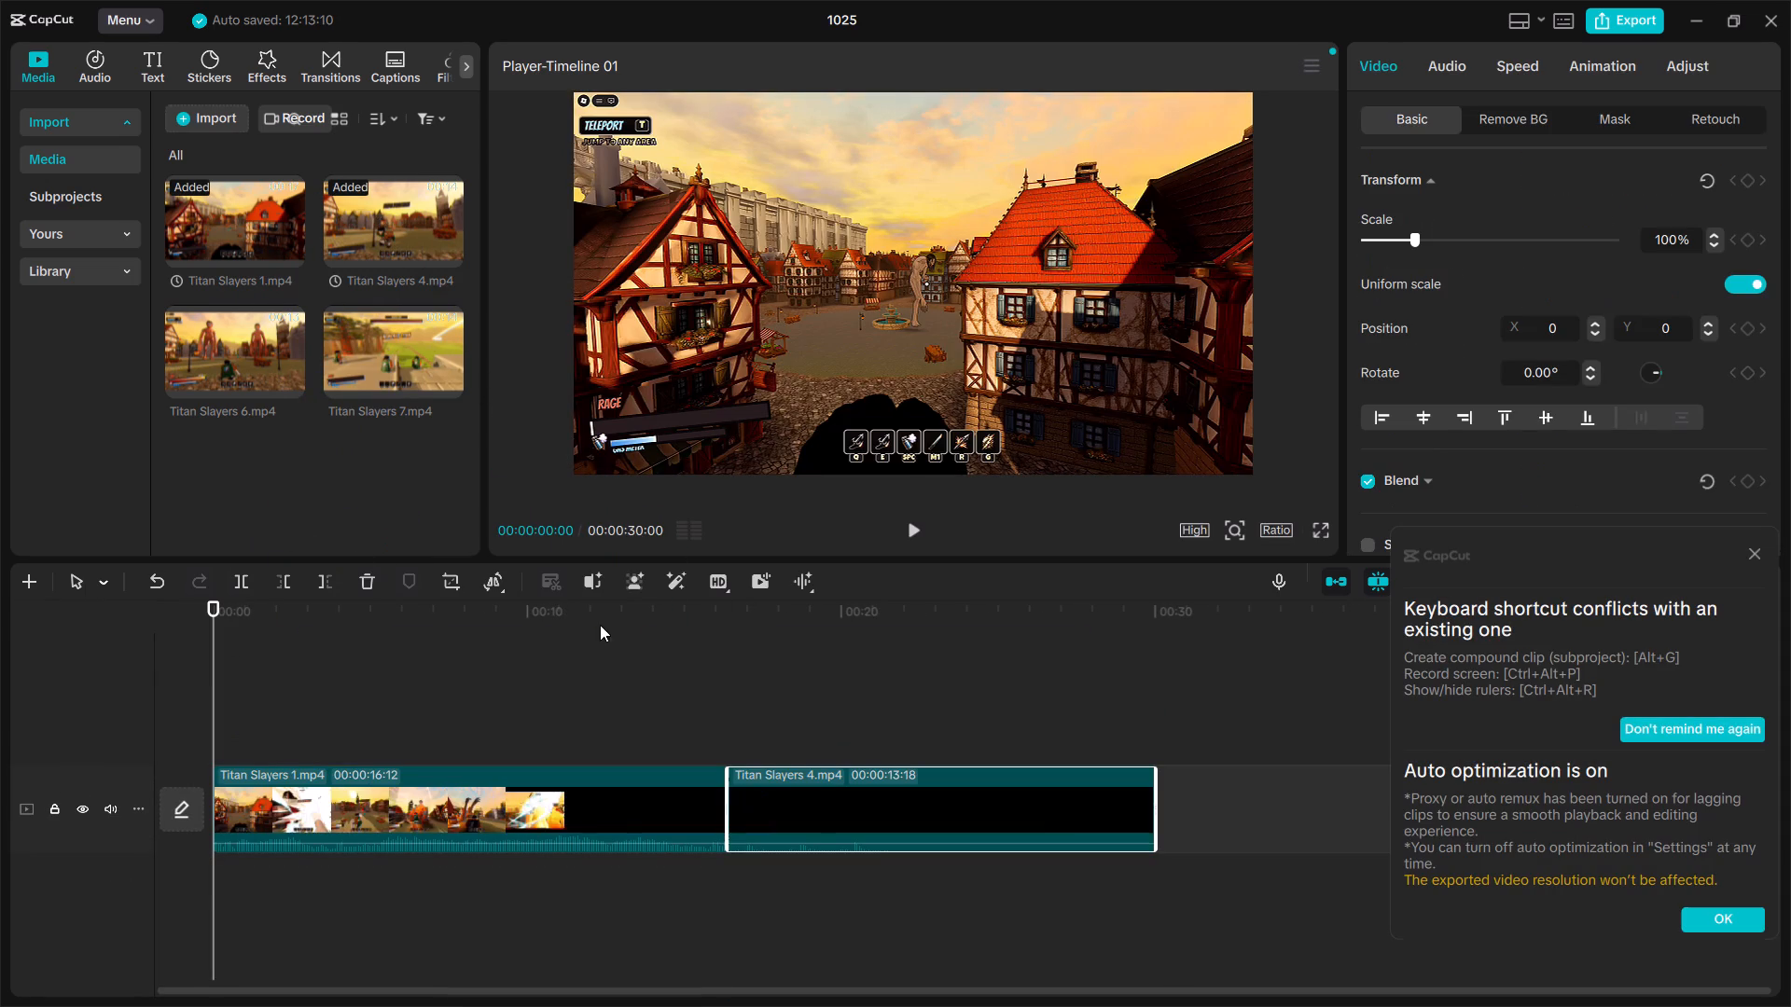
Append Titan Slayers 6 and Titan Slayers 7 to the end of the main track, dismissing the pop-ups in the way.
drag(255, 344, 1048, 736)
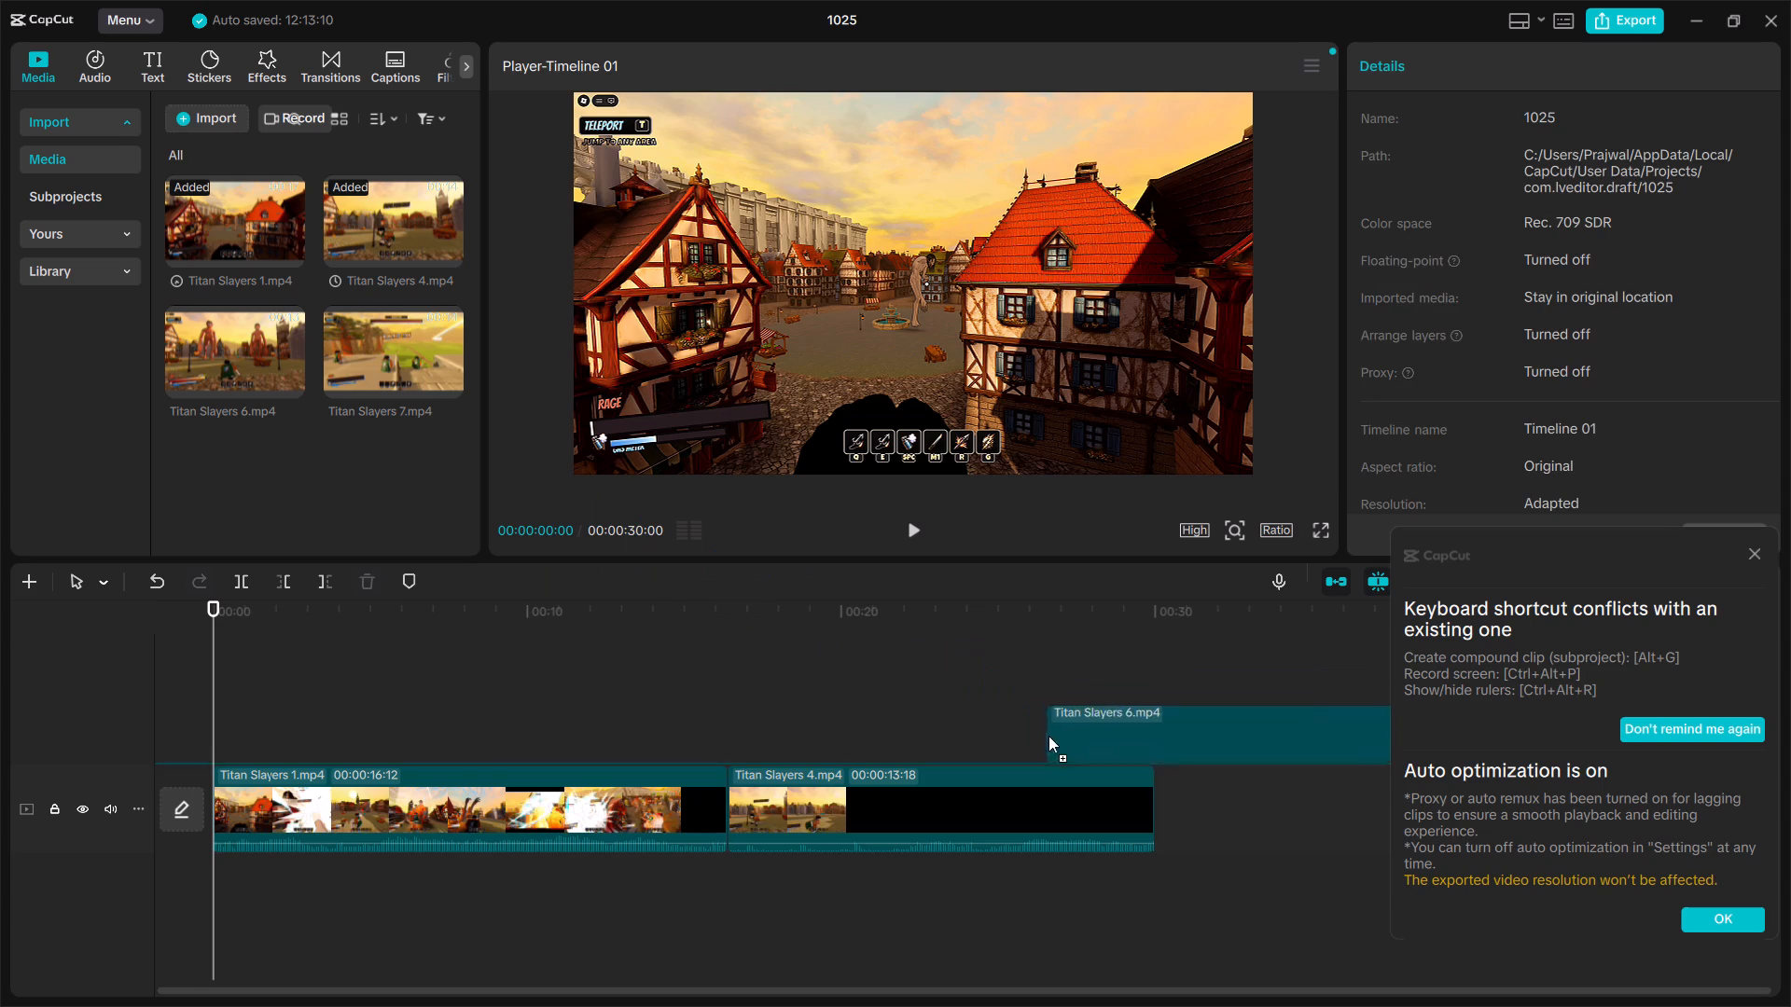
drag(1048, 736, 1158, 817)
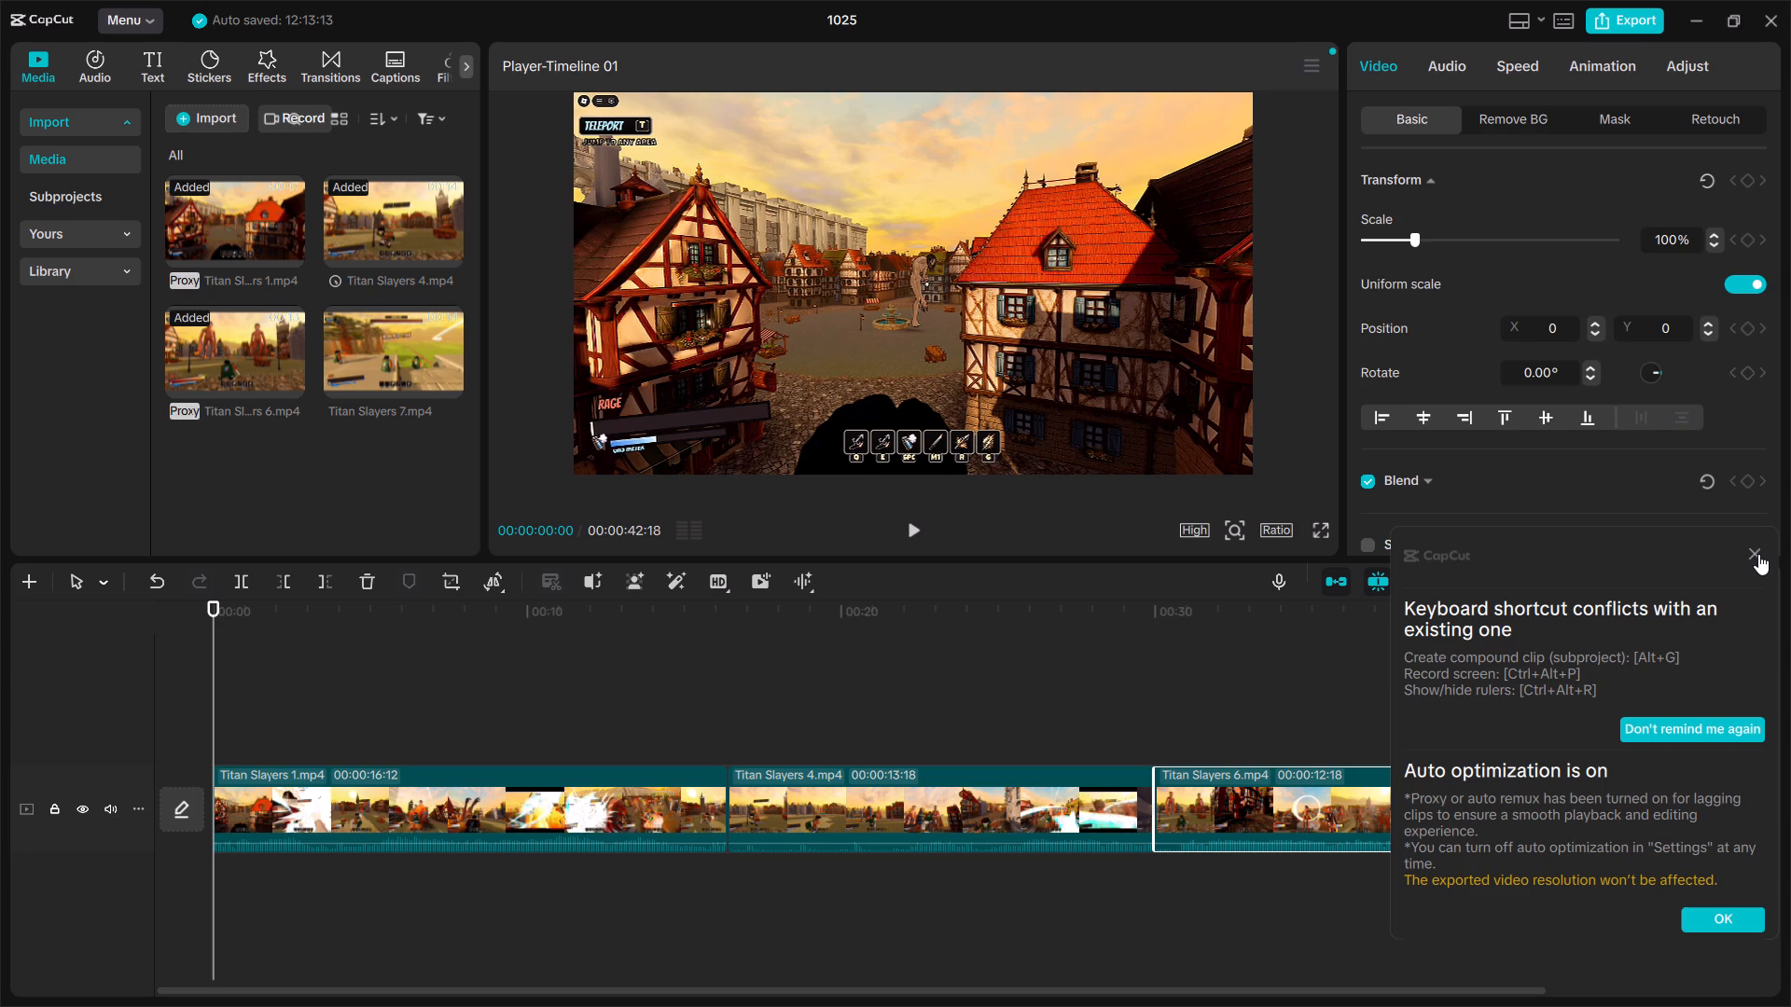
click(1759, 548)
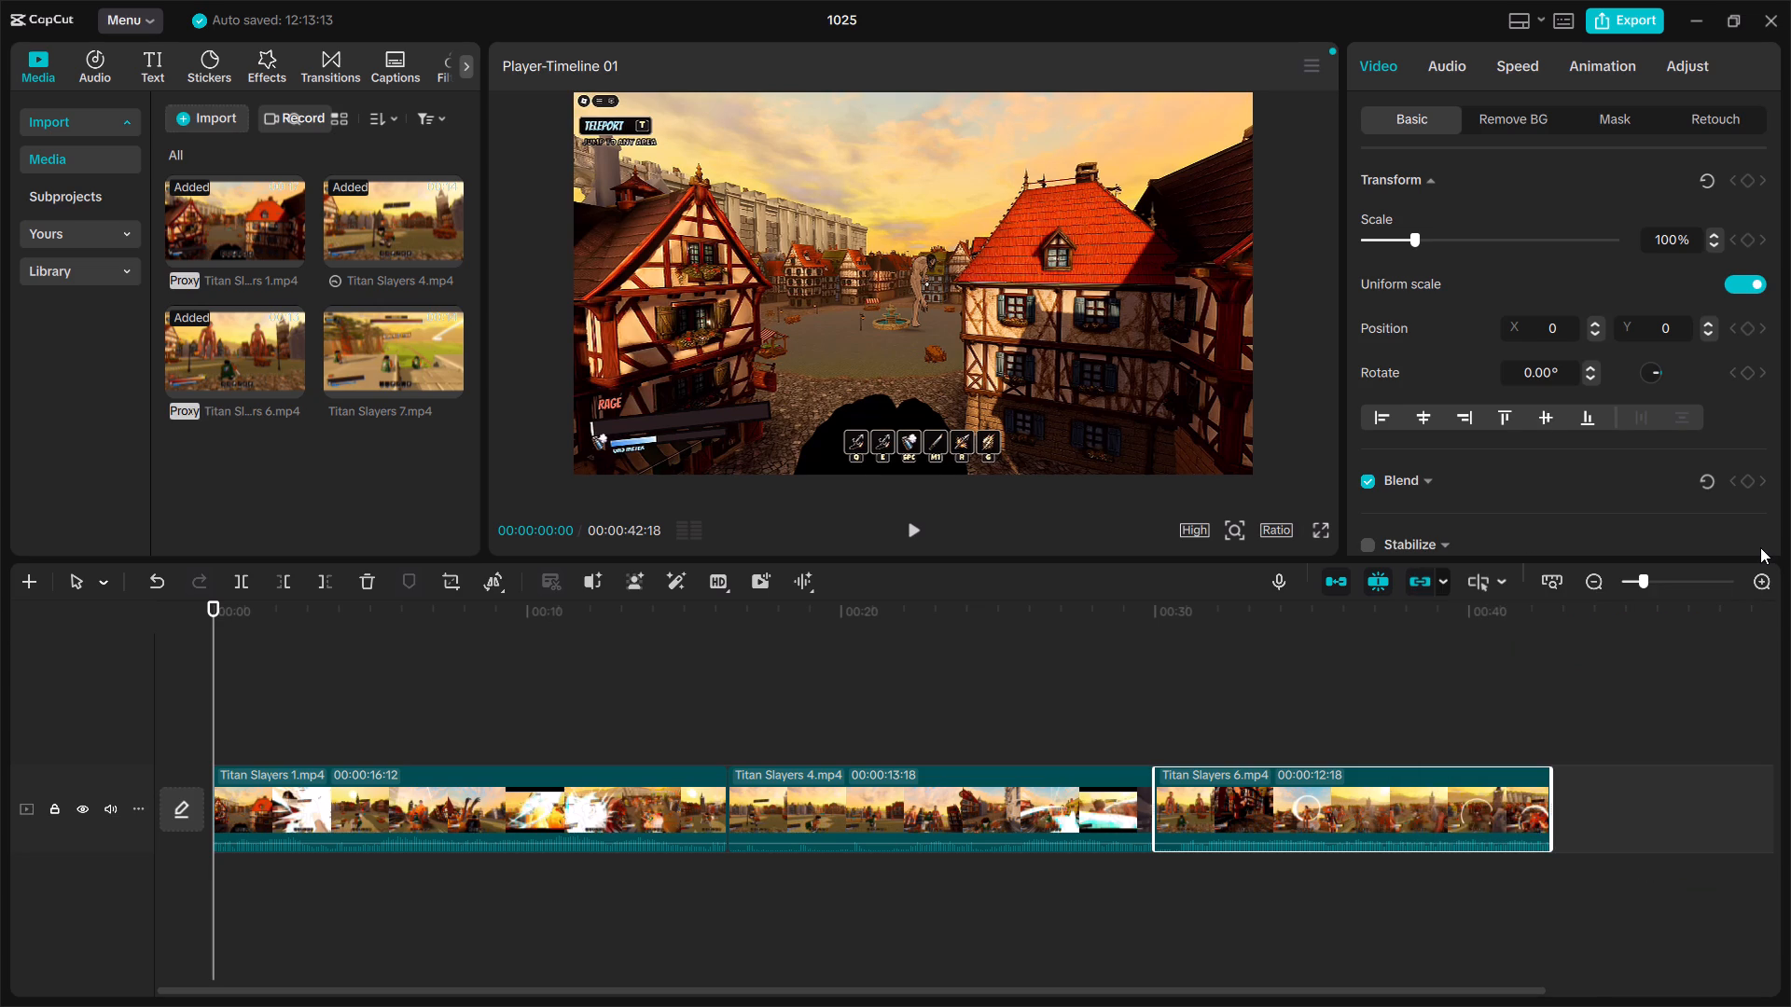
key(alt+g)
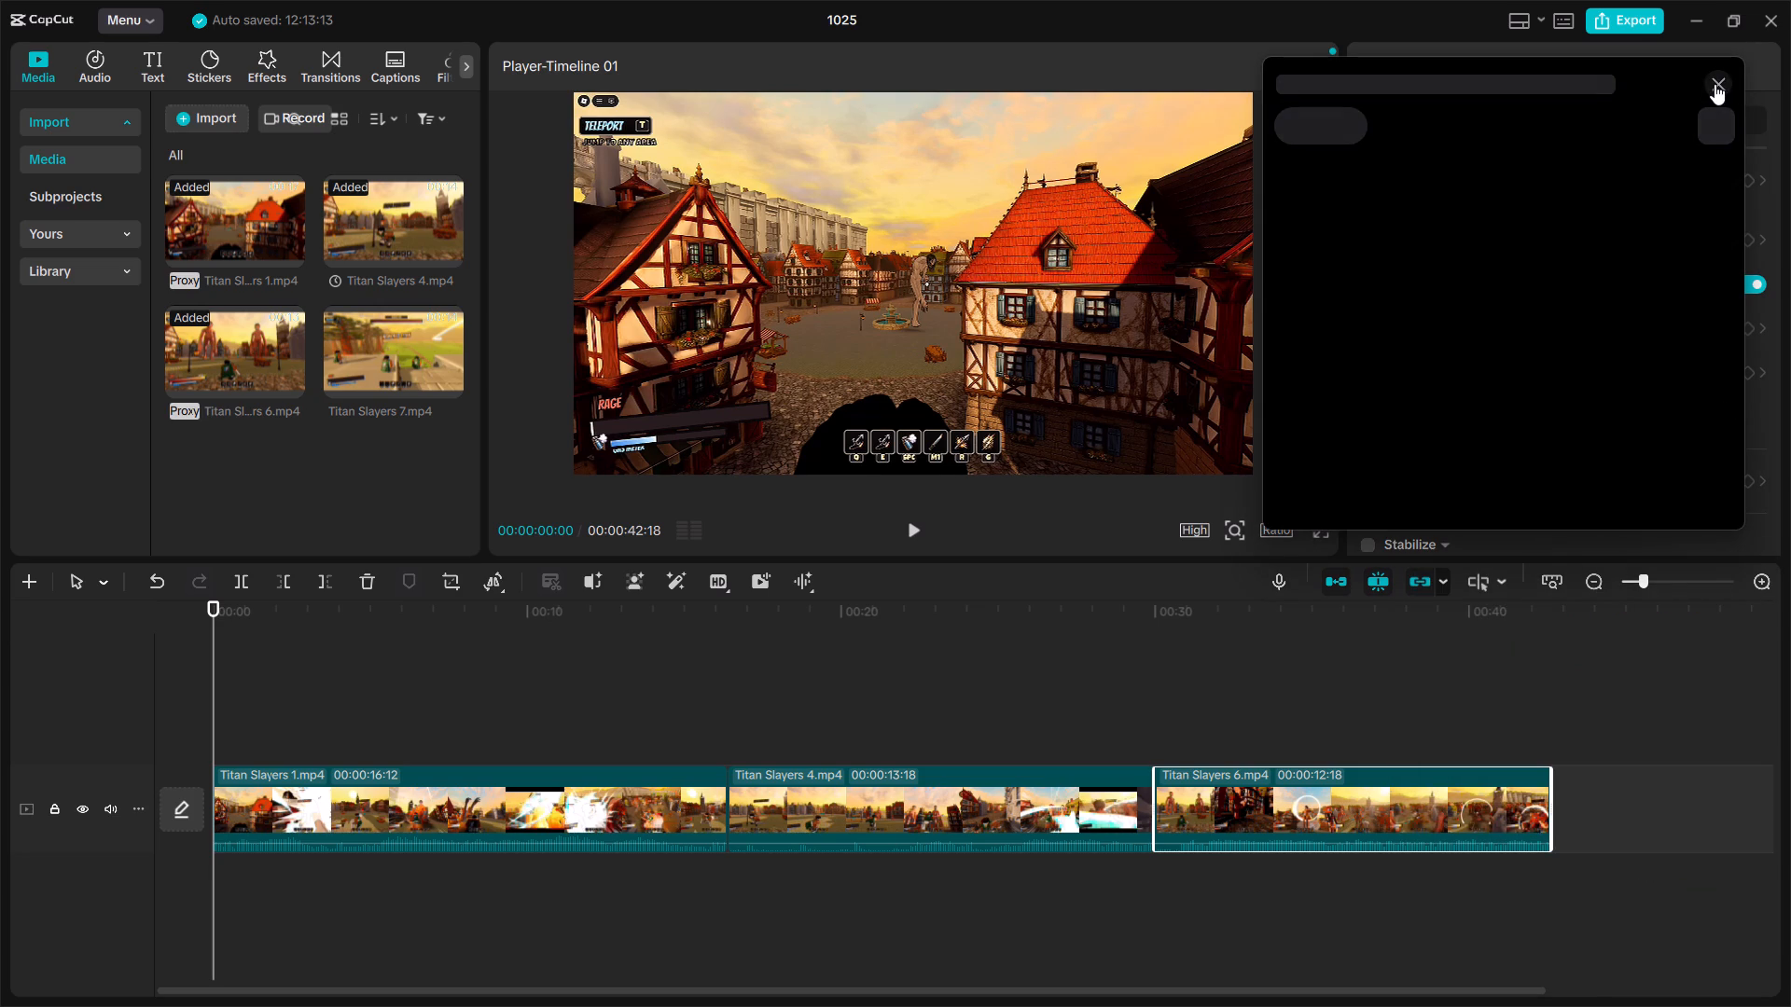
drag(356, 350, 1533, 798)
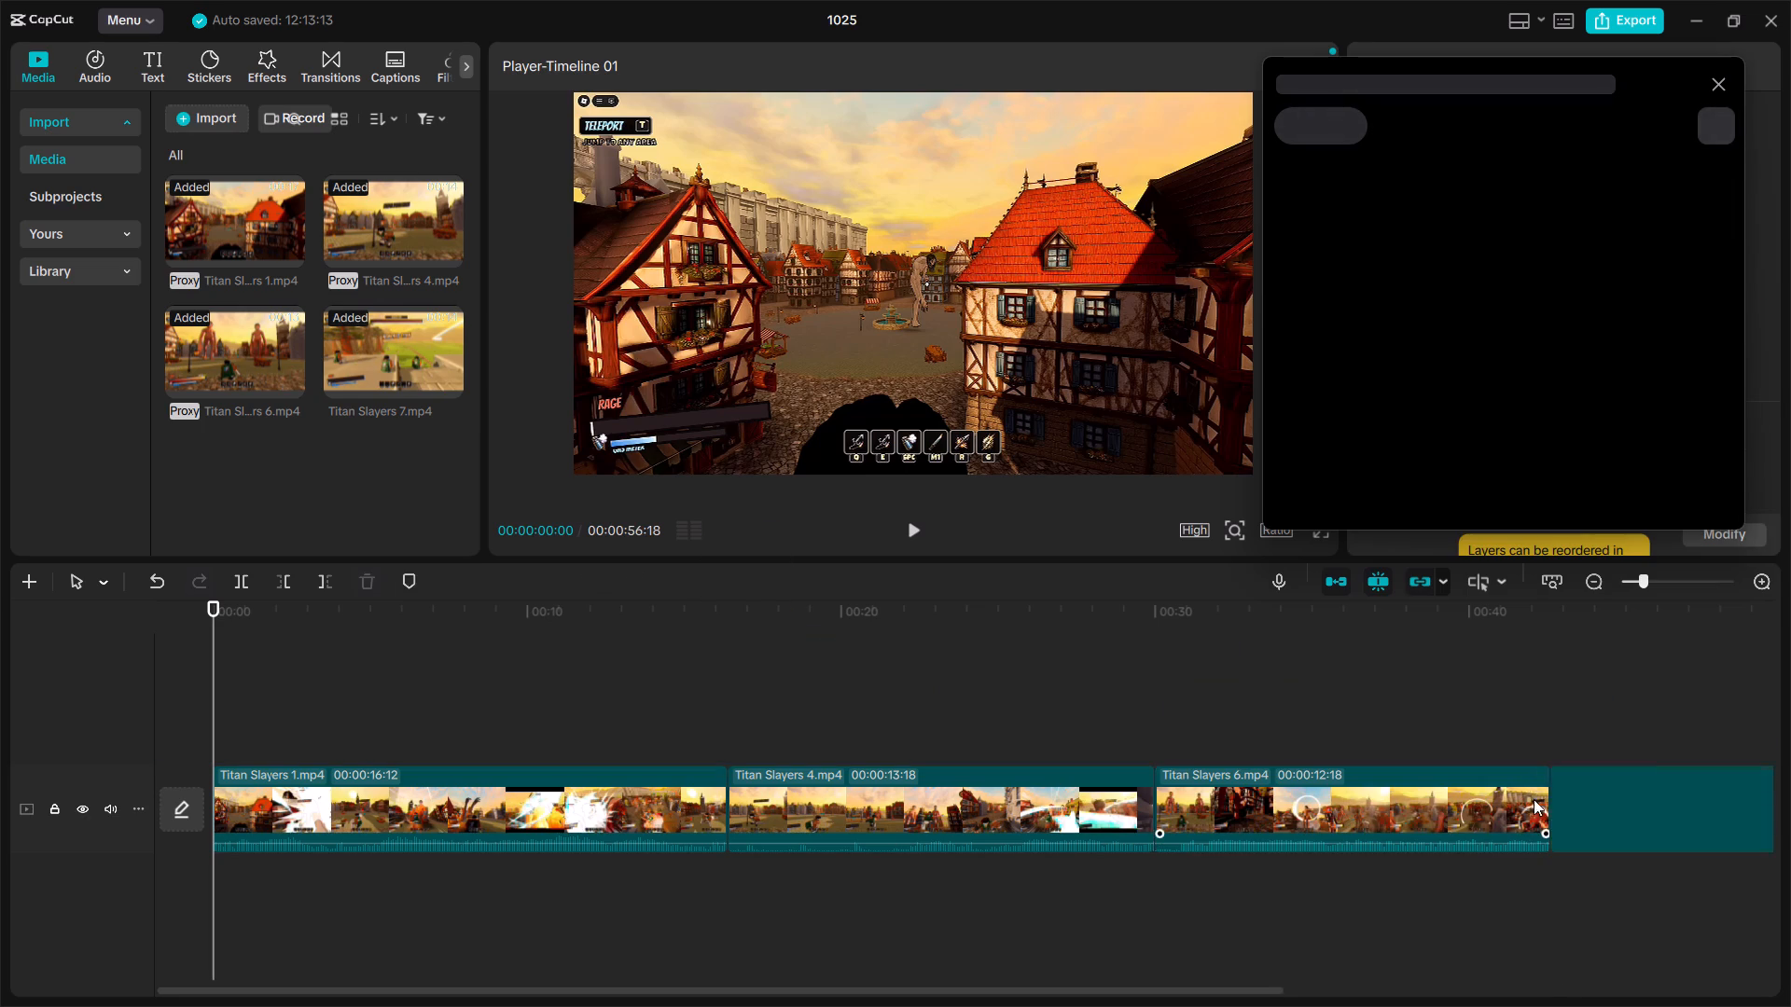
click(1715, 83)
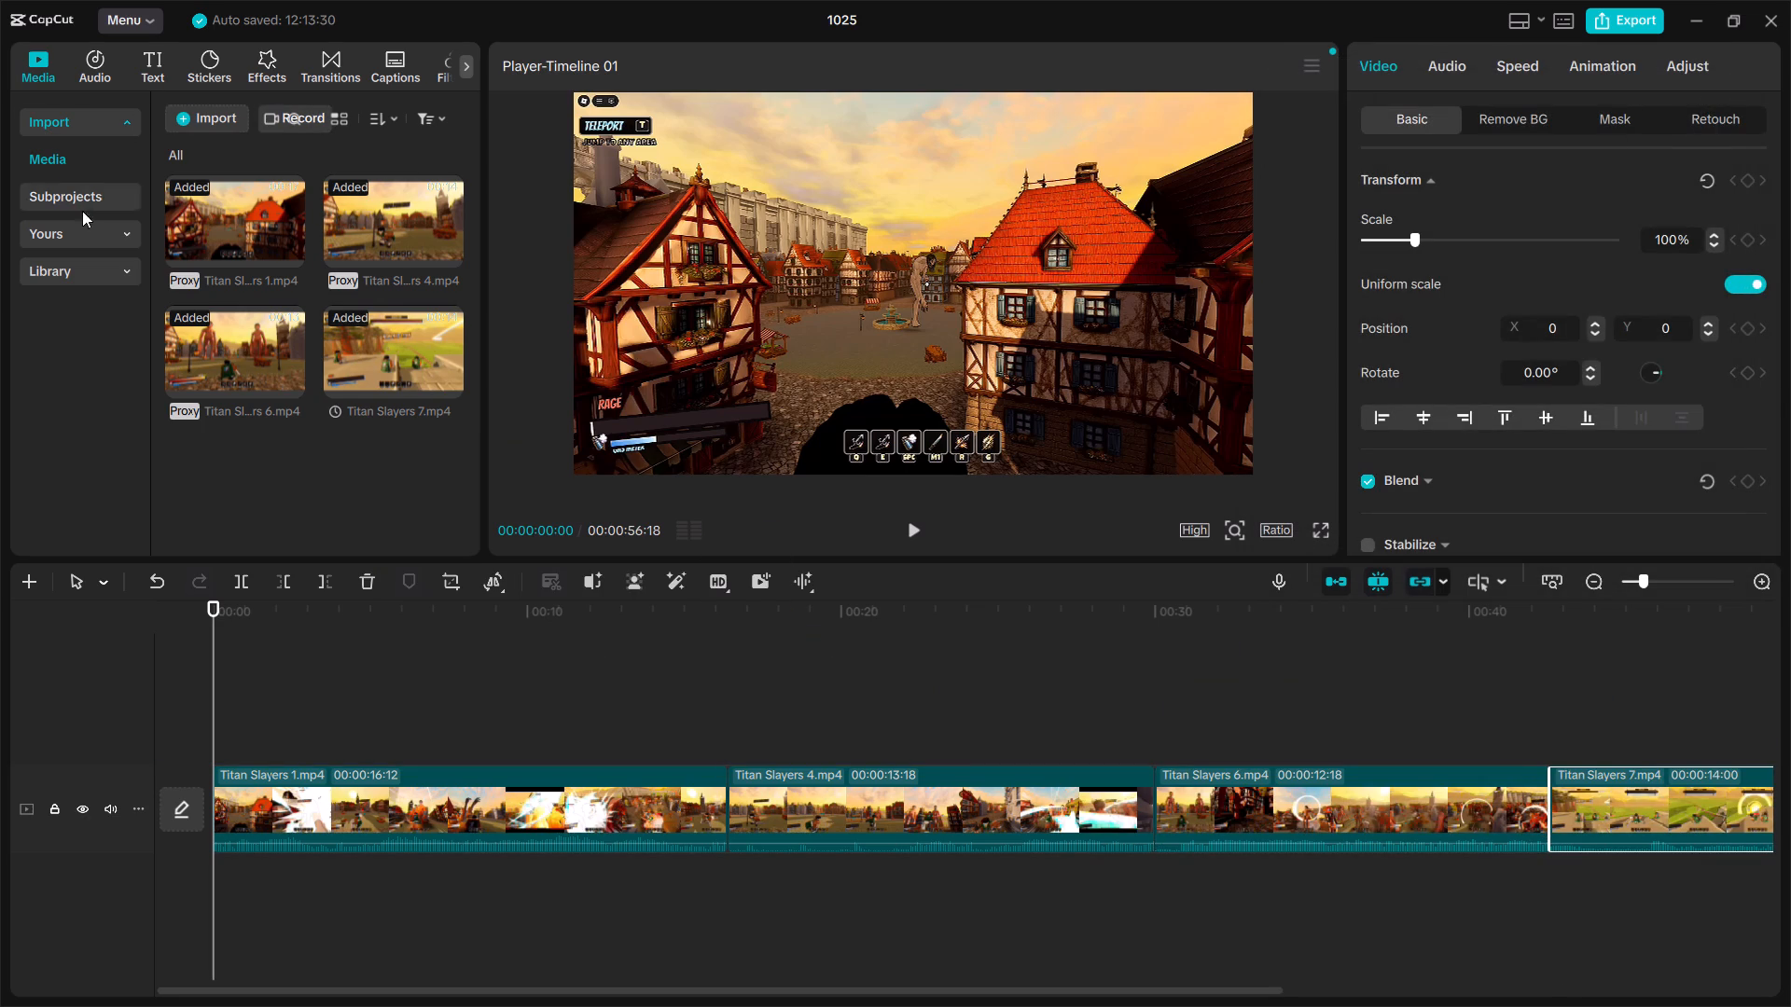
Preview the opening second of the Titan Slayers 1 clip and step back frame by frame to its start.
click(229, 733)
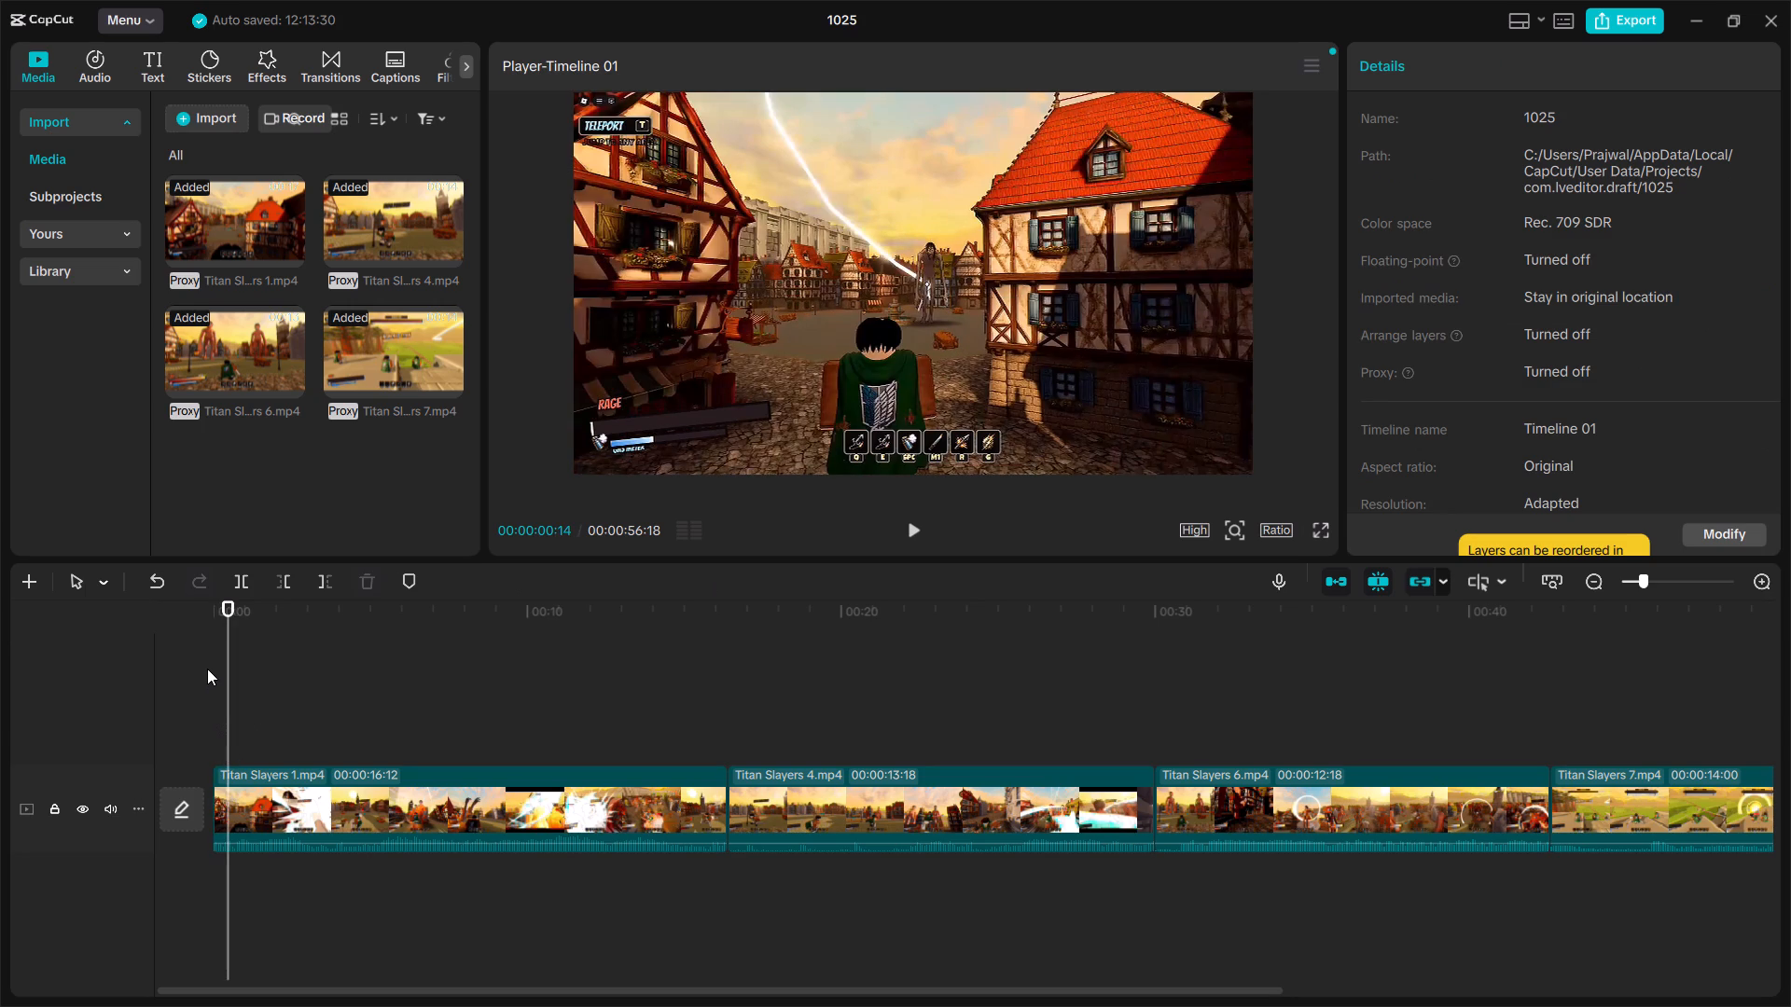
key(space)
key(space)
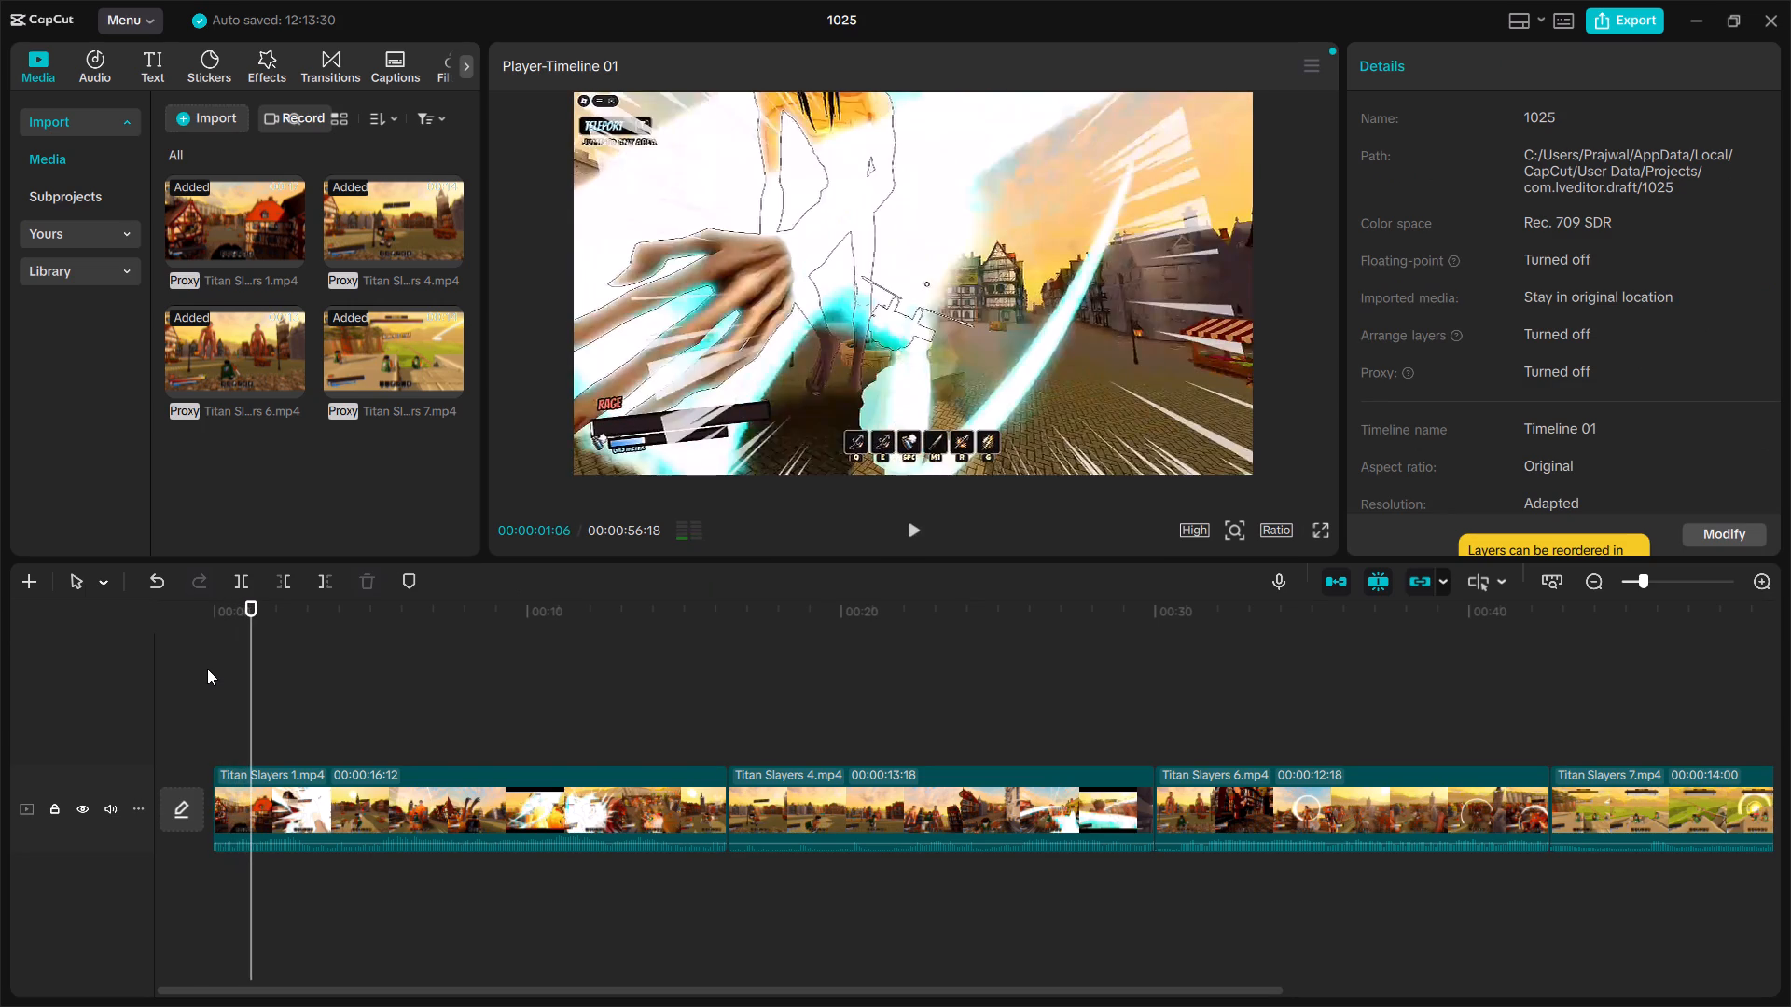
key(space)
key(Left)
key(Left)
key(Left)
key(Left)
key(Left)
key(Left)
key(Left)
key(Left)
key(Left)
key(Left)
key(Left)
key(Left)
key(Left)
key(Left)
key(Left)
key(Left)
key(Left)
key(Left)
key(Left)
key(Left)
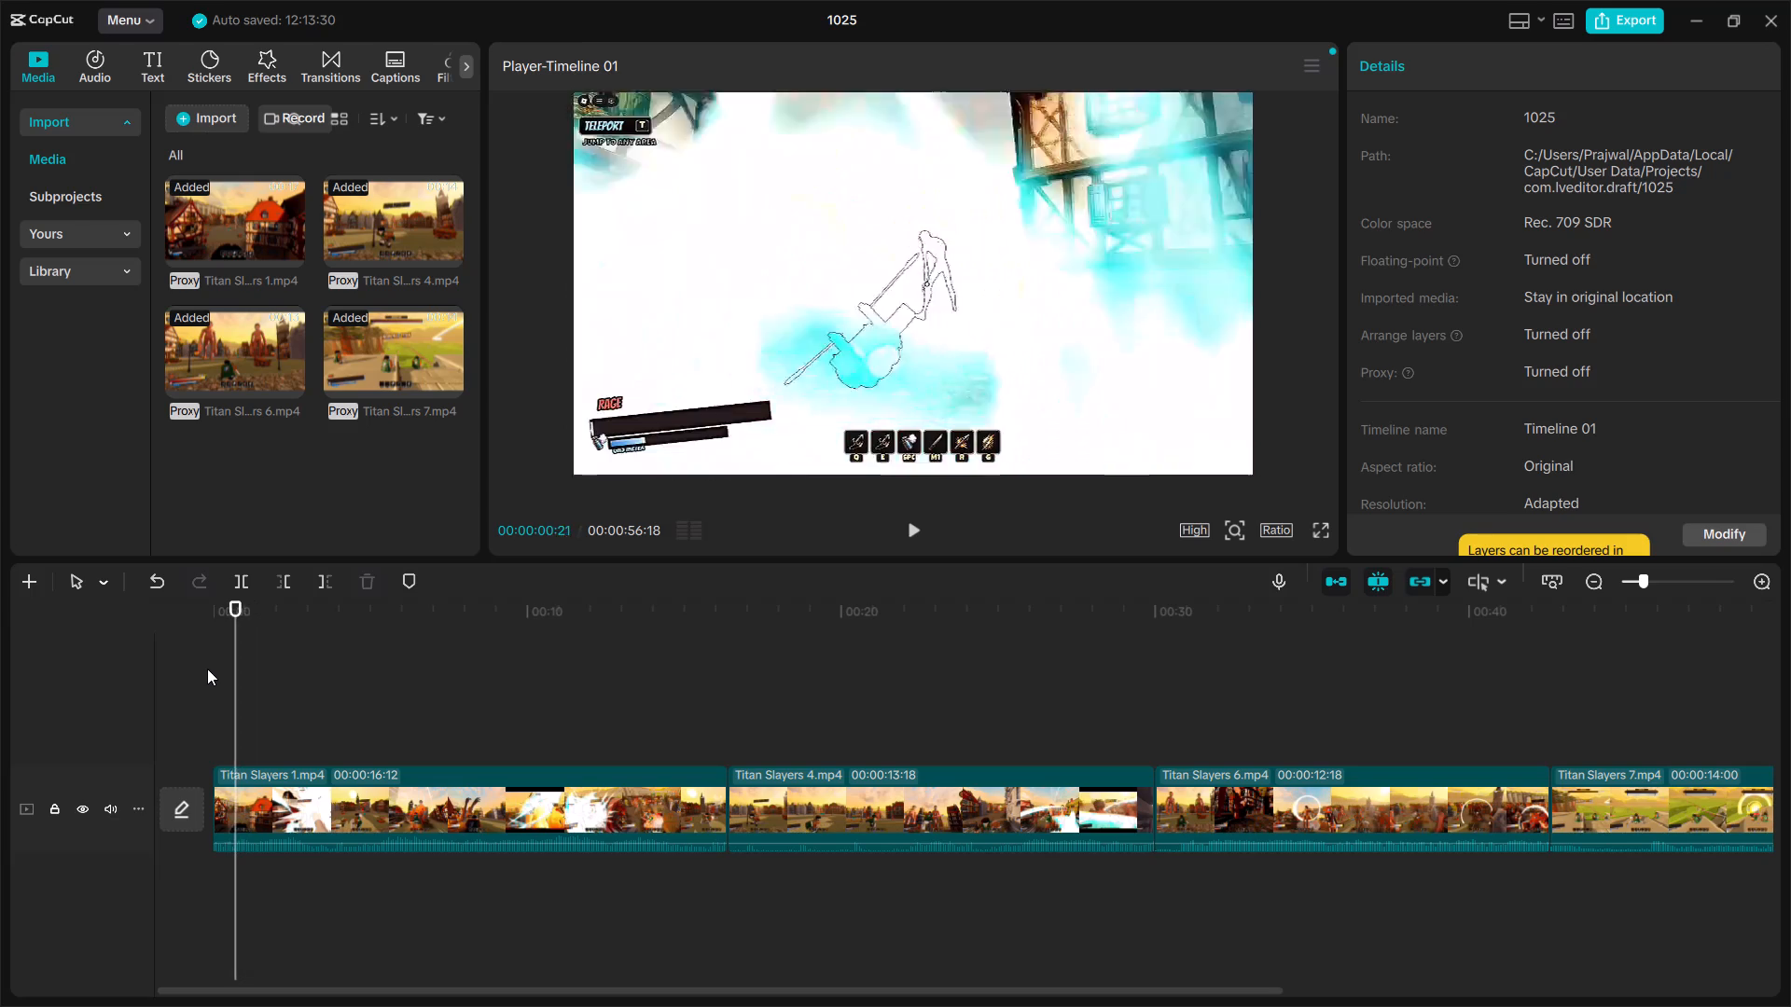
key(Left)
key(Left)
key(Left)
key(Left)
key(Left)
key(Left)
key(Left)
key(Left)
key(Left)
key(Left)
key(Left)
key(Left)
key(Left)
key(Left)
key(Left)
key(Left)
key(Left)
key(Left)
key(Left)
key(Left)
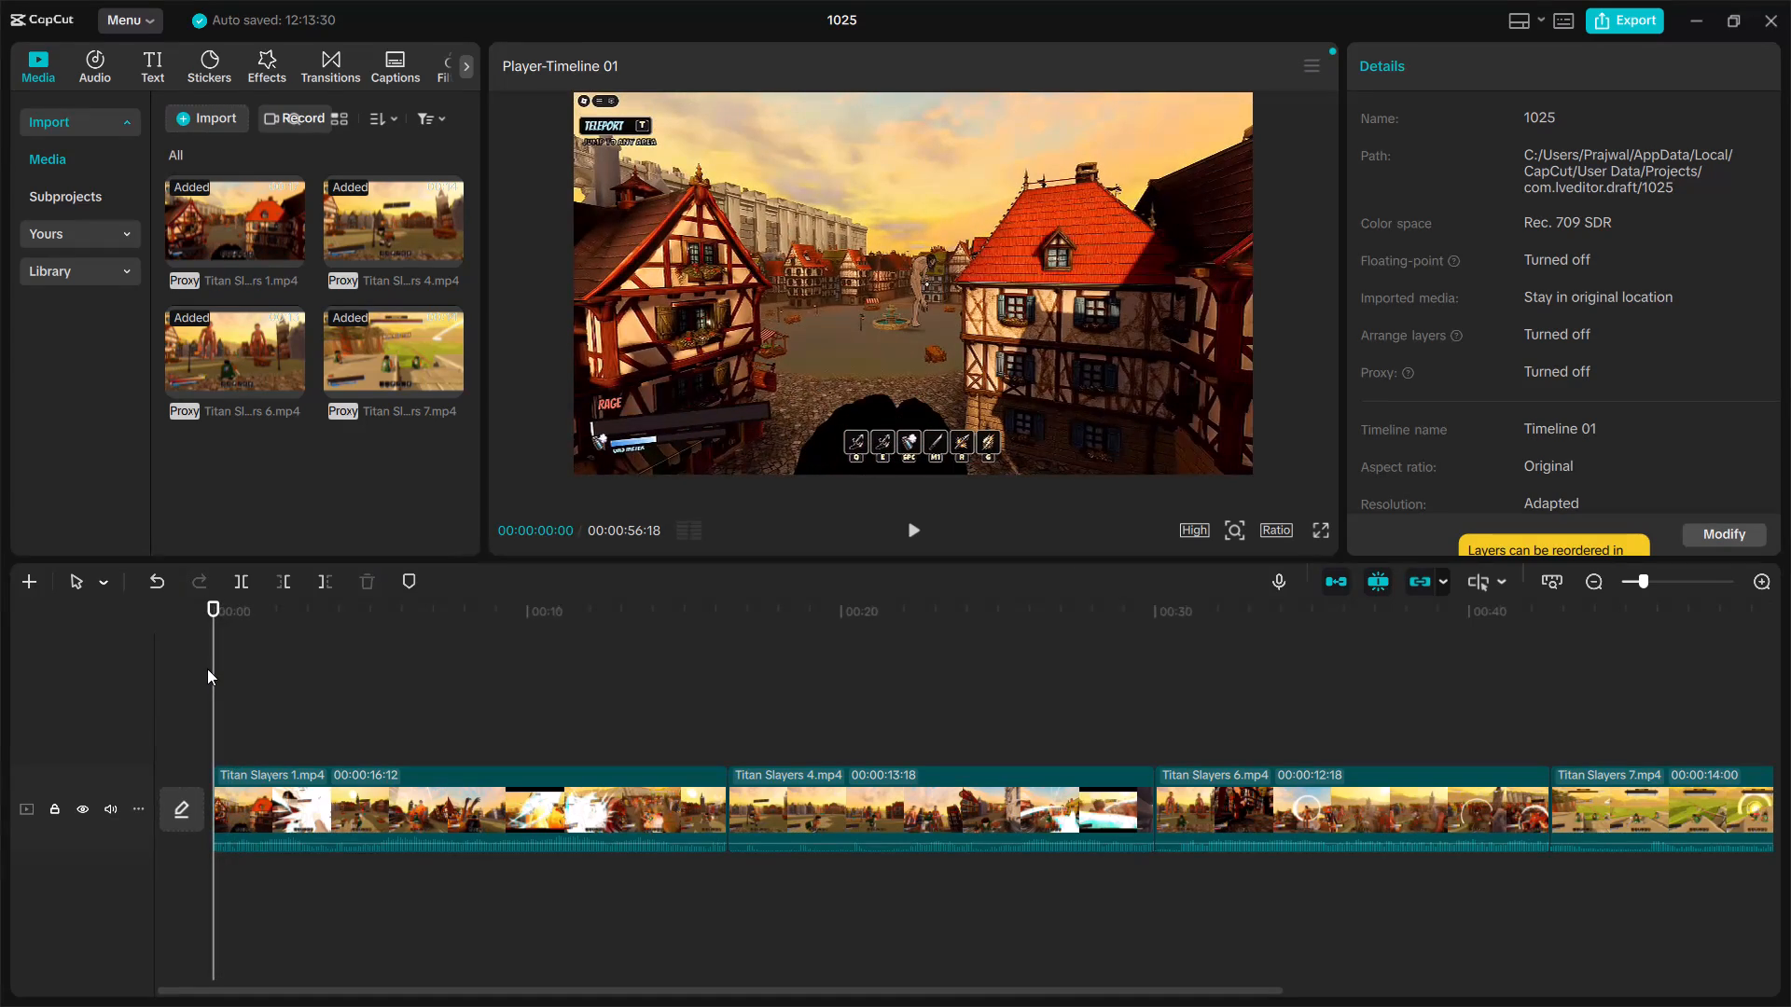
Play through the Titan Slayers 1 clip to find the cut point and split it at 00:00:02:24.
key(space)
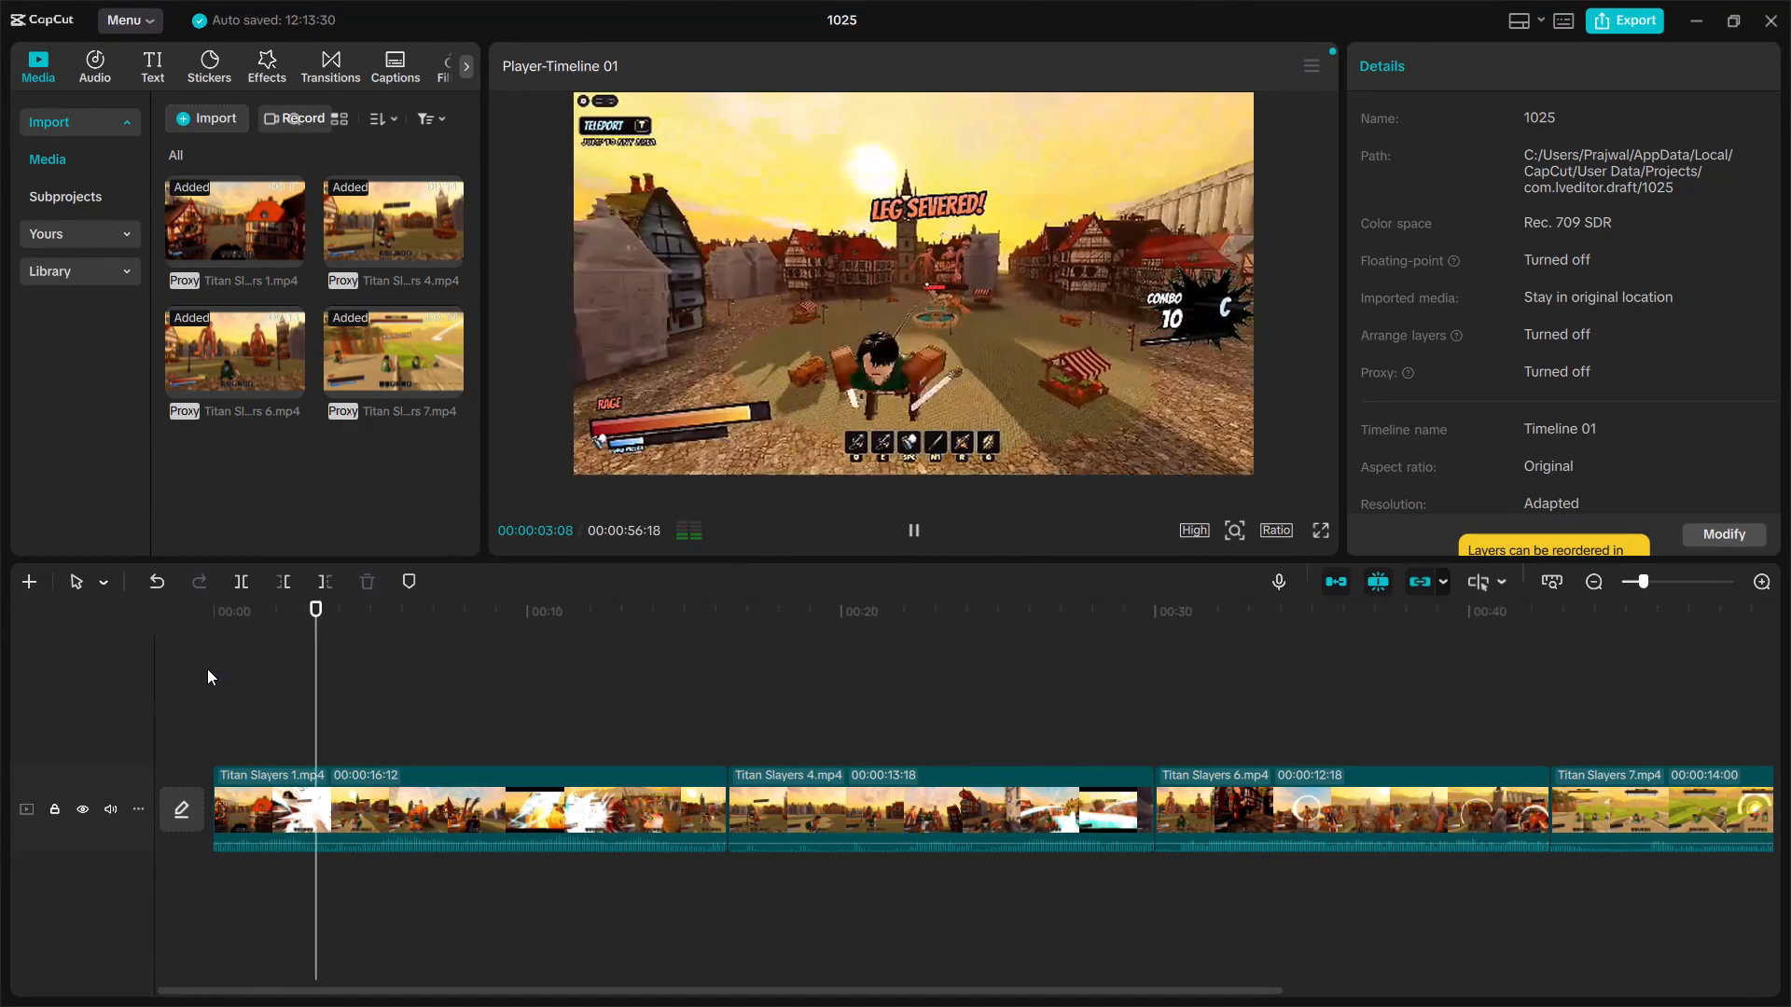
key(space)
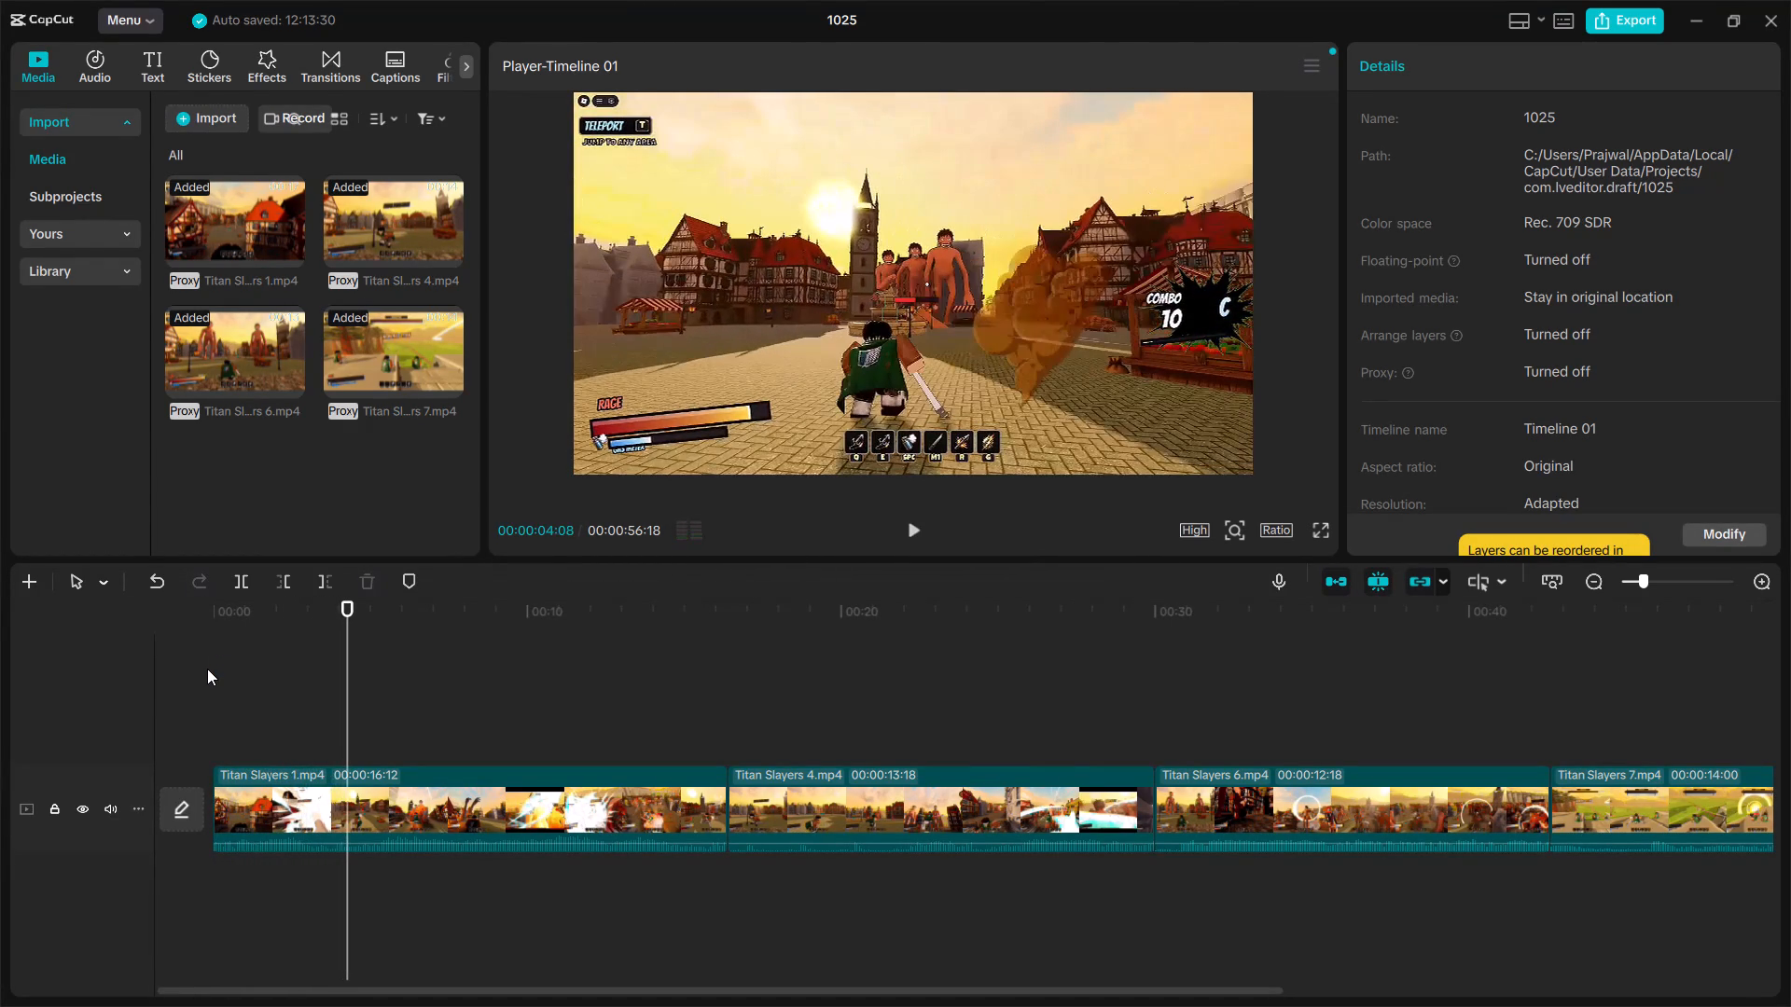
key(Left)
key(Left)
key(Left)
key(Left)
key(Left)
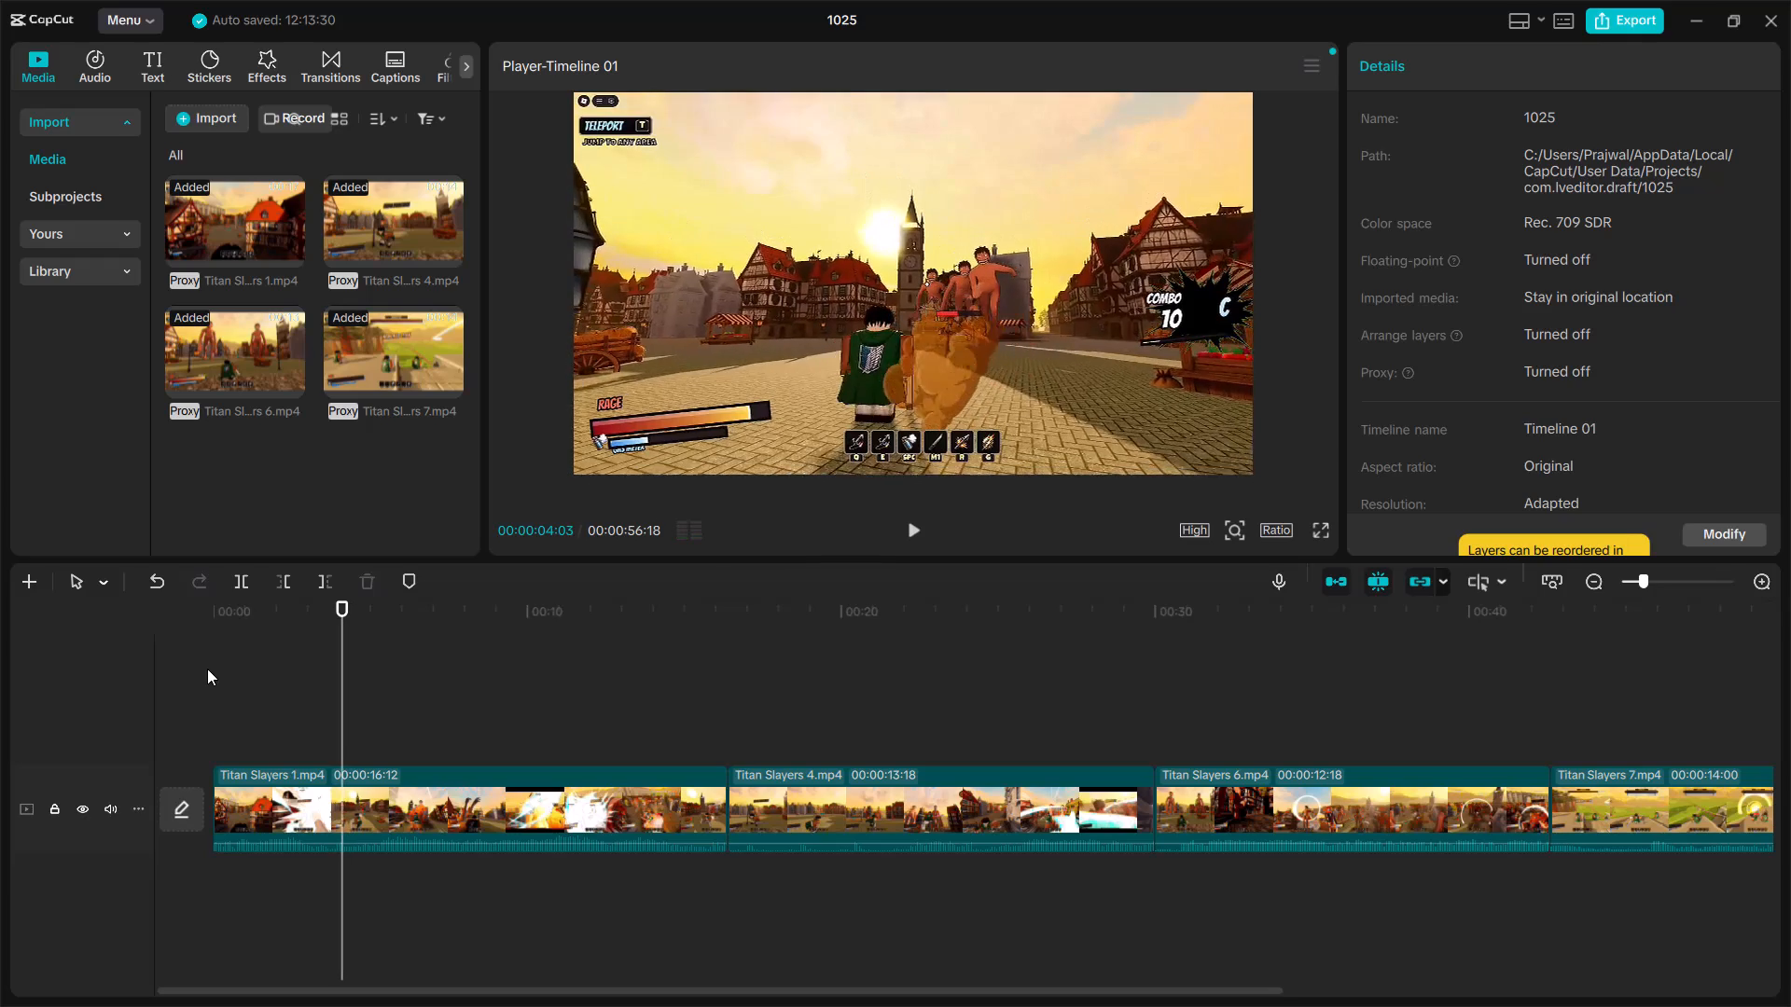
key(Left)
key(Left)
key(Left)
key(Left)
key(Left)
key(Left)
key(Left)
key(Left)
key(Left)
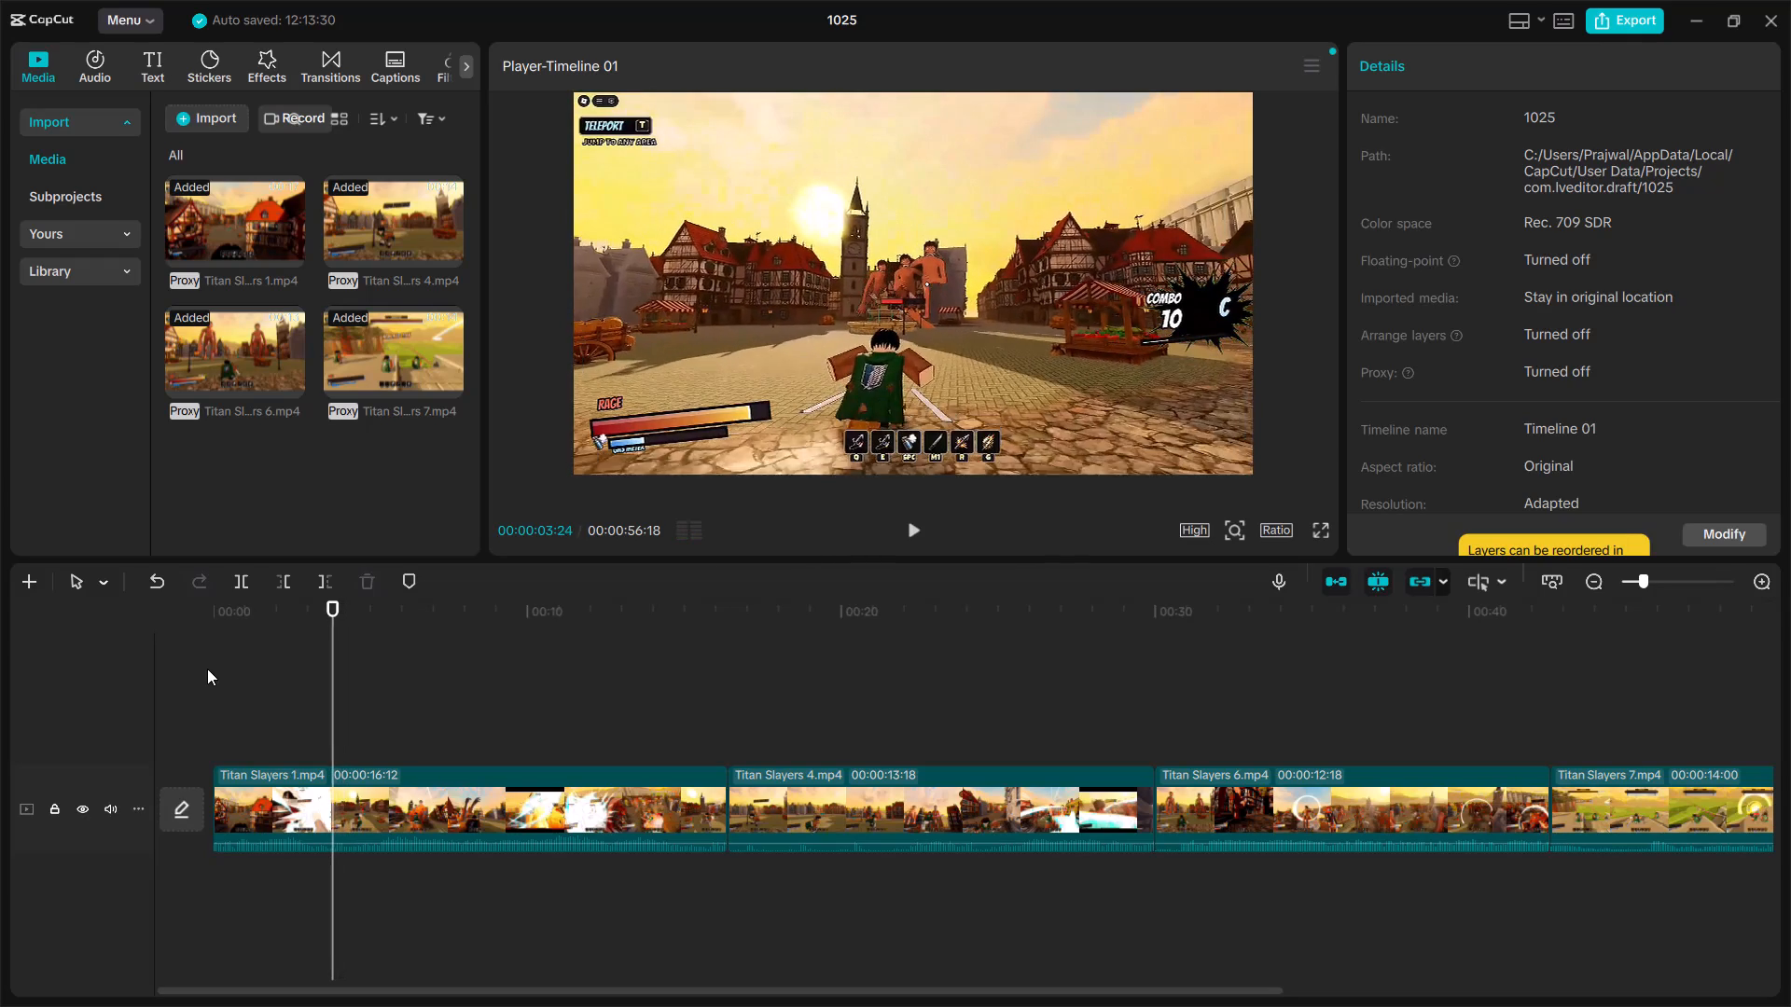
key(Left)
key(Left)
key(Left)
key(Left)
key(Left)
key(Left)
key(Left)
key(Left)
key(Left)
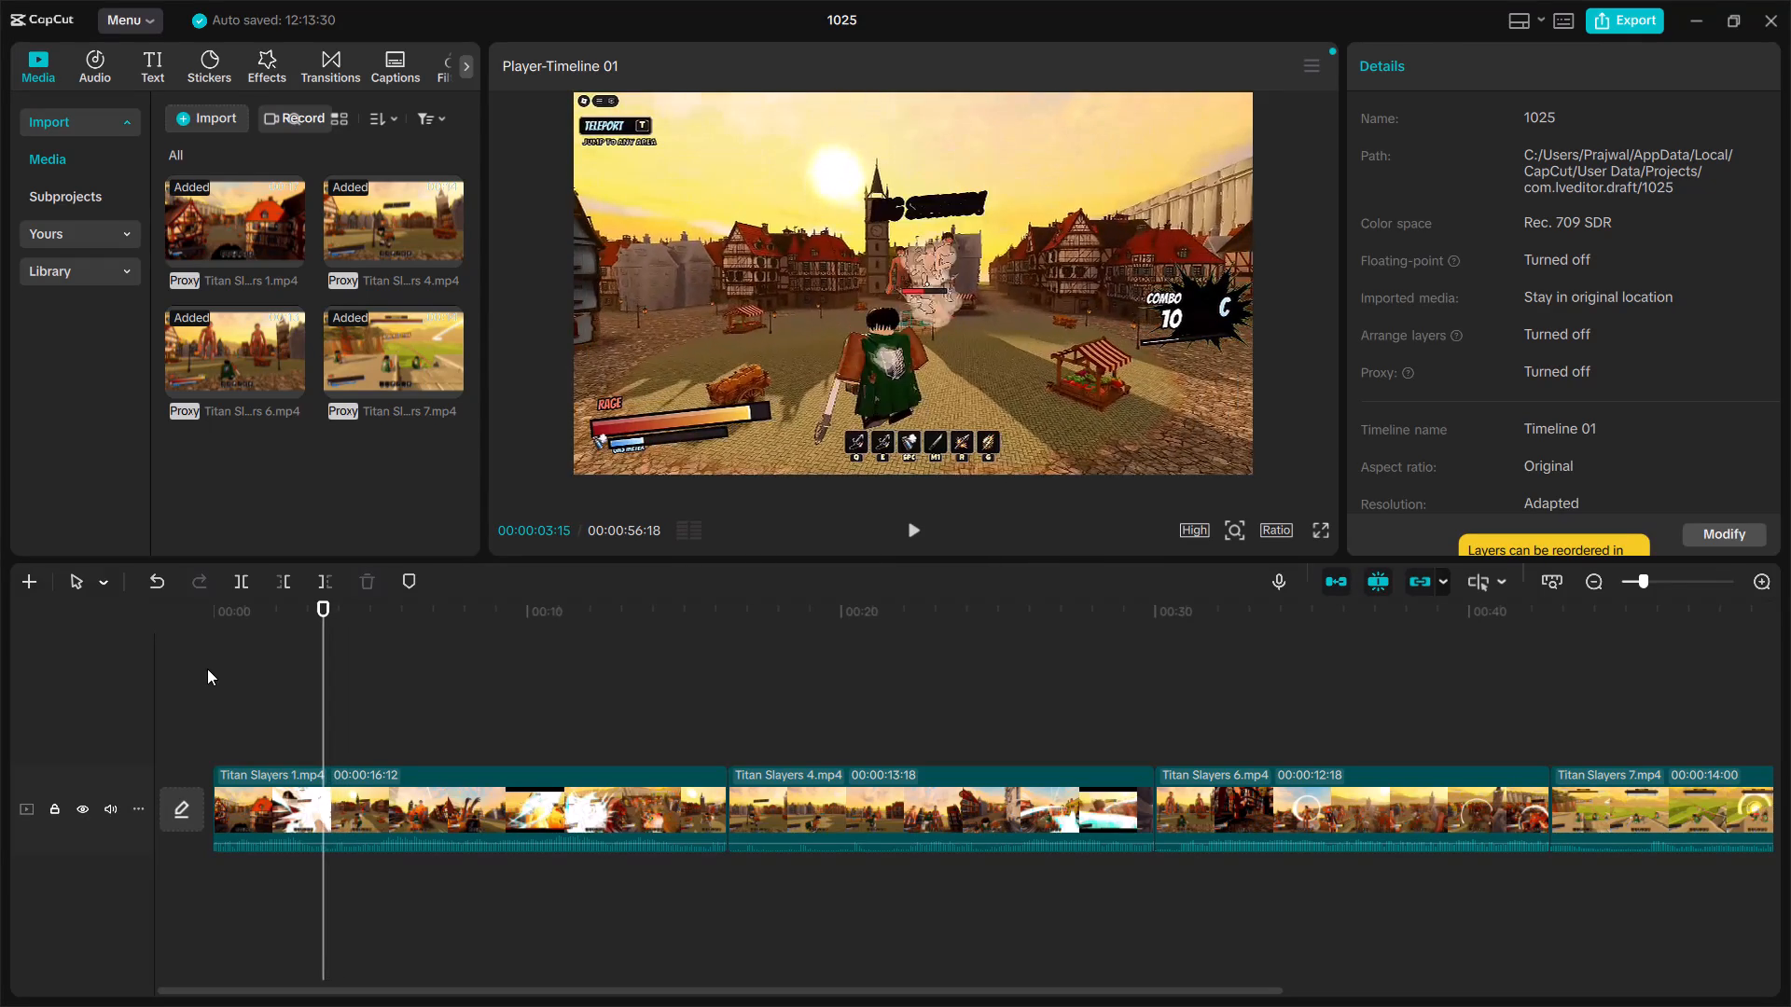
key(Left)
key(Left)
key(Left)
key(Left)
key(Left)
key(Left)
key(Left)
key(Left)
key(Left)
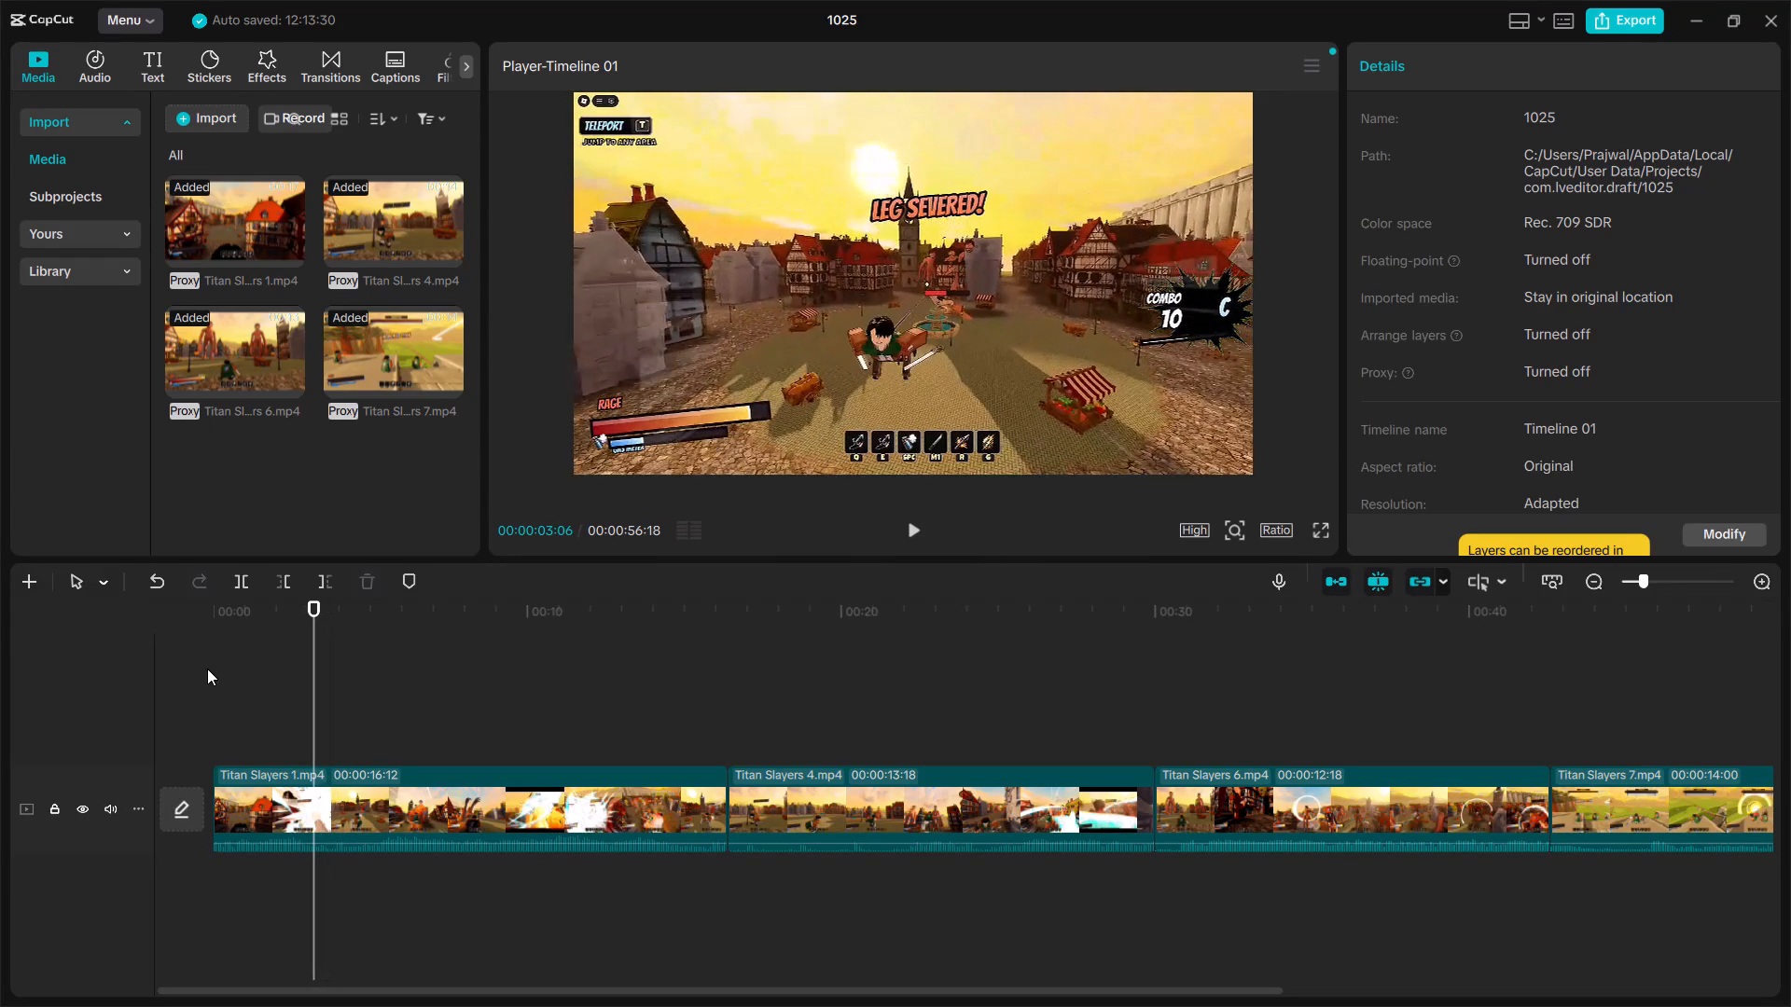
key(Left)
key(Left)
key(Left)
key(Left)
key(Left)
key(Left)
key(Left)
key(Left)
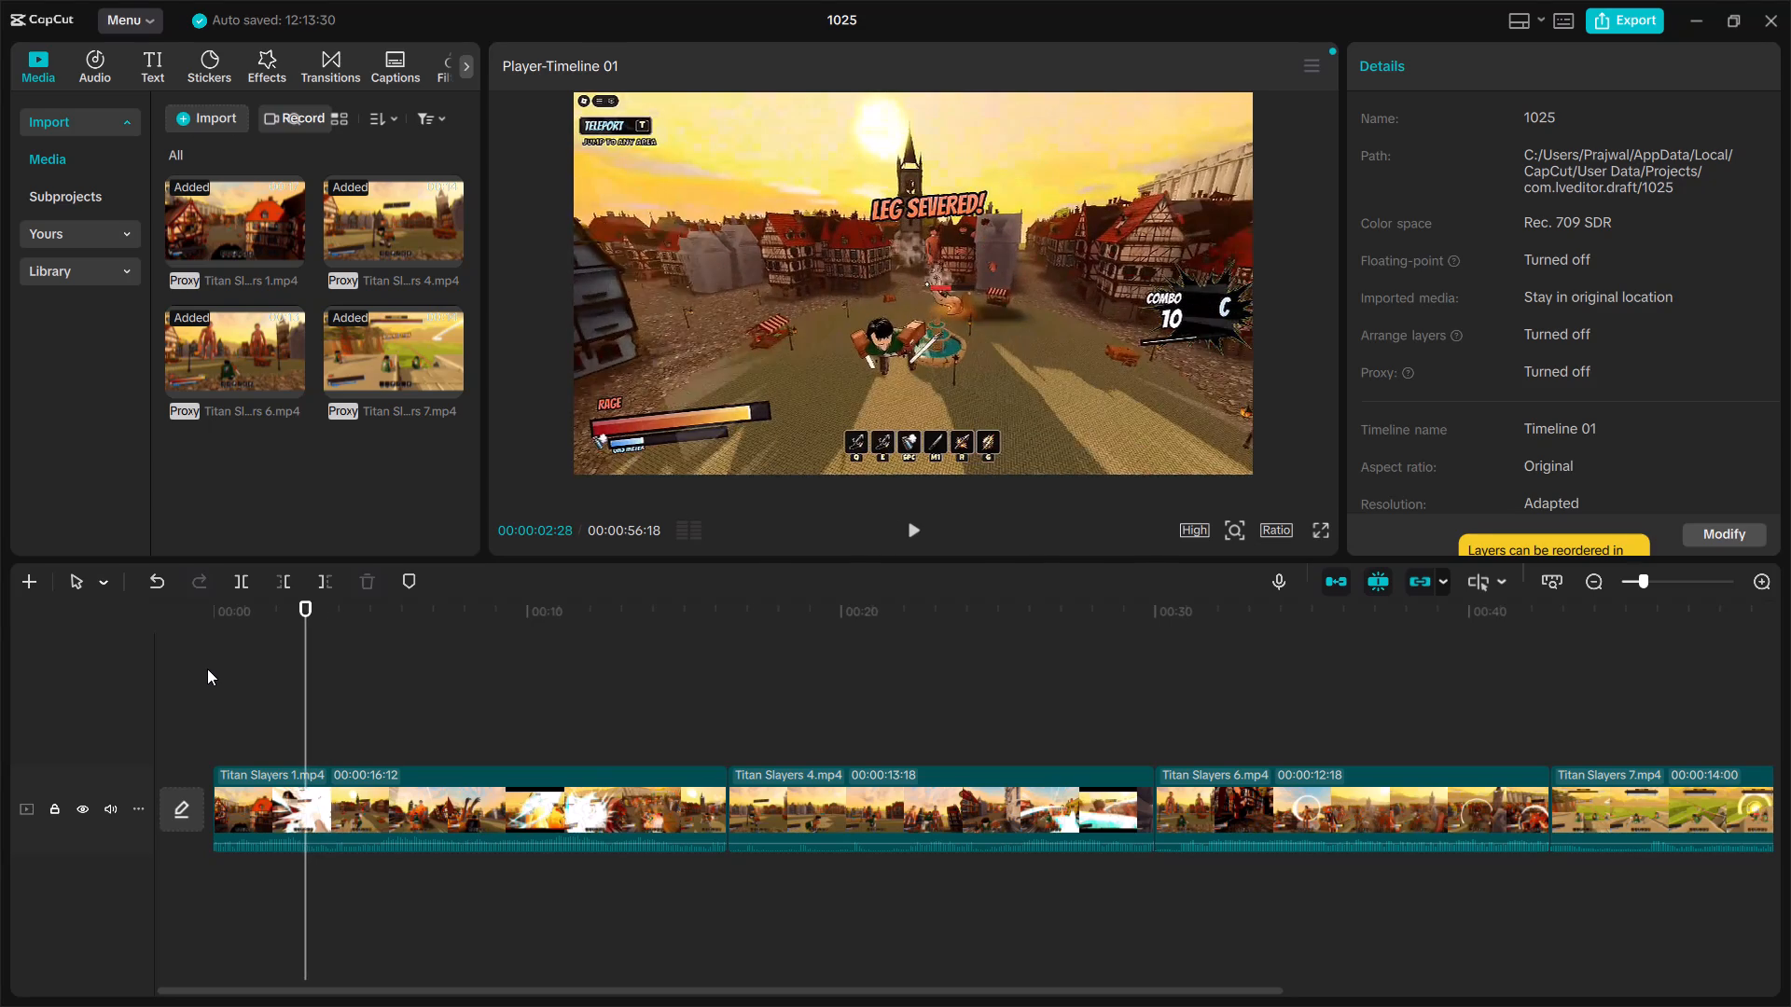
key(Left)
key(Left)
key(Left)
key(Left)
key(Left)
key(Left)
key(Left)
key(Left)
key(Left)
key(Left)
key(Left)
key(Left)
key(Left)
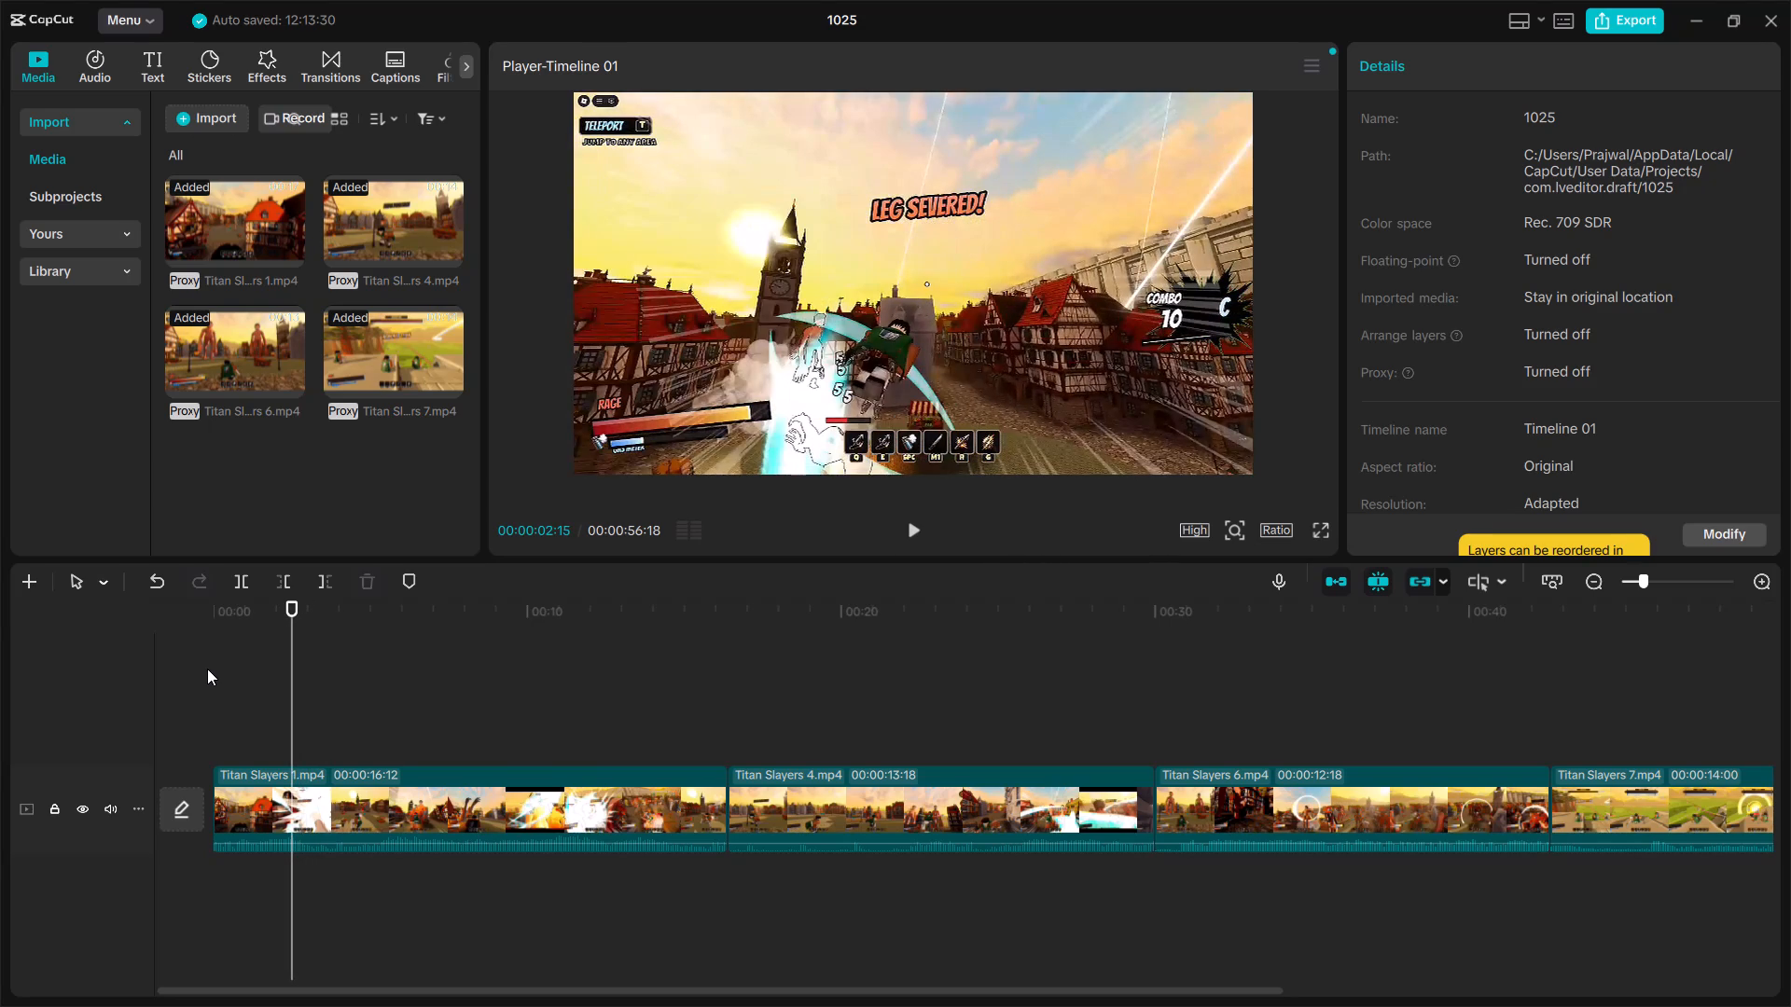
key(space)
key(space)
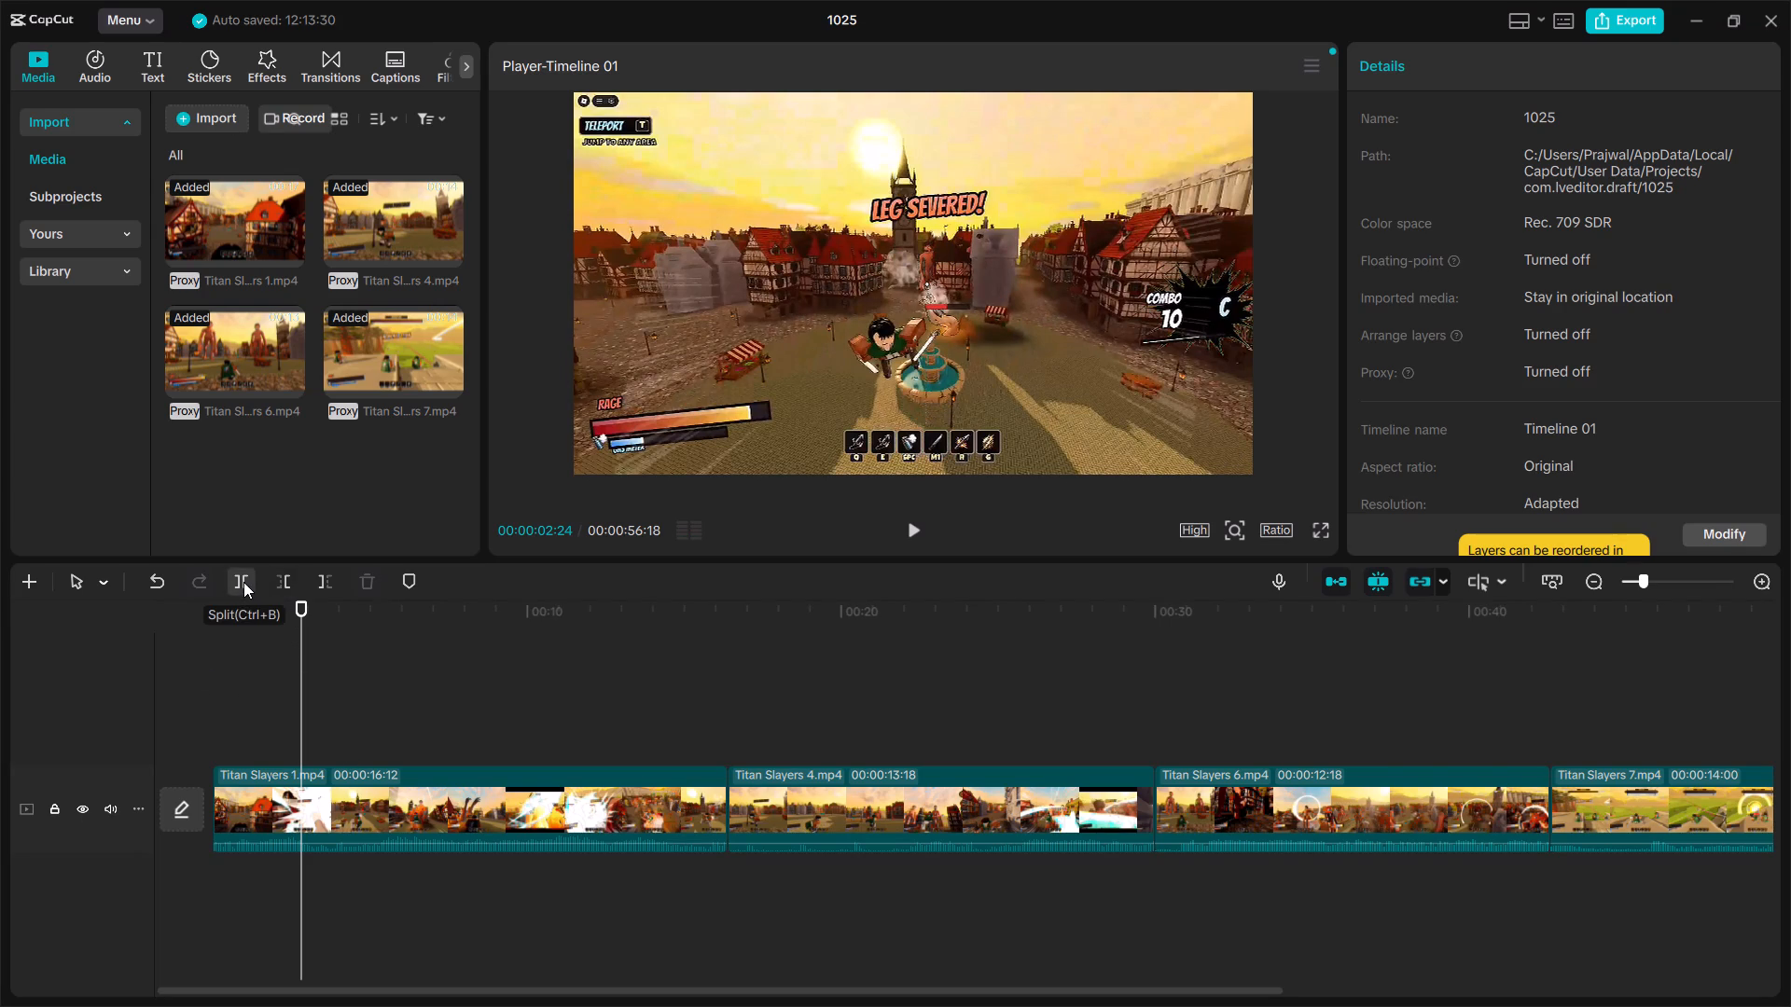
key(ctrl+b)
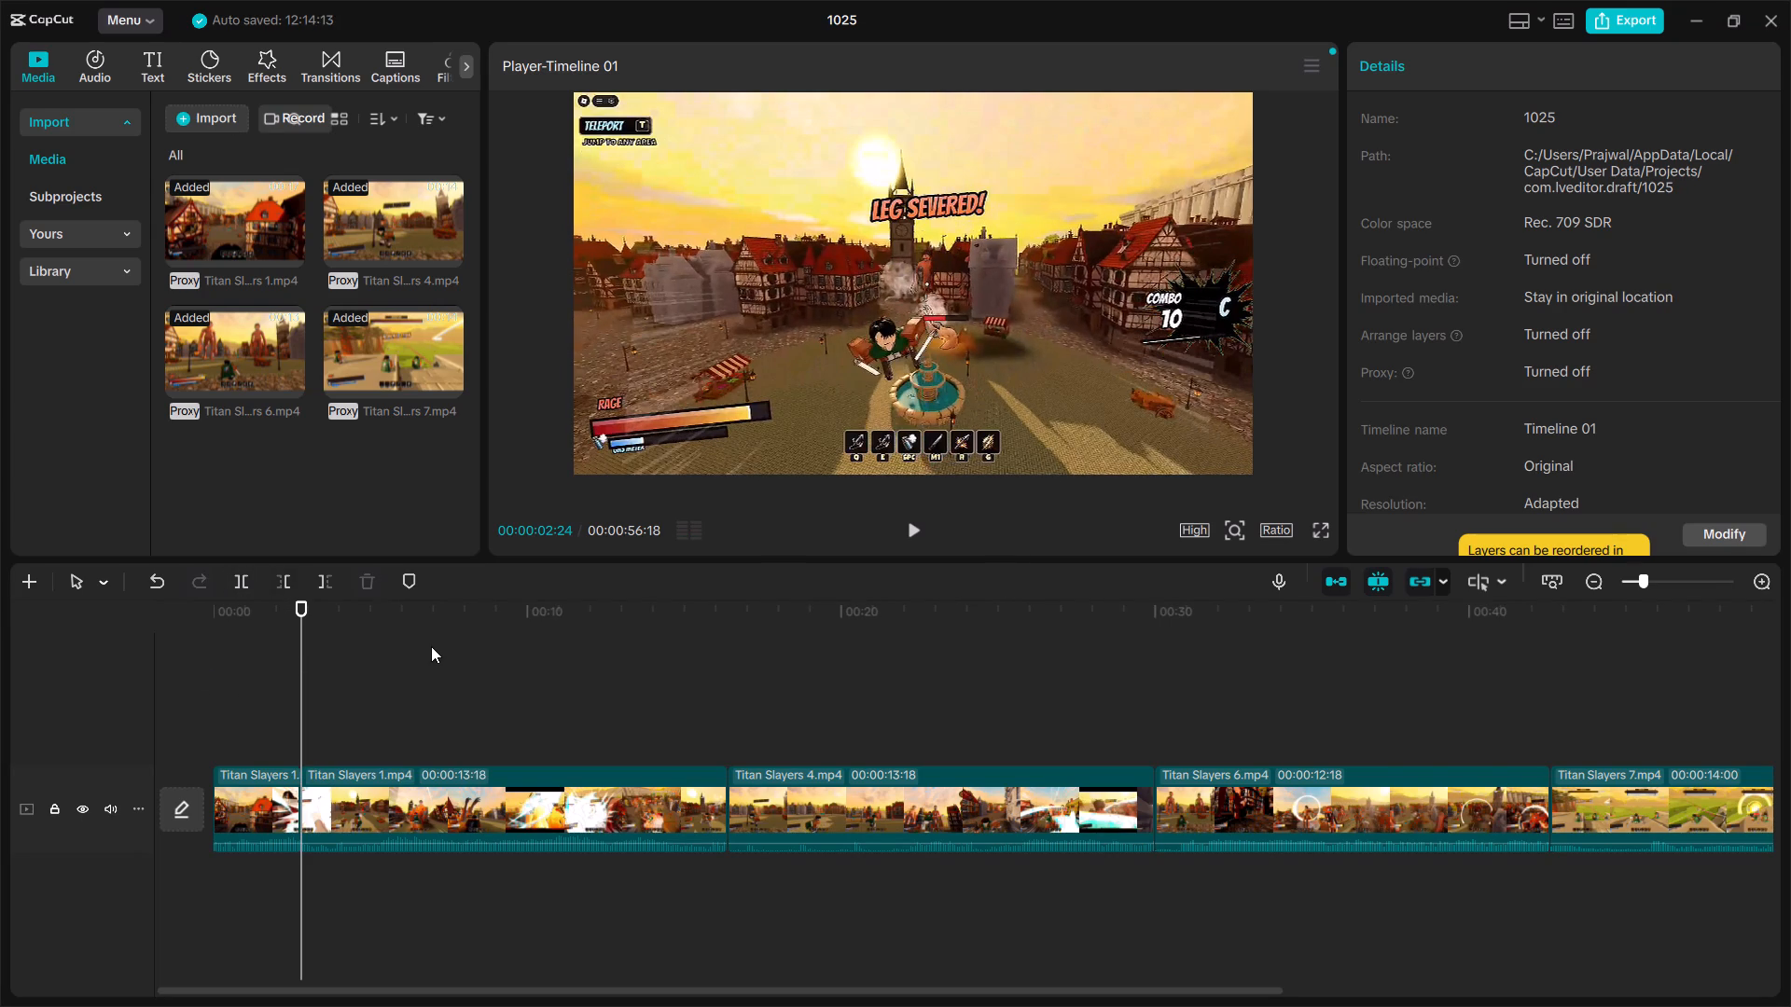
Find the end of the unwanted stretch in the second Titan Slayers 1 piece and split it at 00:00:04:15.
key(space)
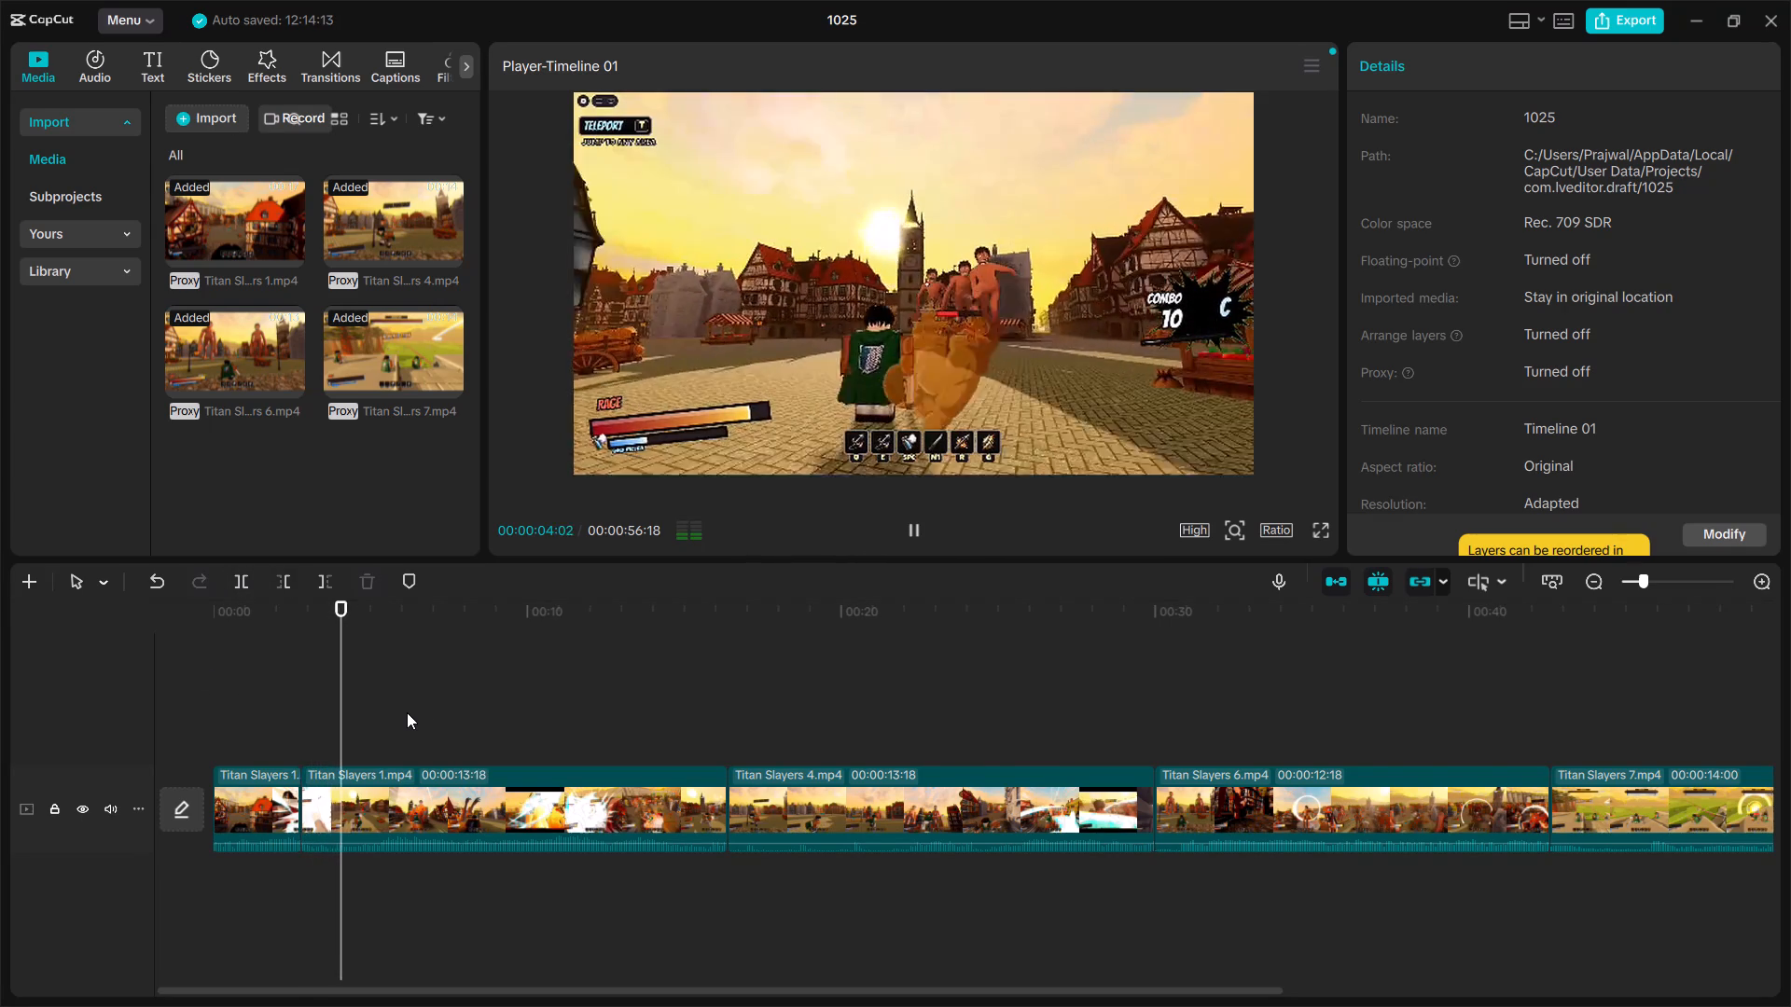
key(space)
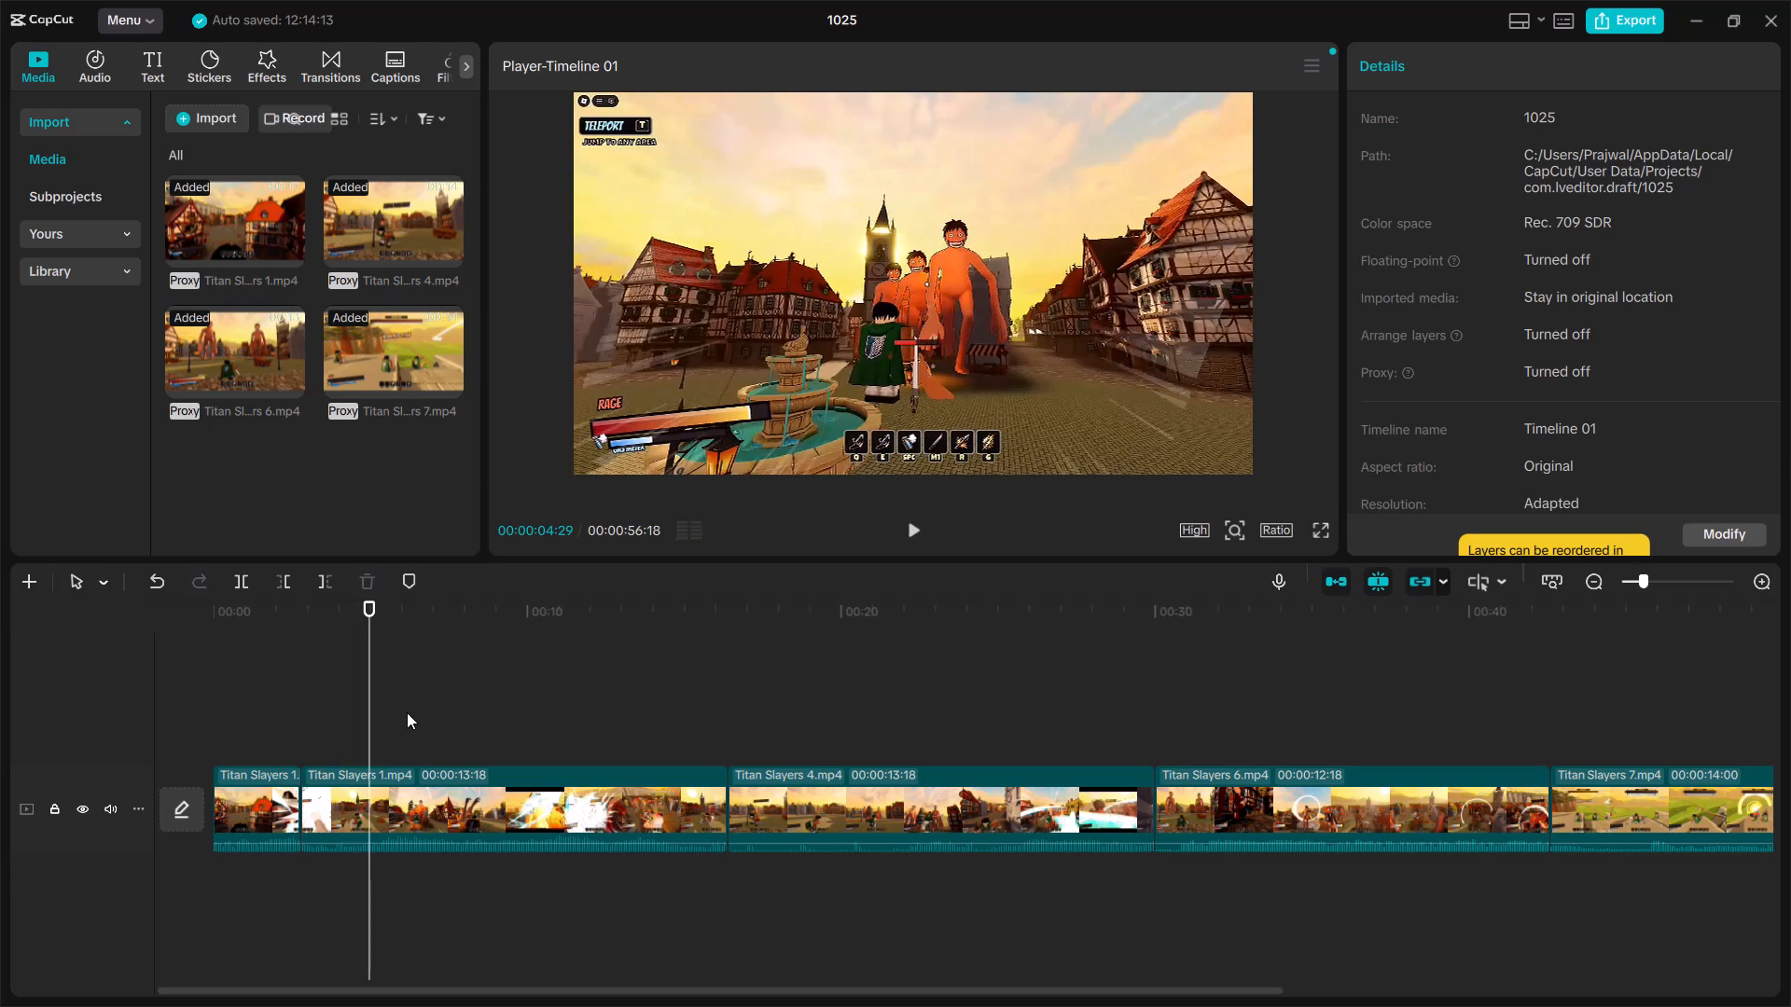
key(Left)
key(Left)
key(Left)
key(Left)
key(Left)
key(Left)
key(Left)
key(Left)
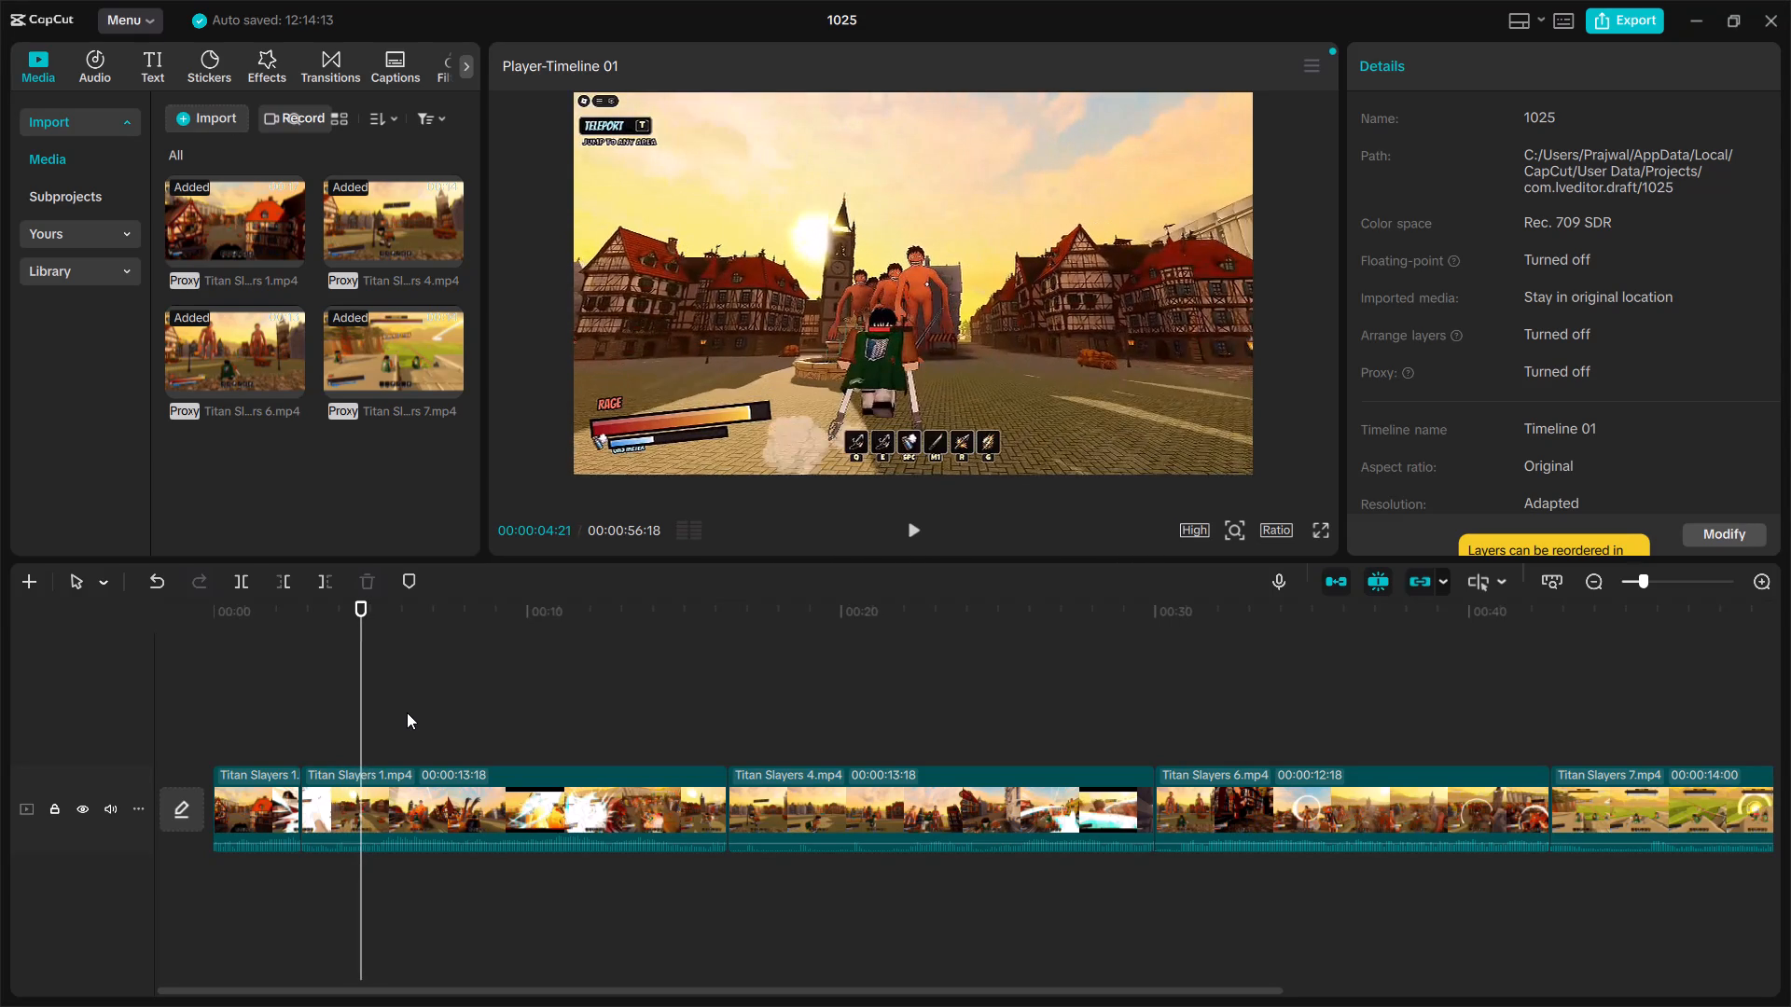
key(Left)
key(Left)
key(Left)
key(Left)
key(Left)
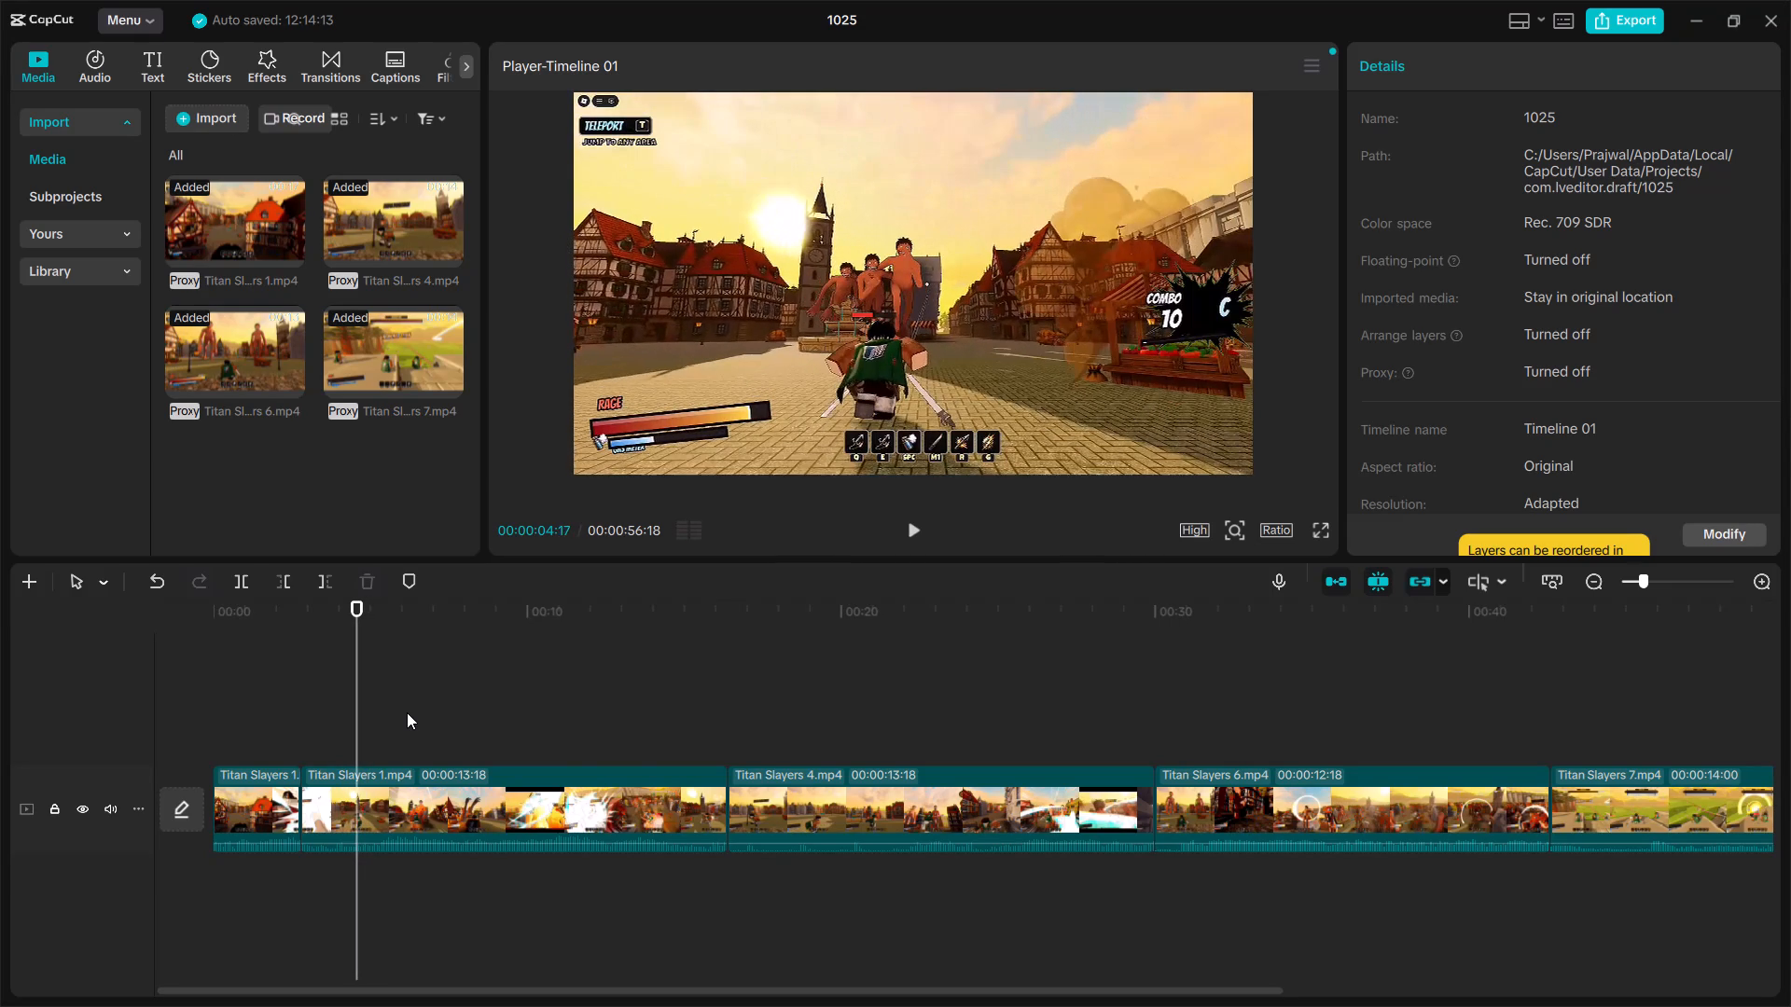
key(Left)
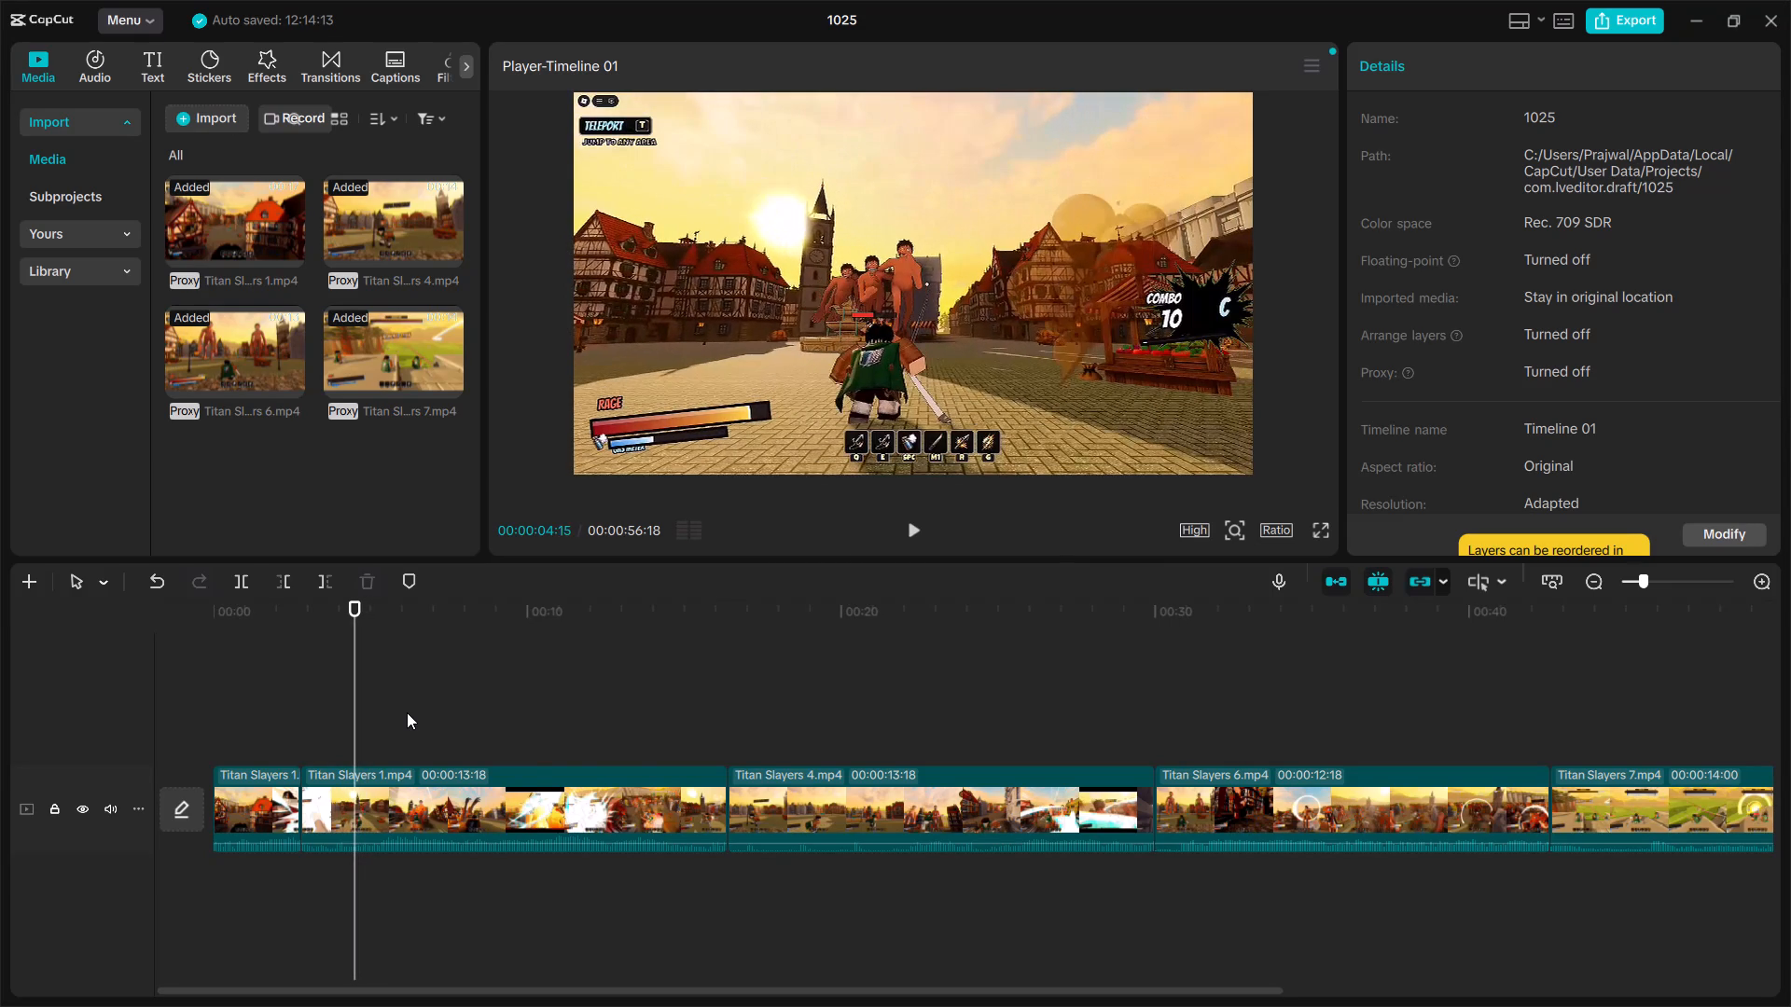
key(ctrl+b)
Deactivate the short Titan Slayers 1 segment between the two cuts, move it above the main track and delete it.
right_click(326, 826)
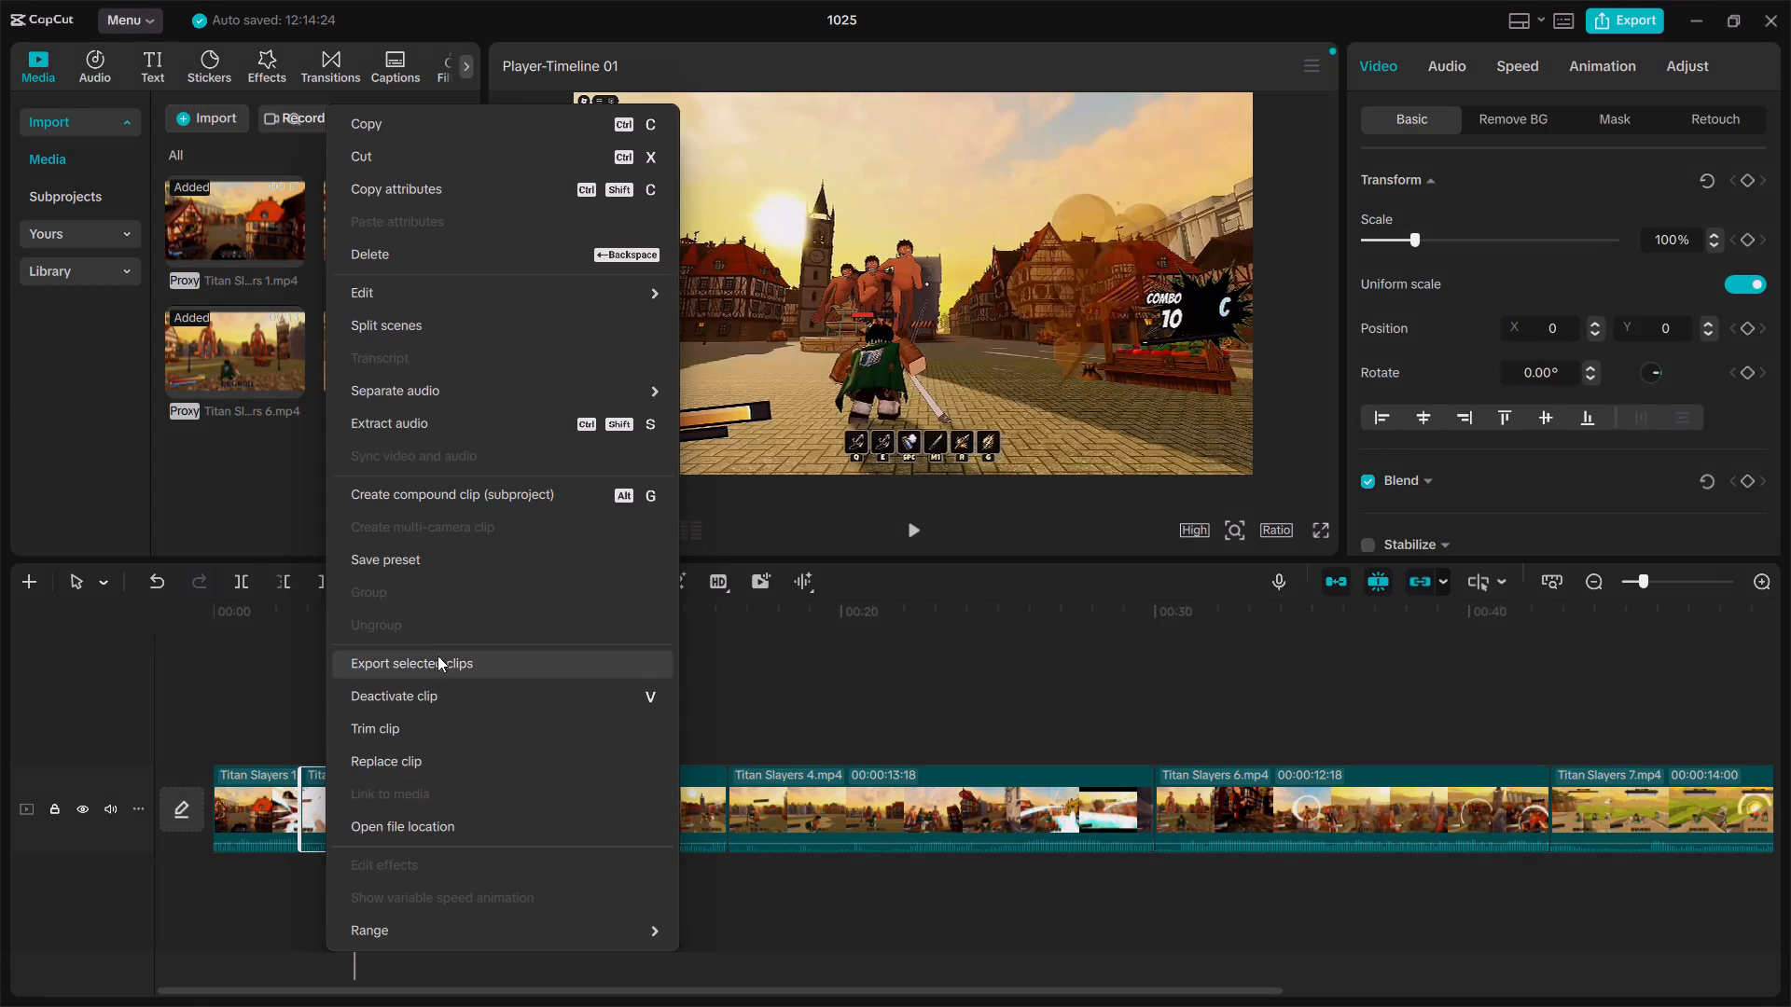
click(445, 703)
drag(340, 808, 340, 802)
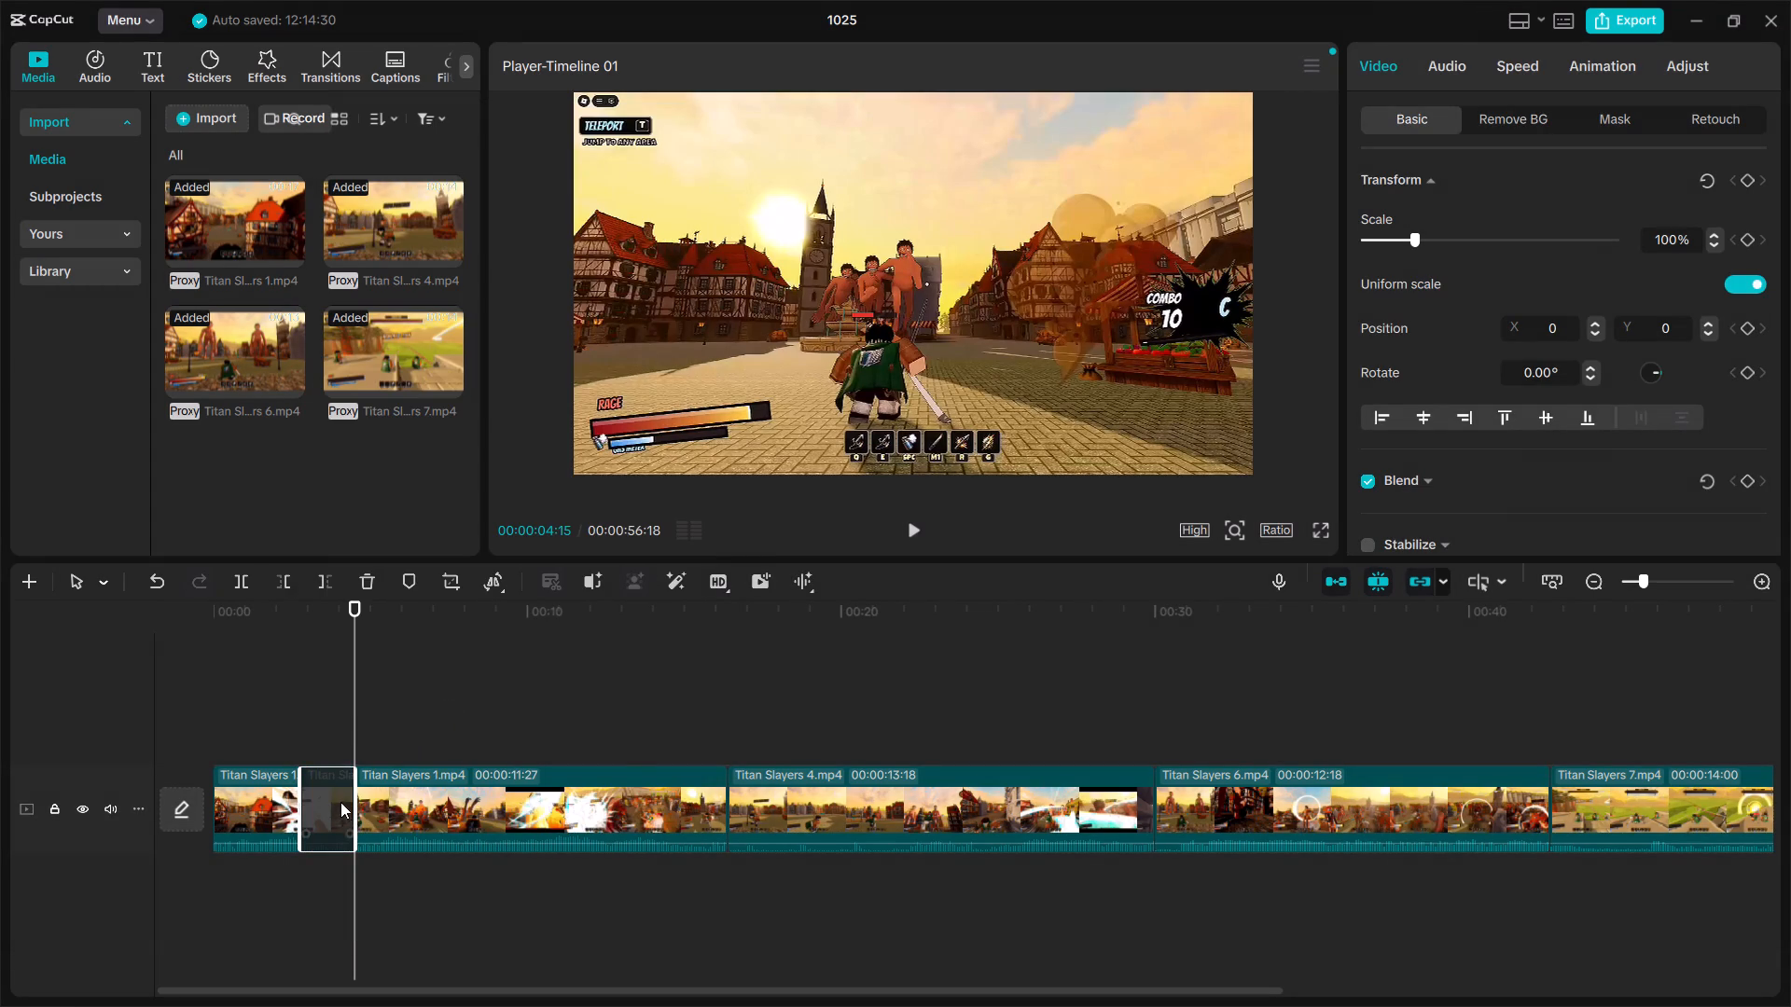
drag(340, 802, 324, 703)
right_click(310, 722)
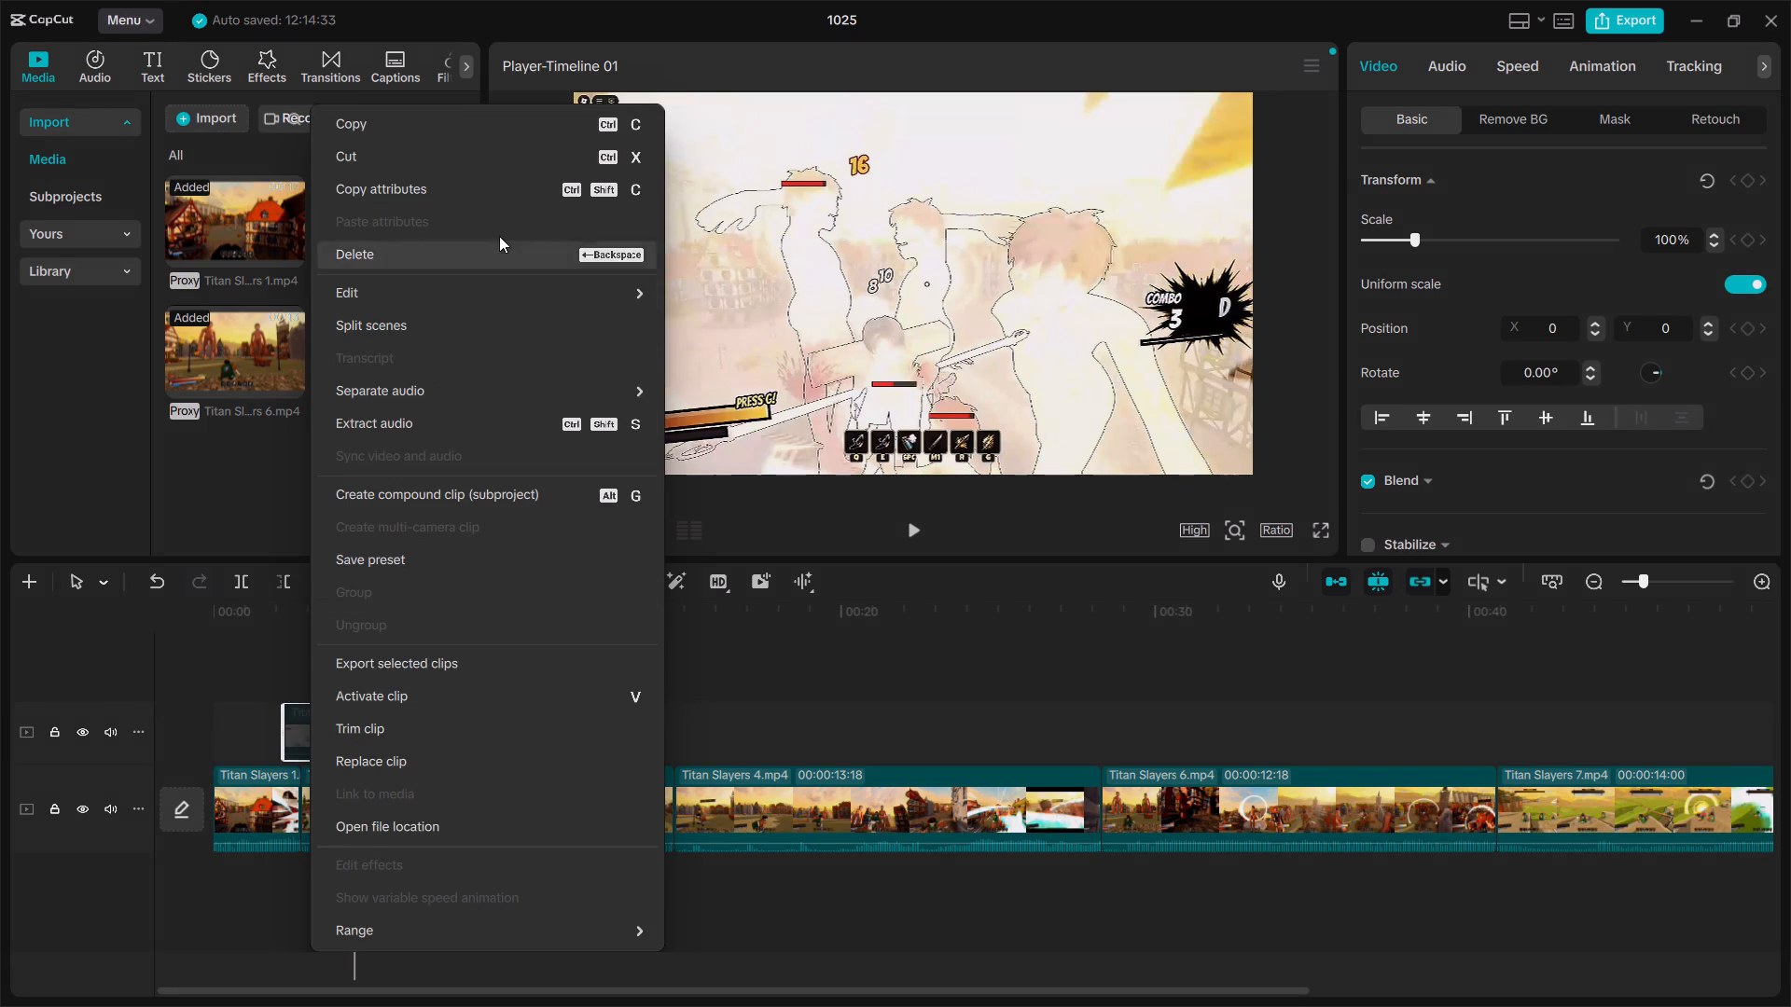
click(521, 250)
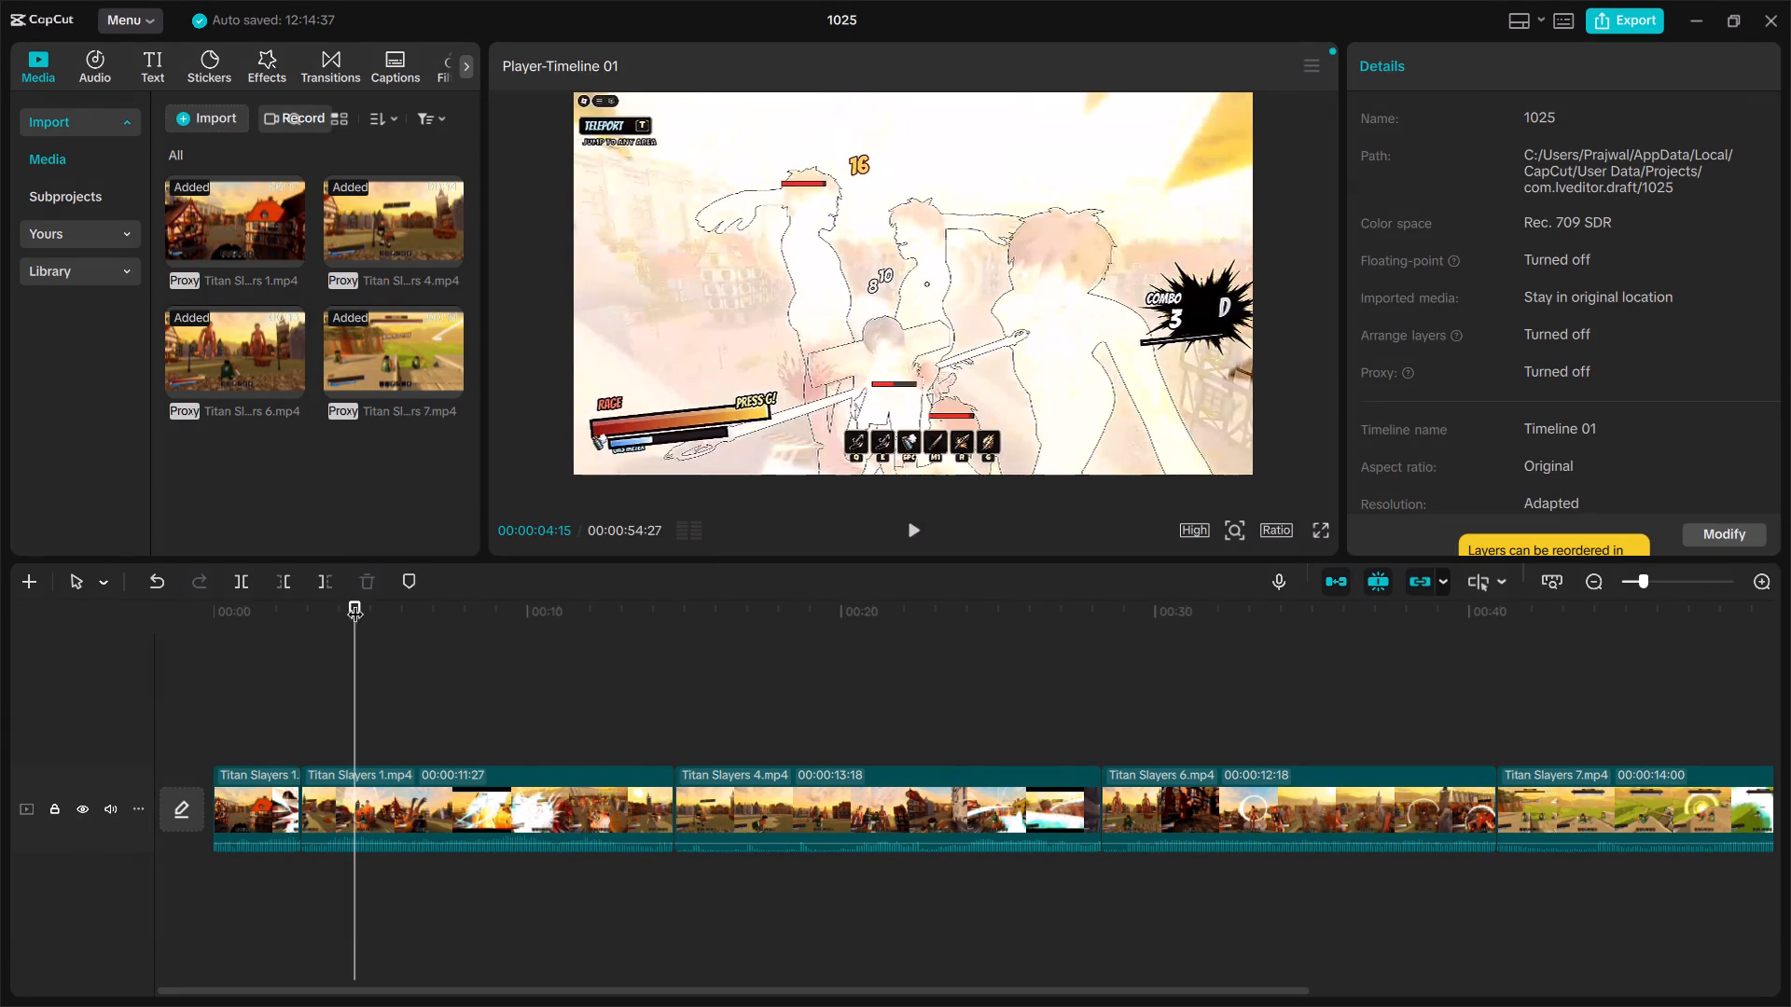
Play the second Titan Slayers 1 piece from just after the first cut through to 00:00:13:10 to review the action.
drag(355, 600, 307, 615)
key(space)
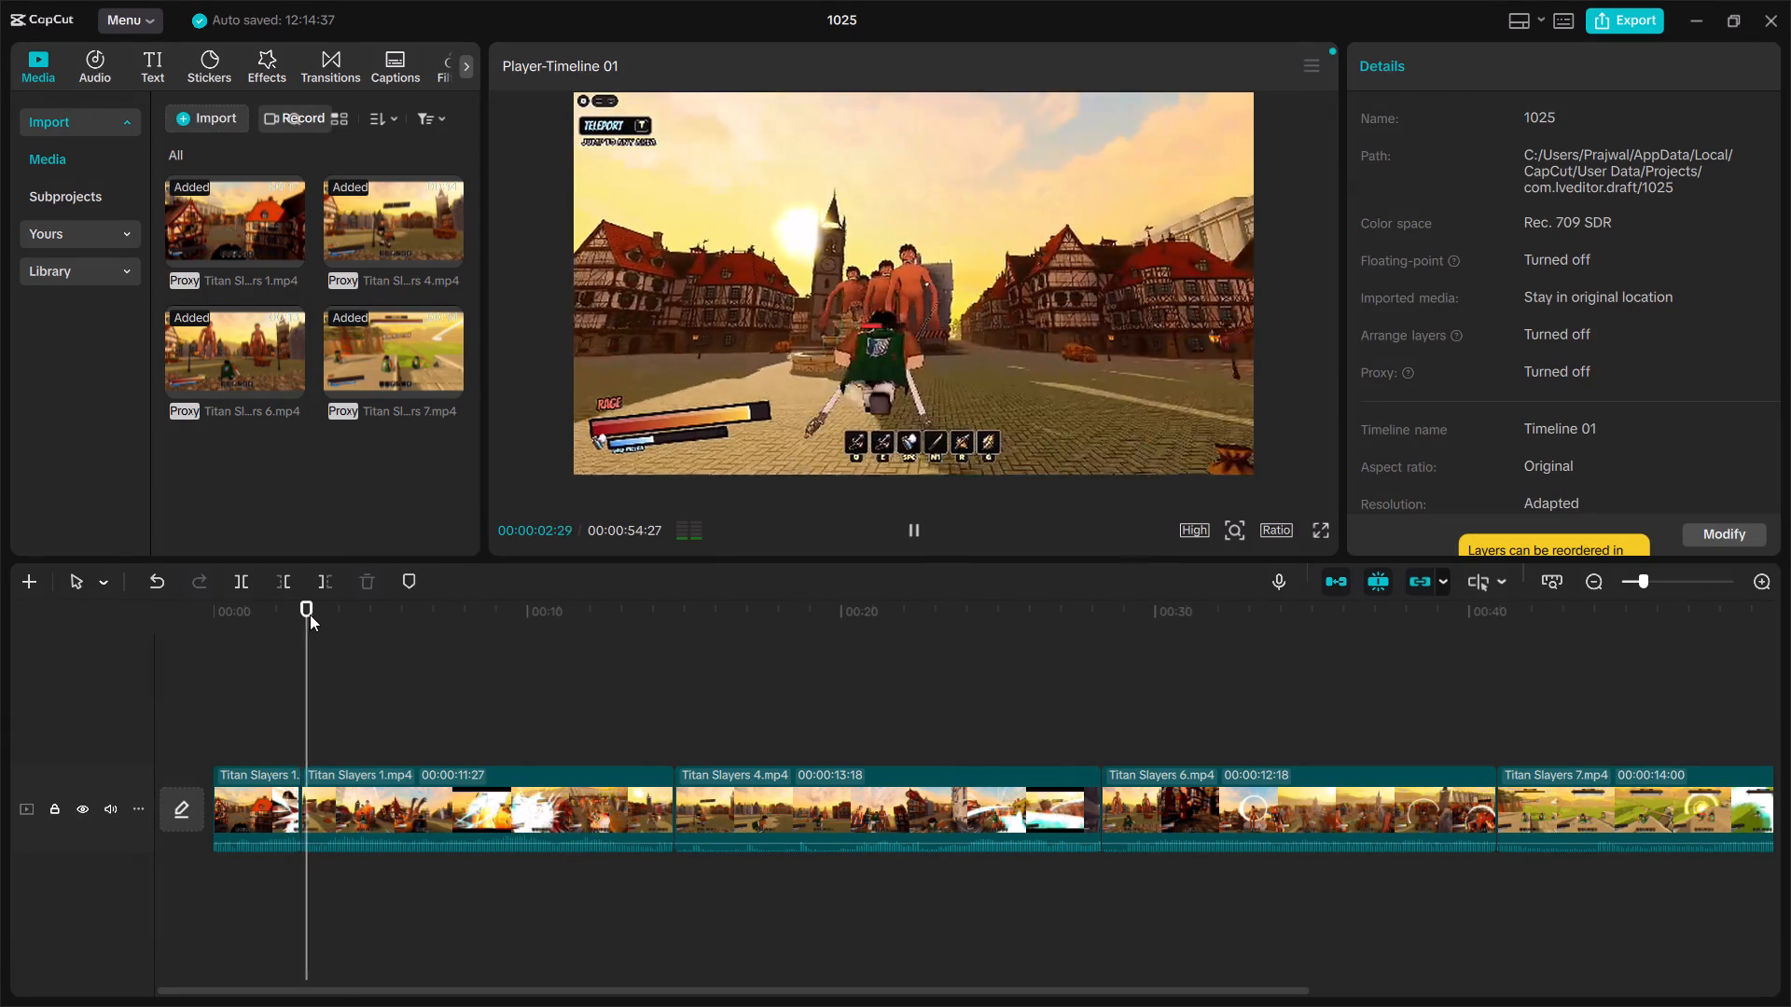
key(space)
key(space)
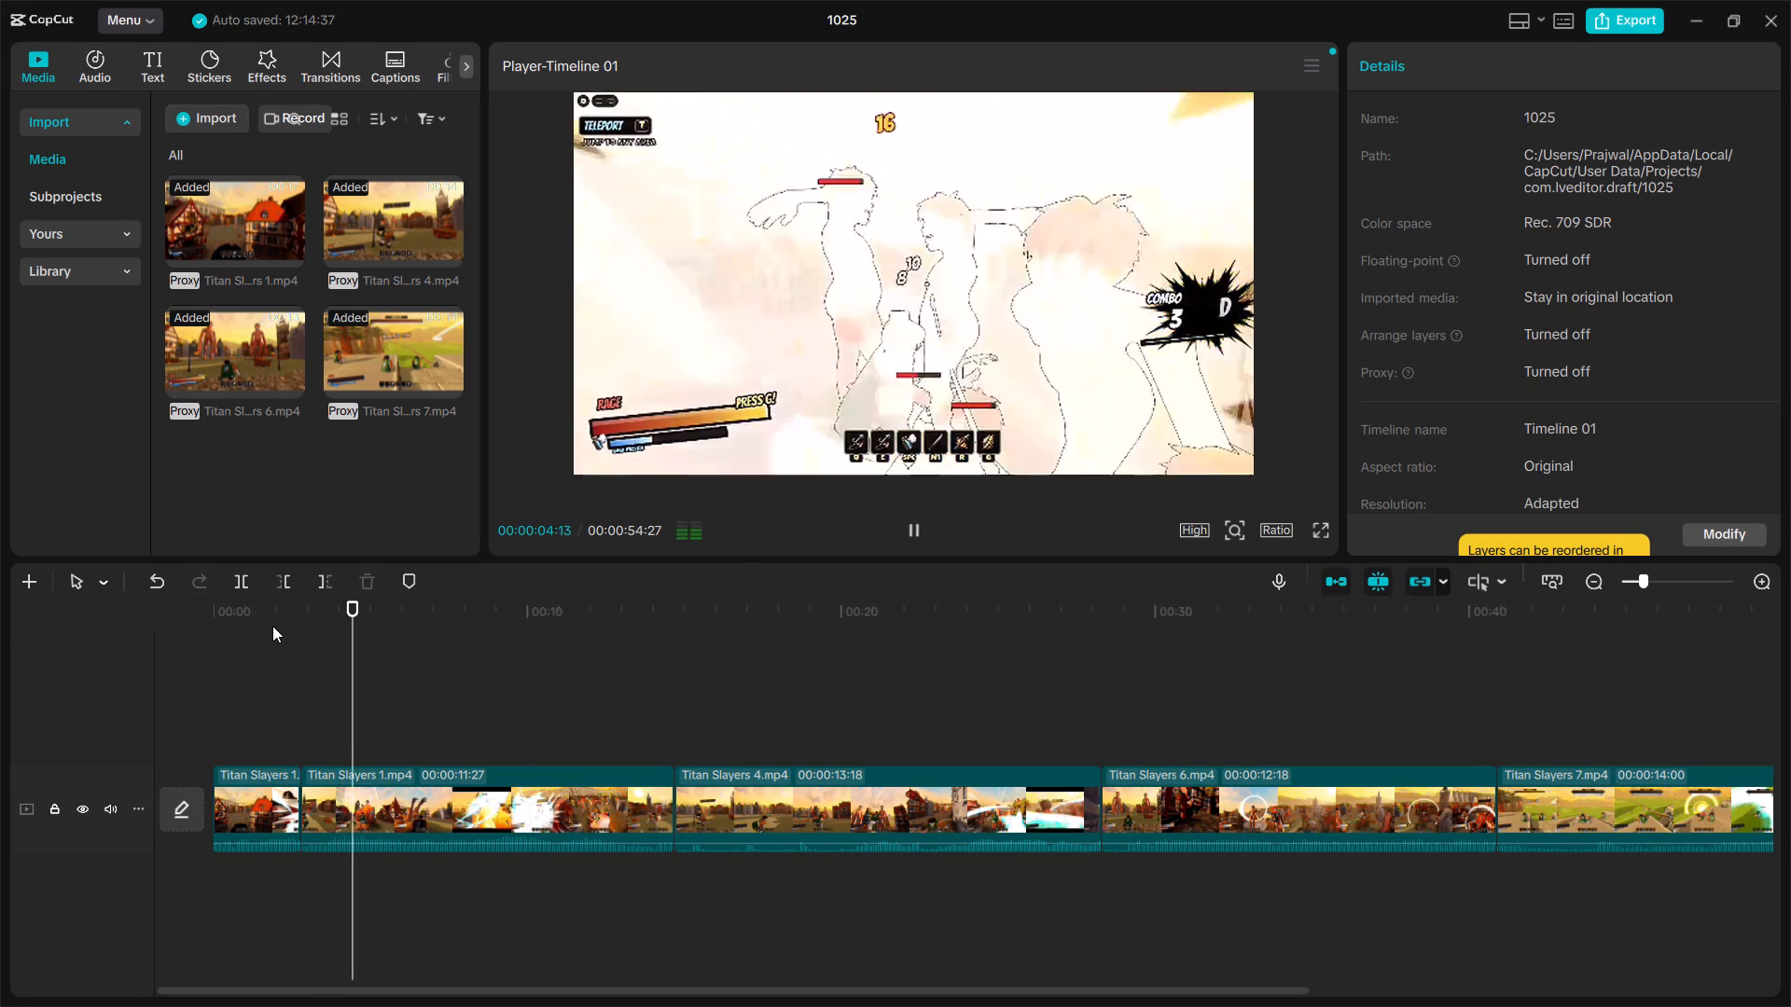
key(space)
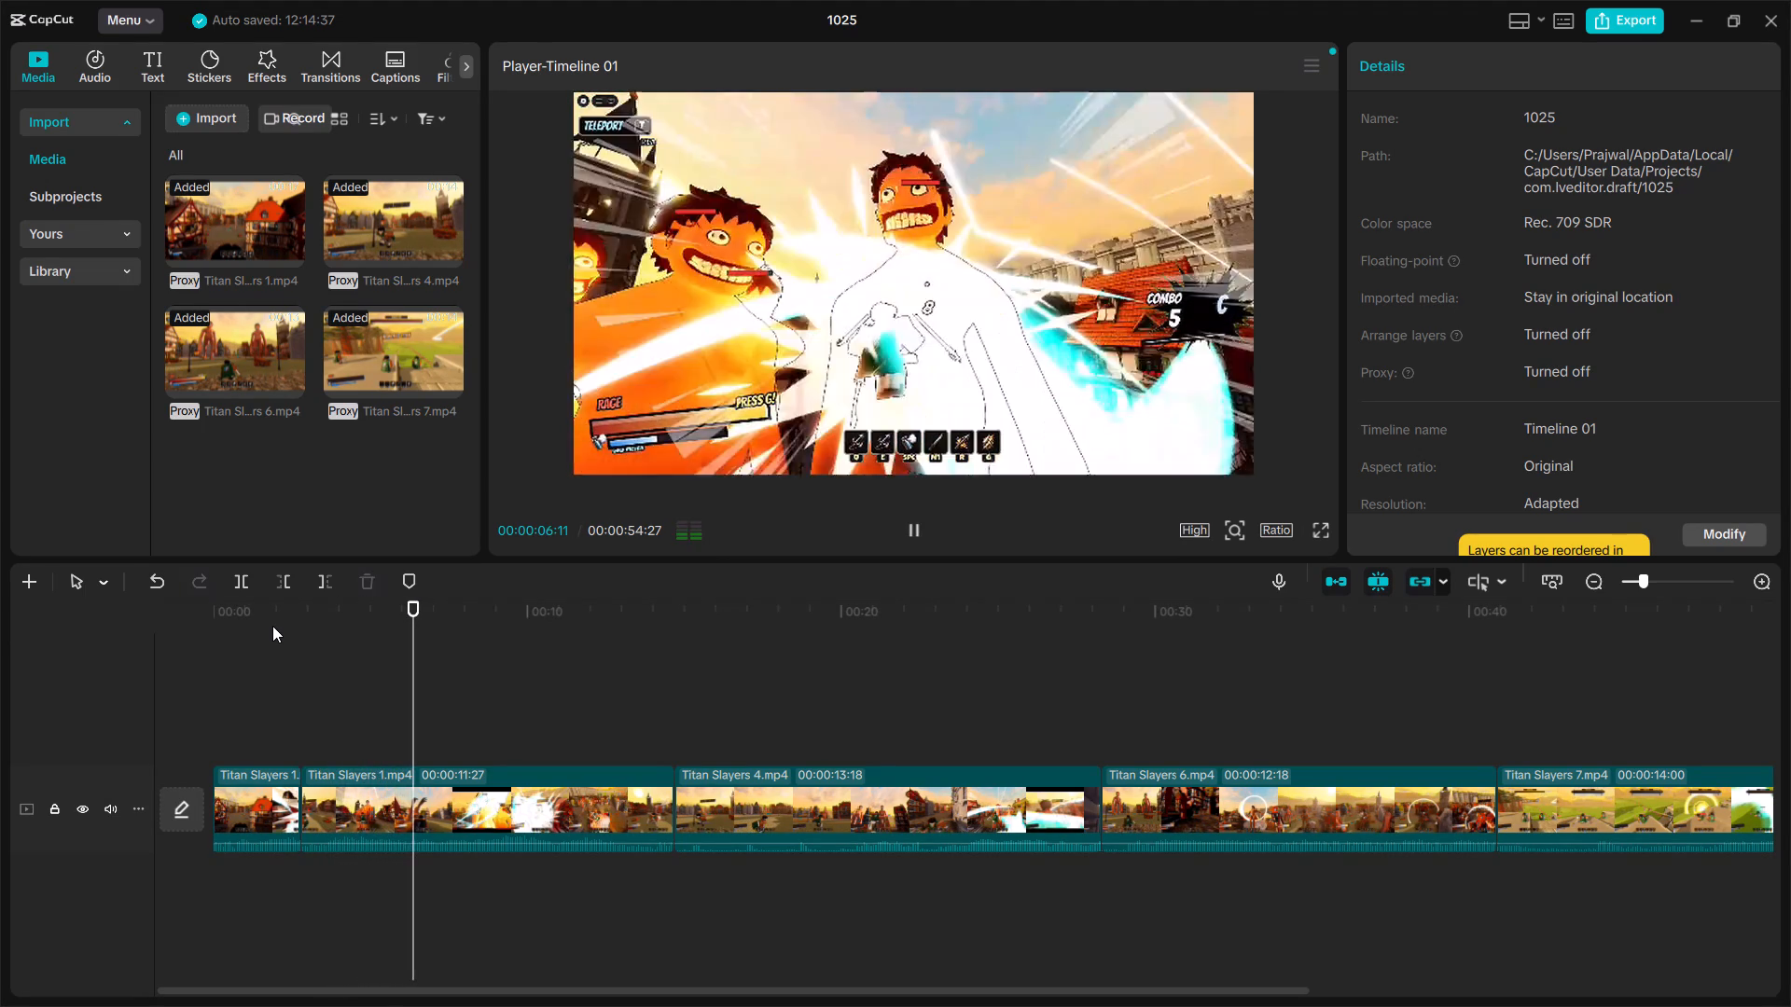
key(space)
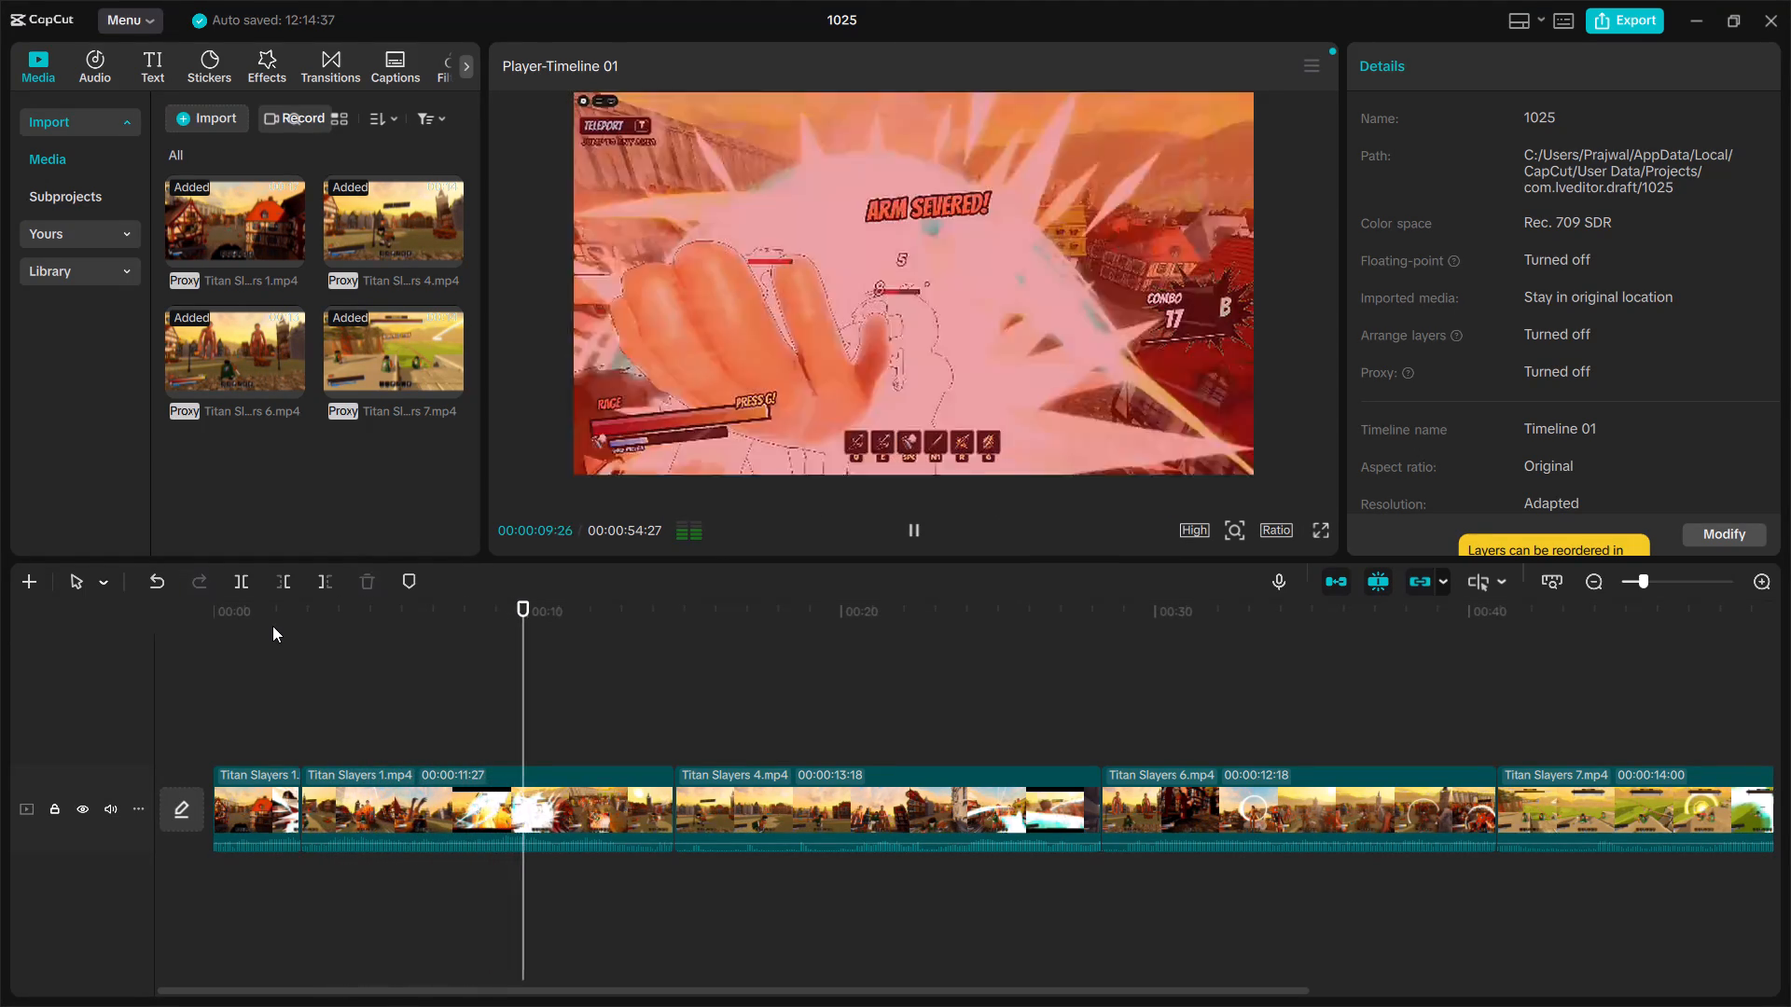
key(space)
key(space)
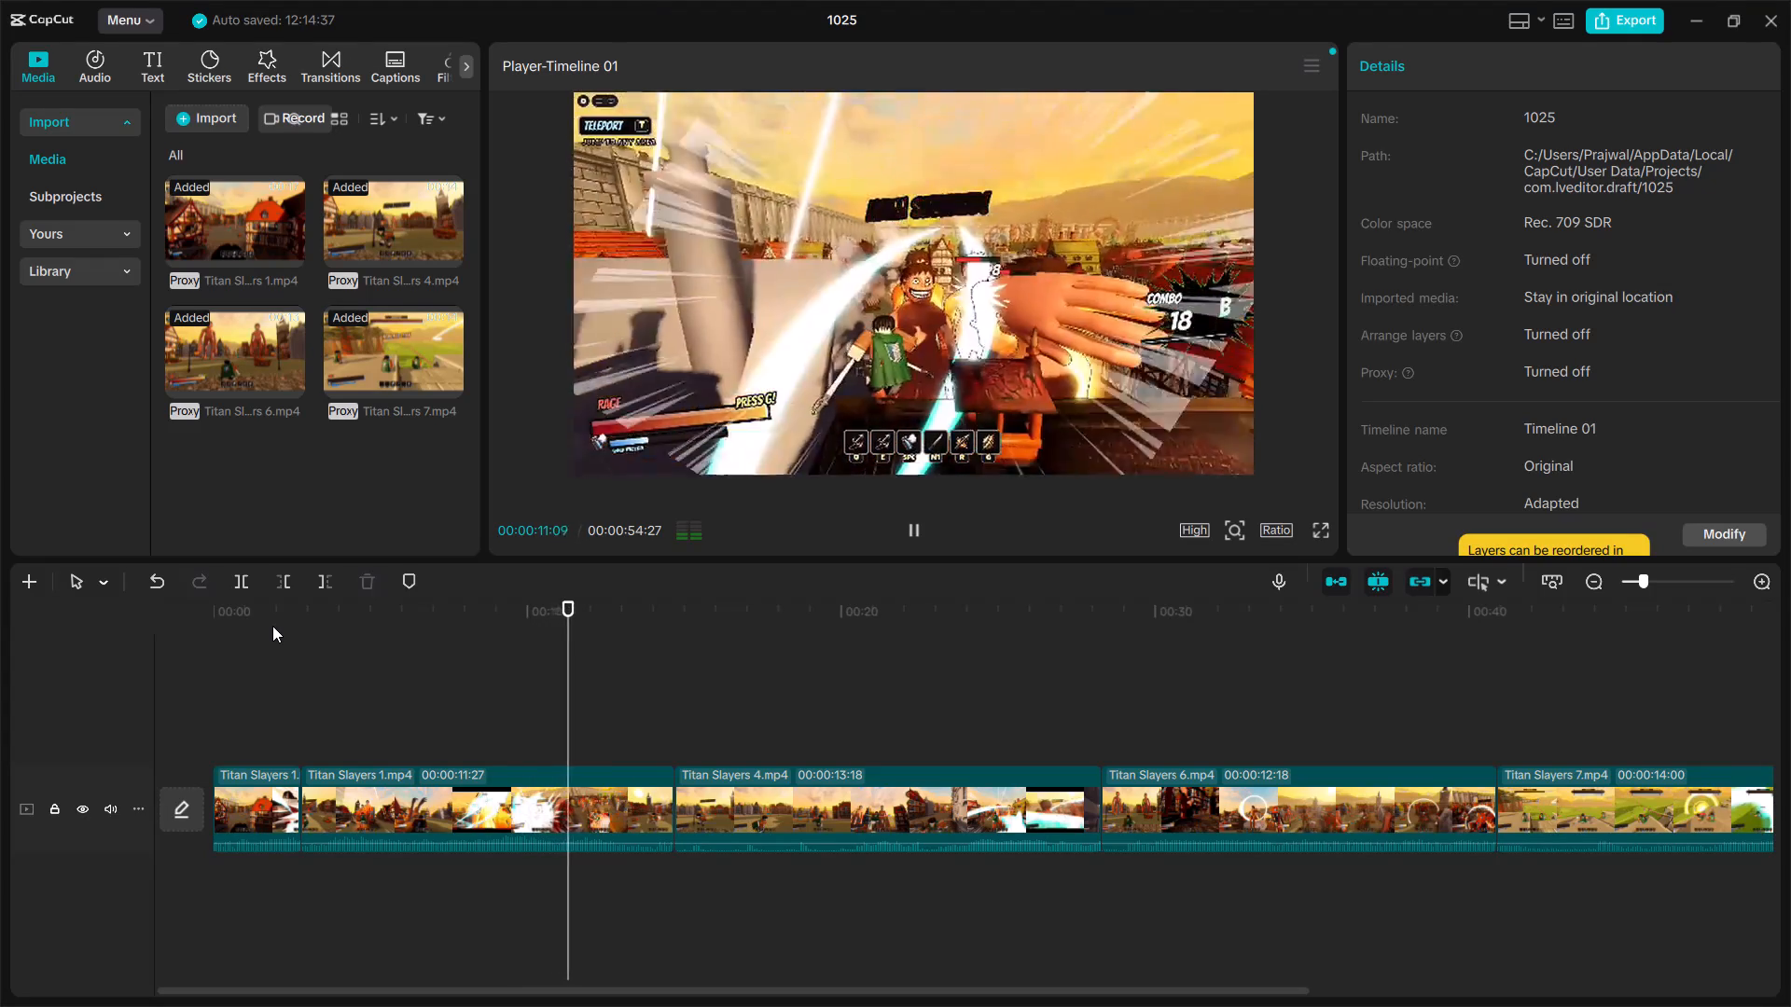
key(space)
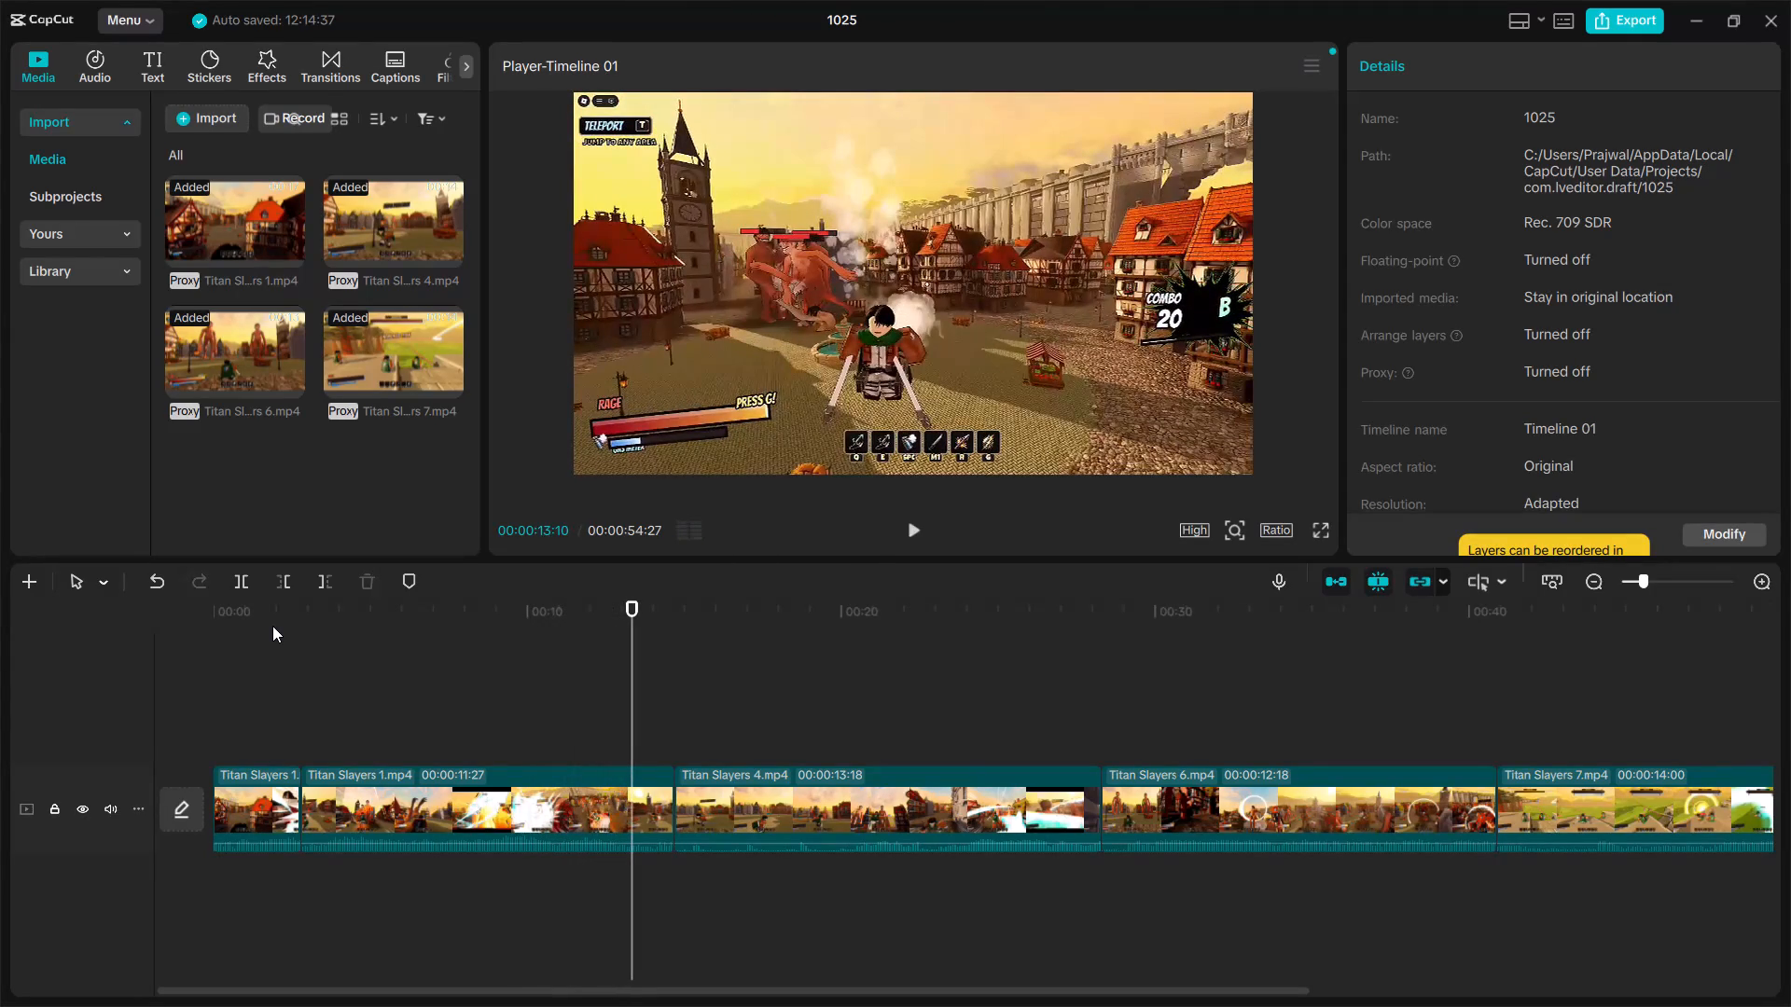
Step back through the second Titan Slayers 1 piece to find the start of the next attack and split it at 00:00:06:05.
key(Left)
key(Left)
key(Left)
key(Left)
key(Left)
key(Left)
key(Left)
key(Left)
key(Left)
key(Left)
key(Left)
key(Left)
key(Left)
key(Left)
key(Left)
key(Left)
key(Left)
key(Left)
key(Left)
key(Left)
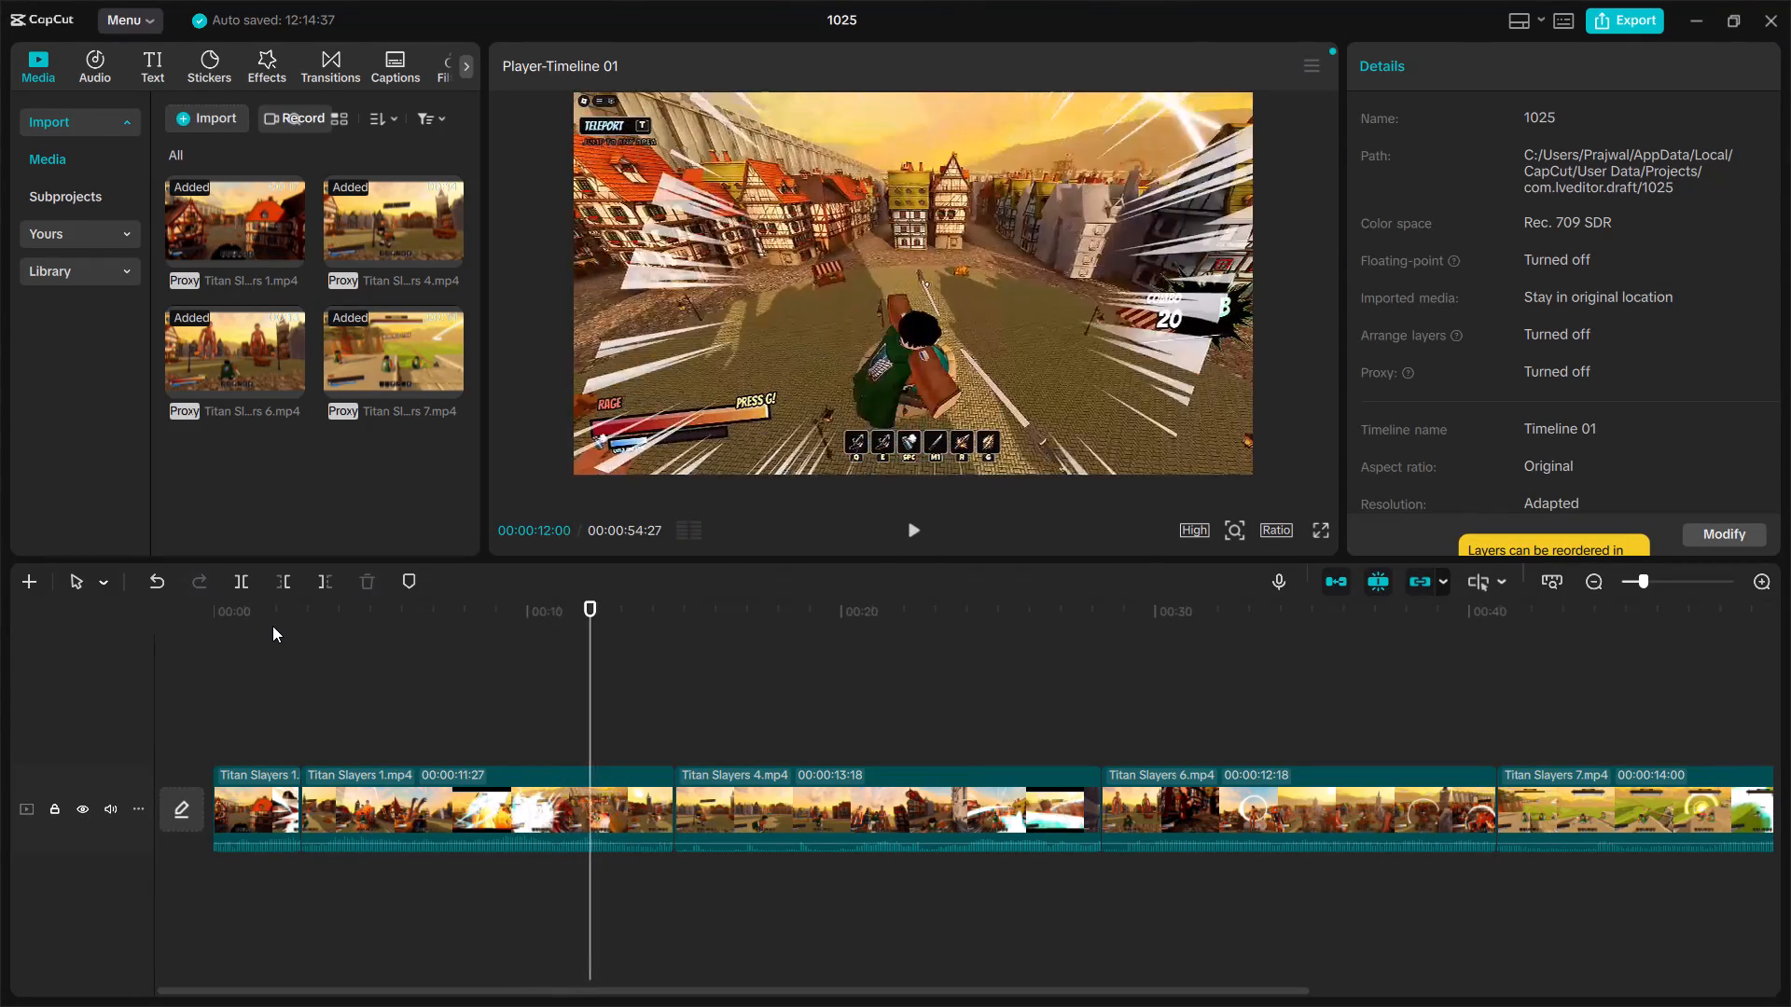
key(Left)
key(Left)
key(Left)
key(Left)
key(Left)
key(Left)
key(Left)
key(Left)
key(Left)
key(Left)
key(Left)
key(Left)
key(Left)
key(Left)
key(Left)
key(Left)
key(Left)
key(Left)
key(Left)
key(Left)
key(Left)
key(Left)
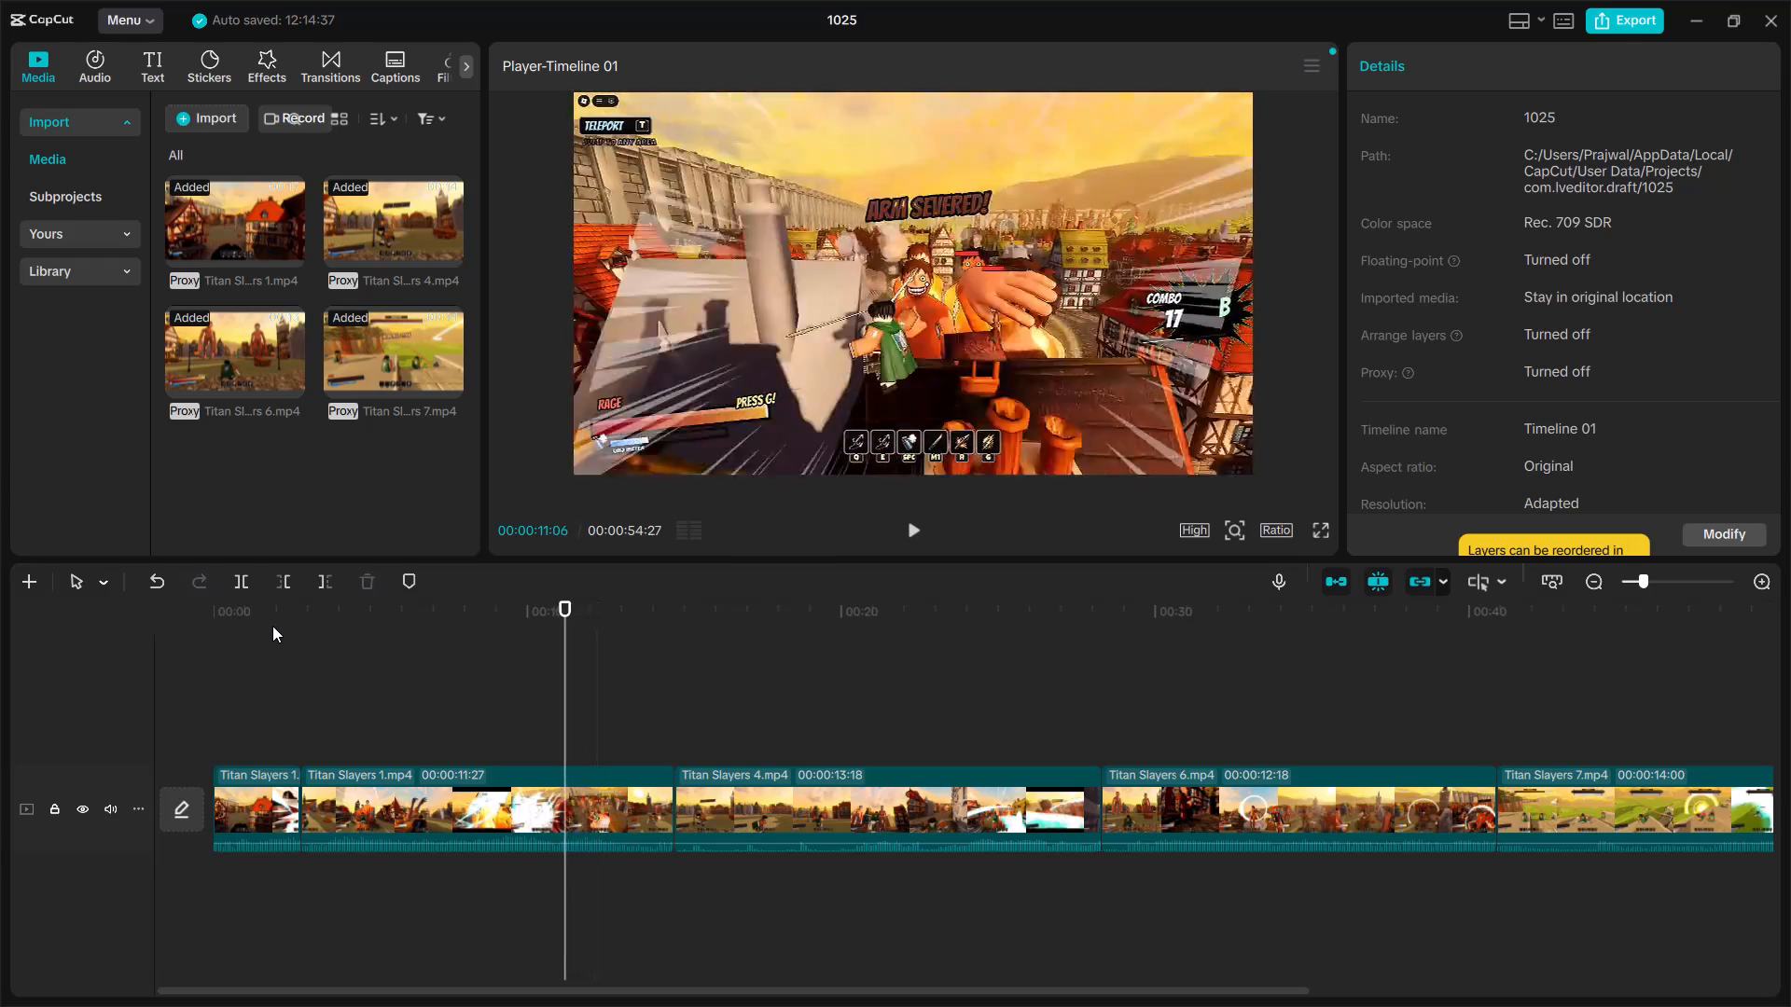
key(Left)
key(Left)
key(Left)
key(Left)
key(Left)
key(Left)
key(Left)
key(Left)
key(Left)
key(Left)
key(Left)
key(Left)
key(Left)
key(Left)
key(Left)
key(Left)
key(Left)
key(Left)
key(Left)
key(Left)
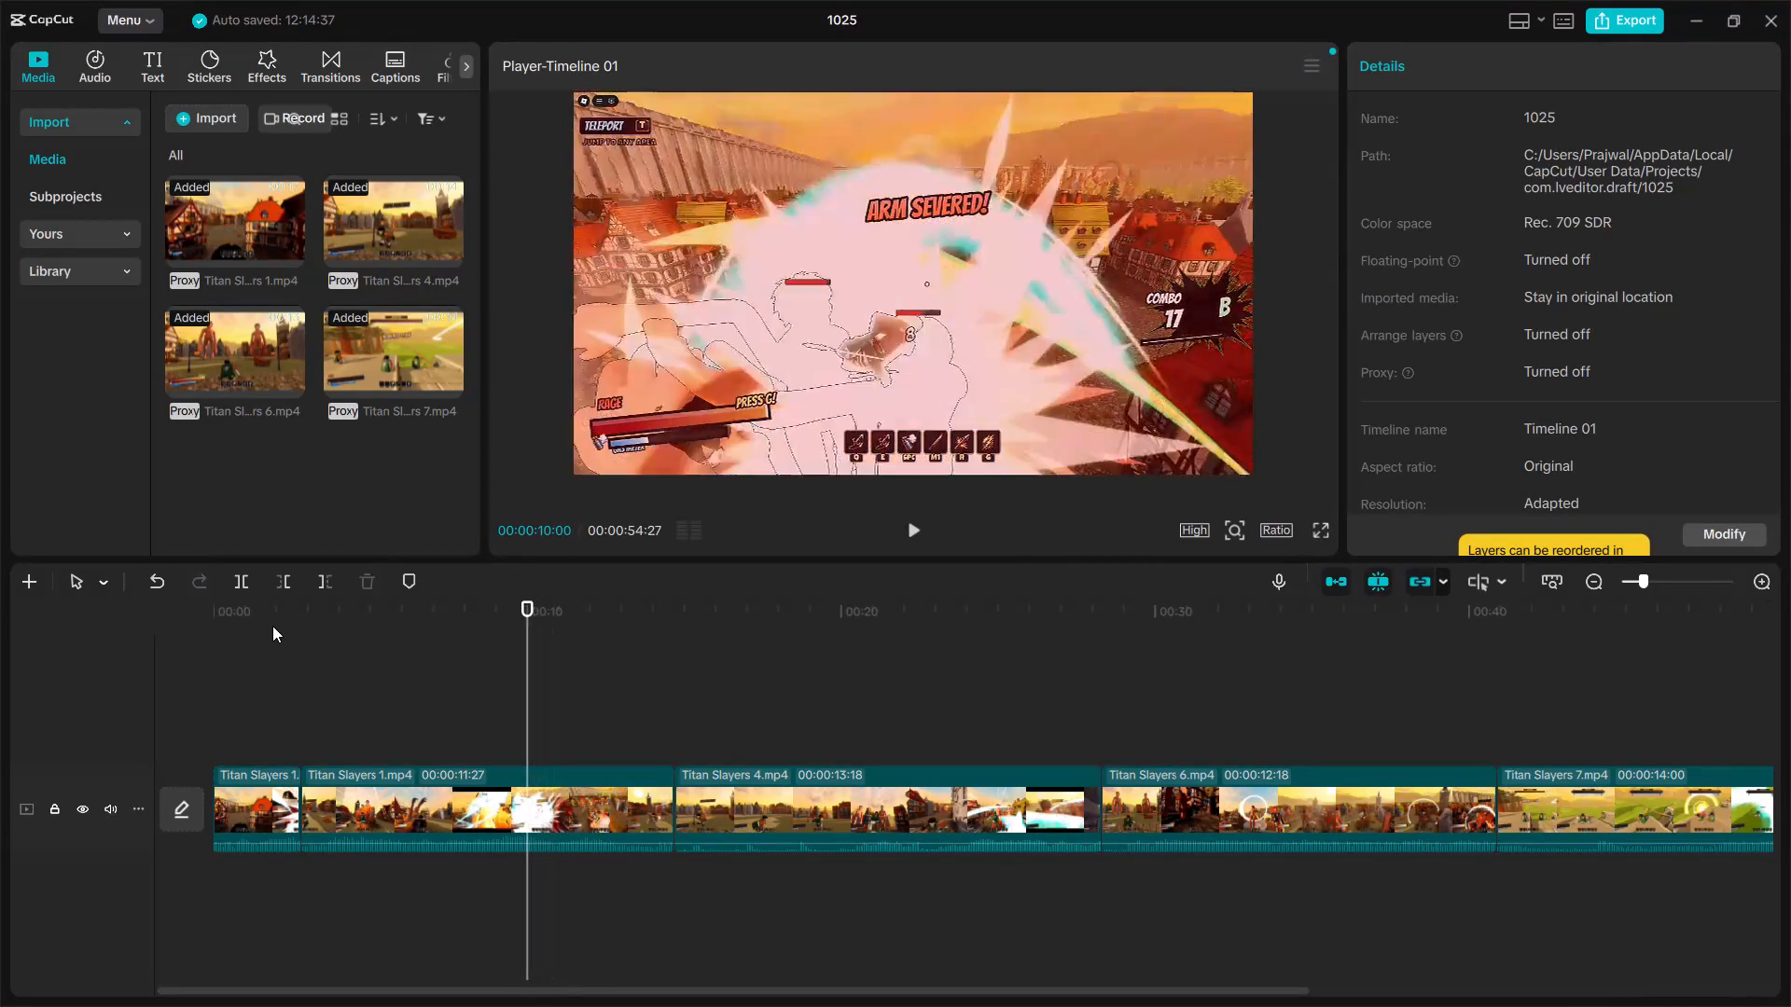
key(Left)
key(Left)
key(Left)
key(Left)
key(Left)
key(Left)
key(Left)
key(Left)
key(Left)
key(Left)
key(Left)
key(Left)
key(Left)
key(Left)
key(Left)
key(Left)
key(Left)
key(Left)
key(Left)
key(Left)
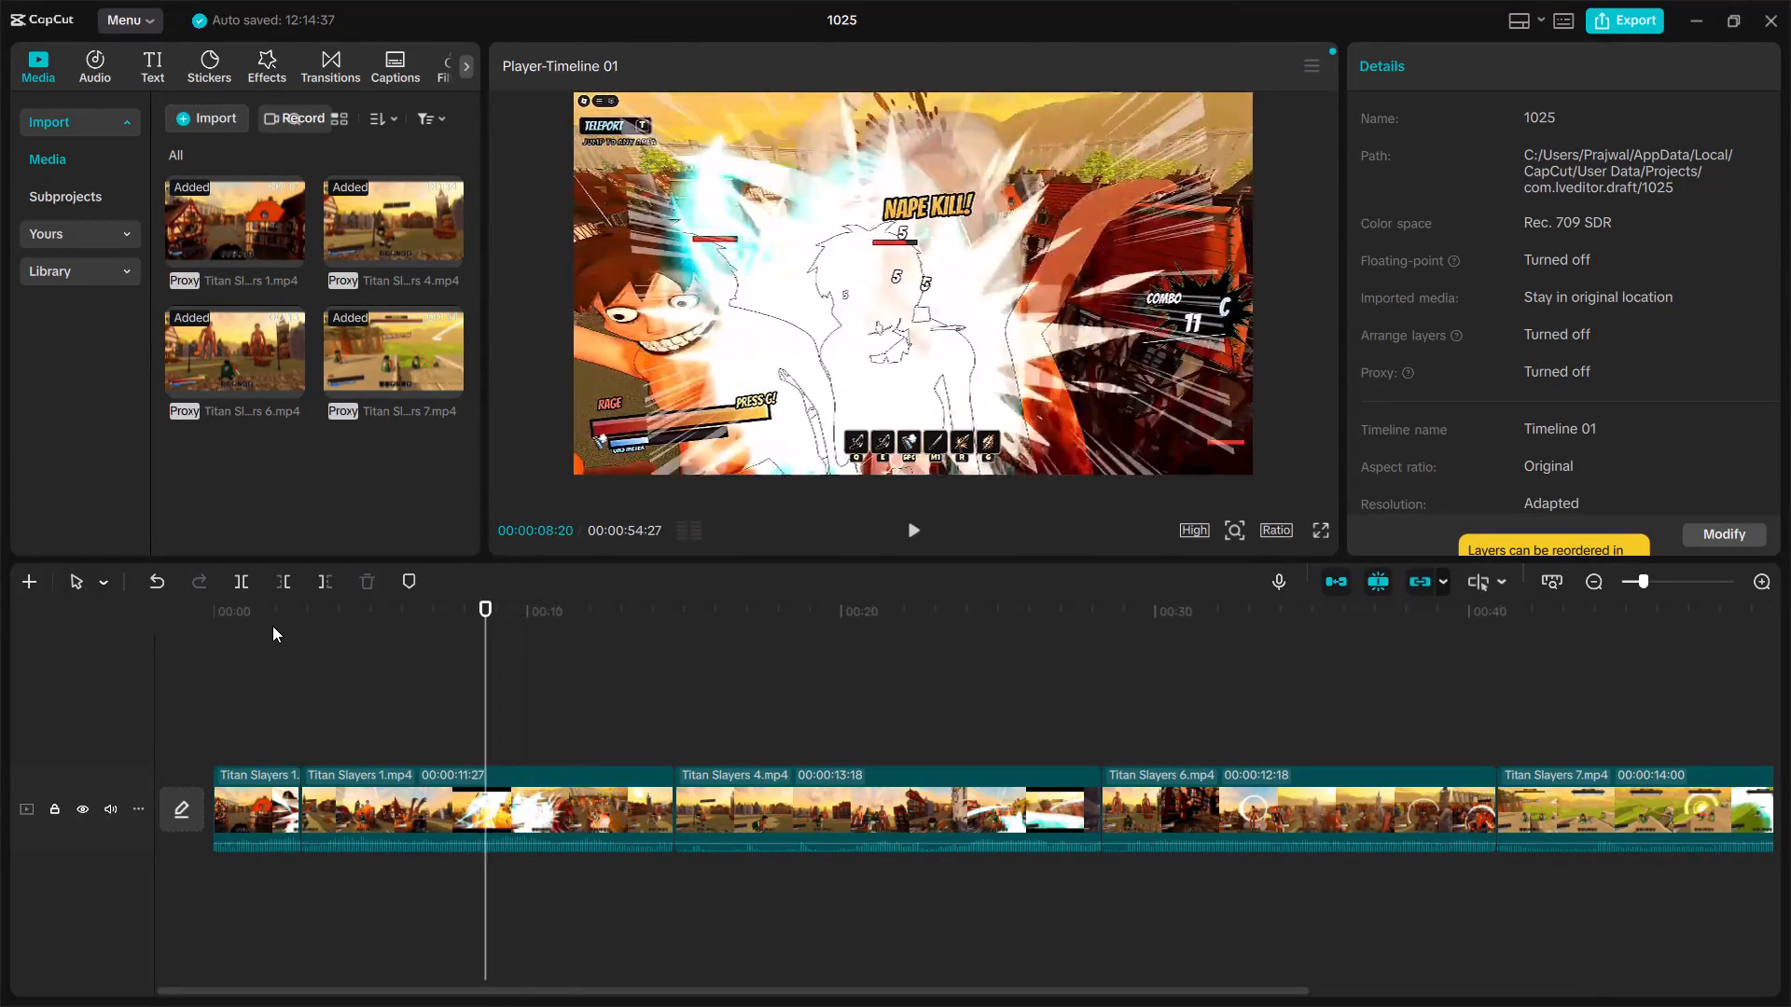
key(Left)
key(Left)
key(Left)
key(Left)
key(Left)
key(Left)
key(Left)
key(Left)
key(Left)
key(Left)
key(Left)
key(Left)
key(Left)
key(Left)
key(Left)
key(Left)
key(Left)
key(Left)
key(Left)
key(Left)
key(Left)
key(Left)
key(Left)
key(Left)
key(Left)
key(Left)
key(Left)
key(Left)
key(Left)
key(Left)
key(Left)
key(Left)
key(Left)
key(Left)
key(Left)
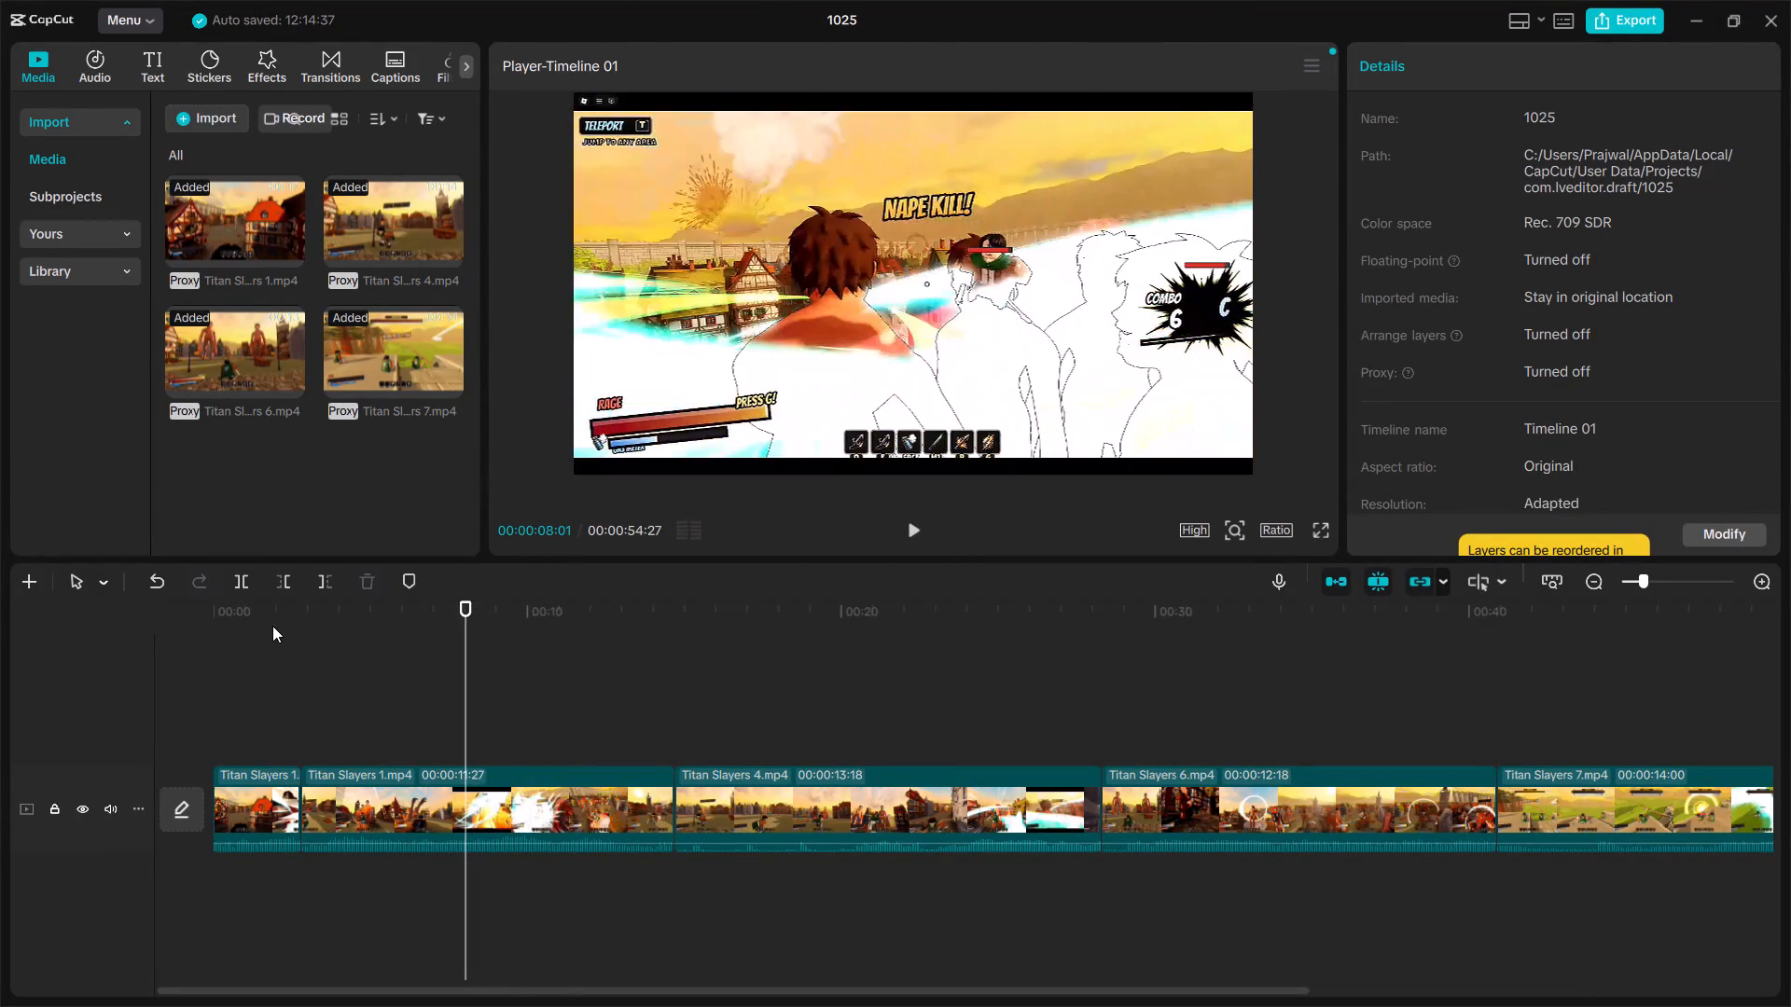
key(Left)
key(Left)
key(Left)
key(Left)
key(Left)
key(Left)
key(Left)
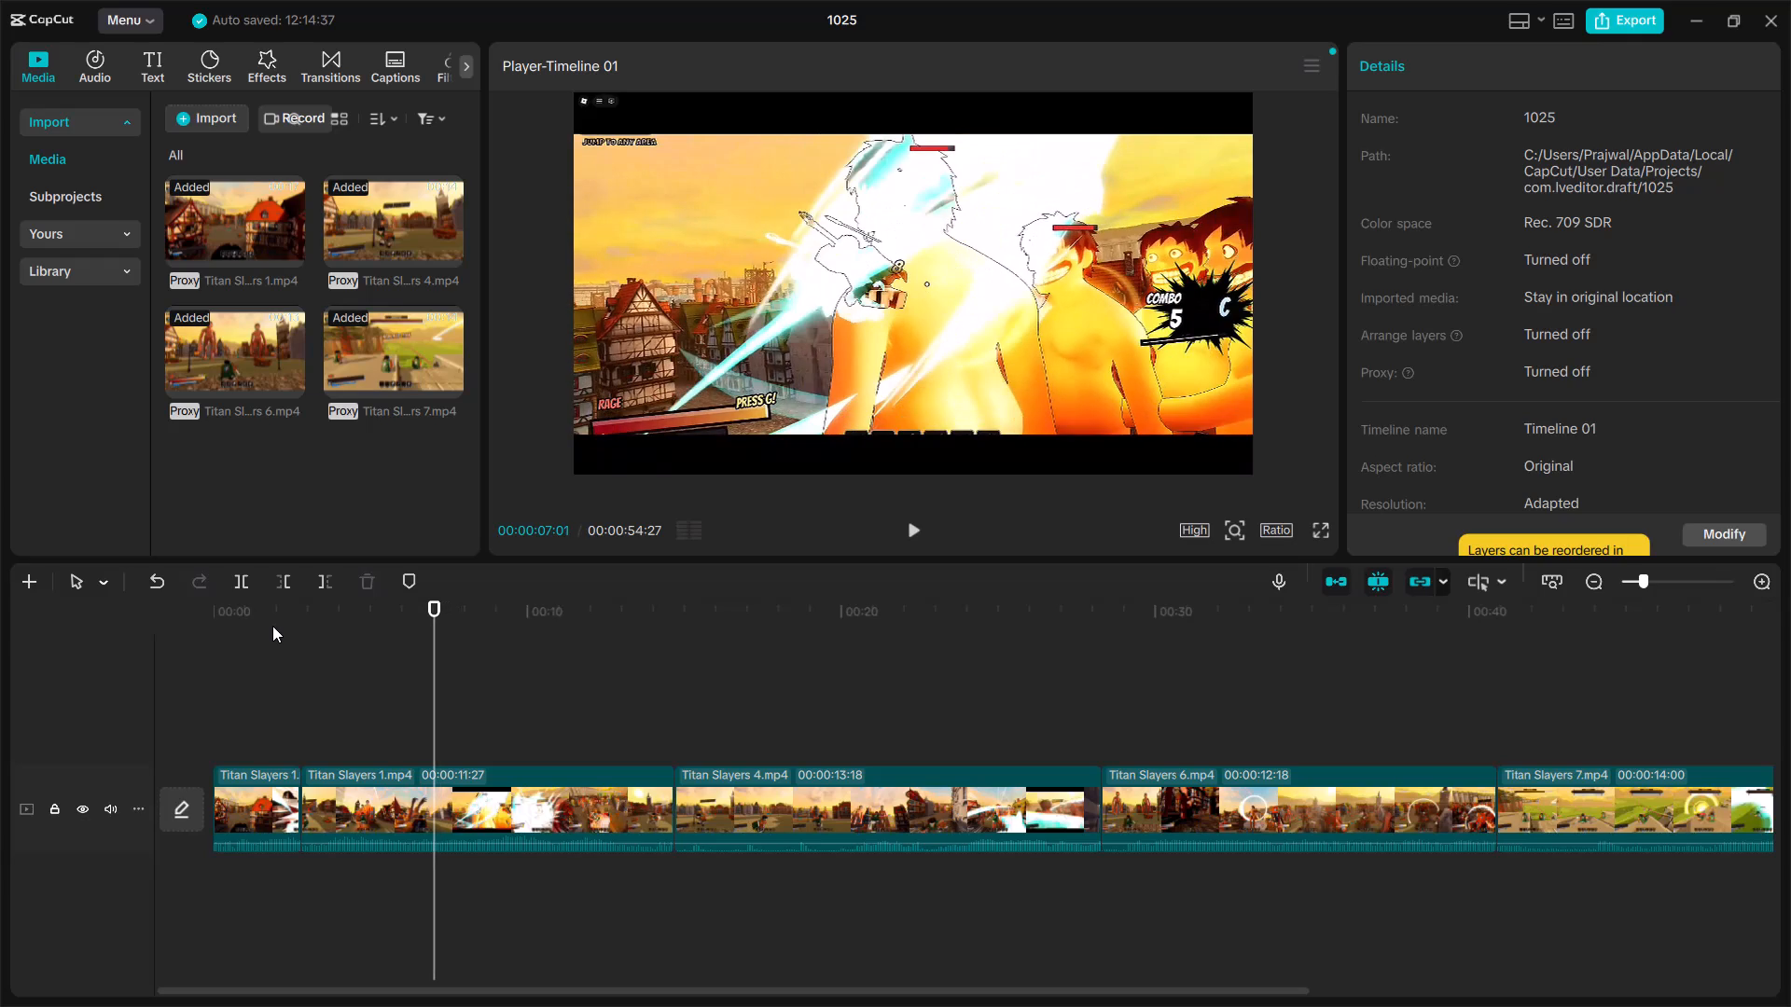
key(Left)
key(Left)
key(Left)
key(Left)
key(Left)
key(Left)
key(Left)
key(Left)
key(Left)
key(Left)
key(Left)
key(Left)
key(Left)
key(Left)
key(Left)
key(Left)
key(Left)
key(Left)
key(Left)
key(Left)
key(Left)
key(Left)
key(Left)
key(Left)
key(Left)
key(Left)
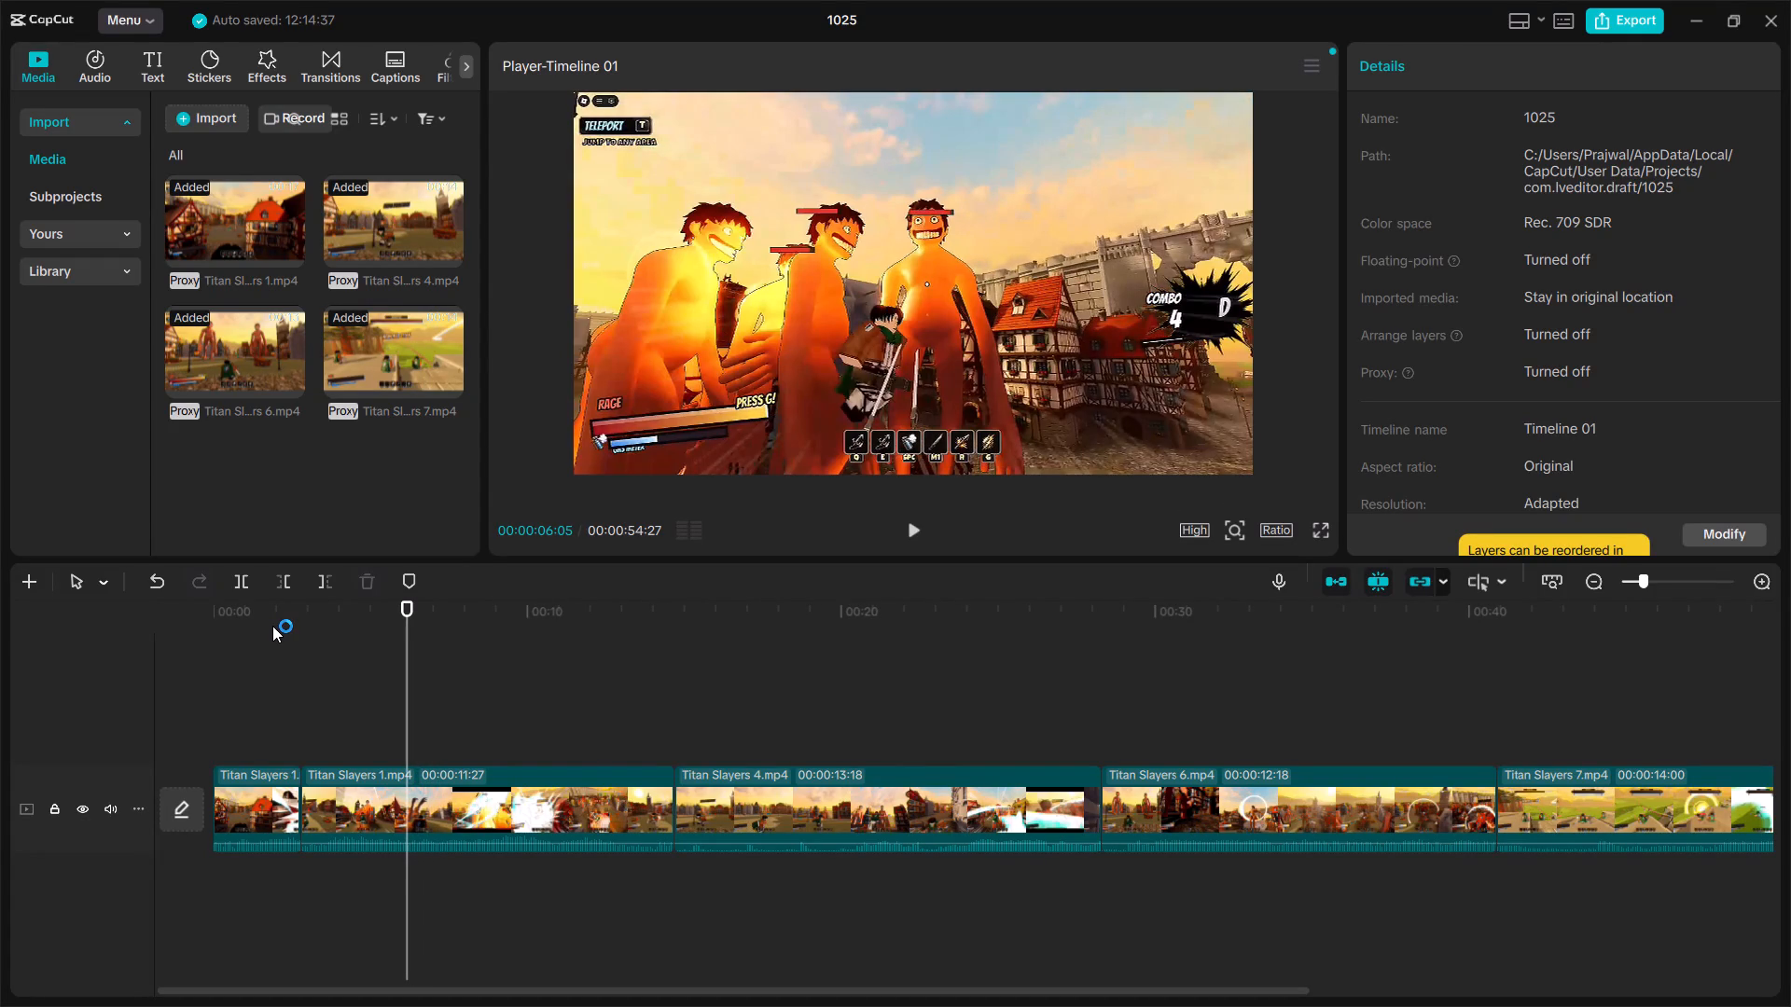
key(ctrl+b)
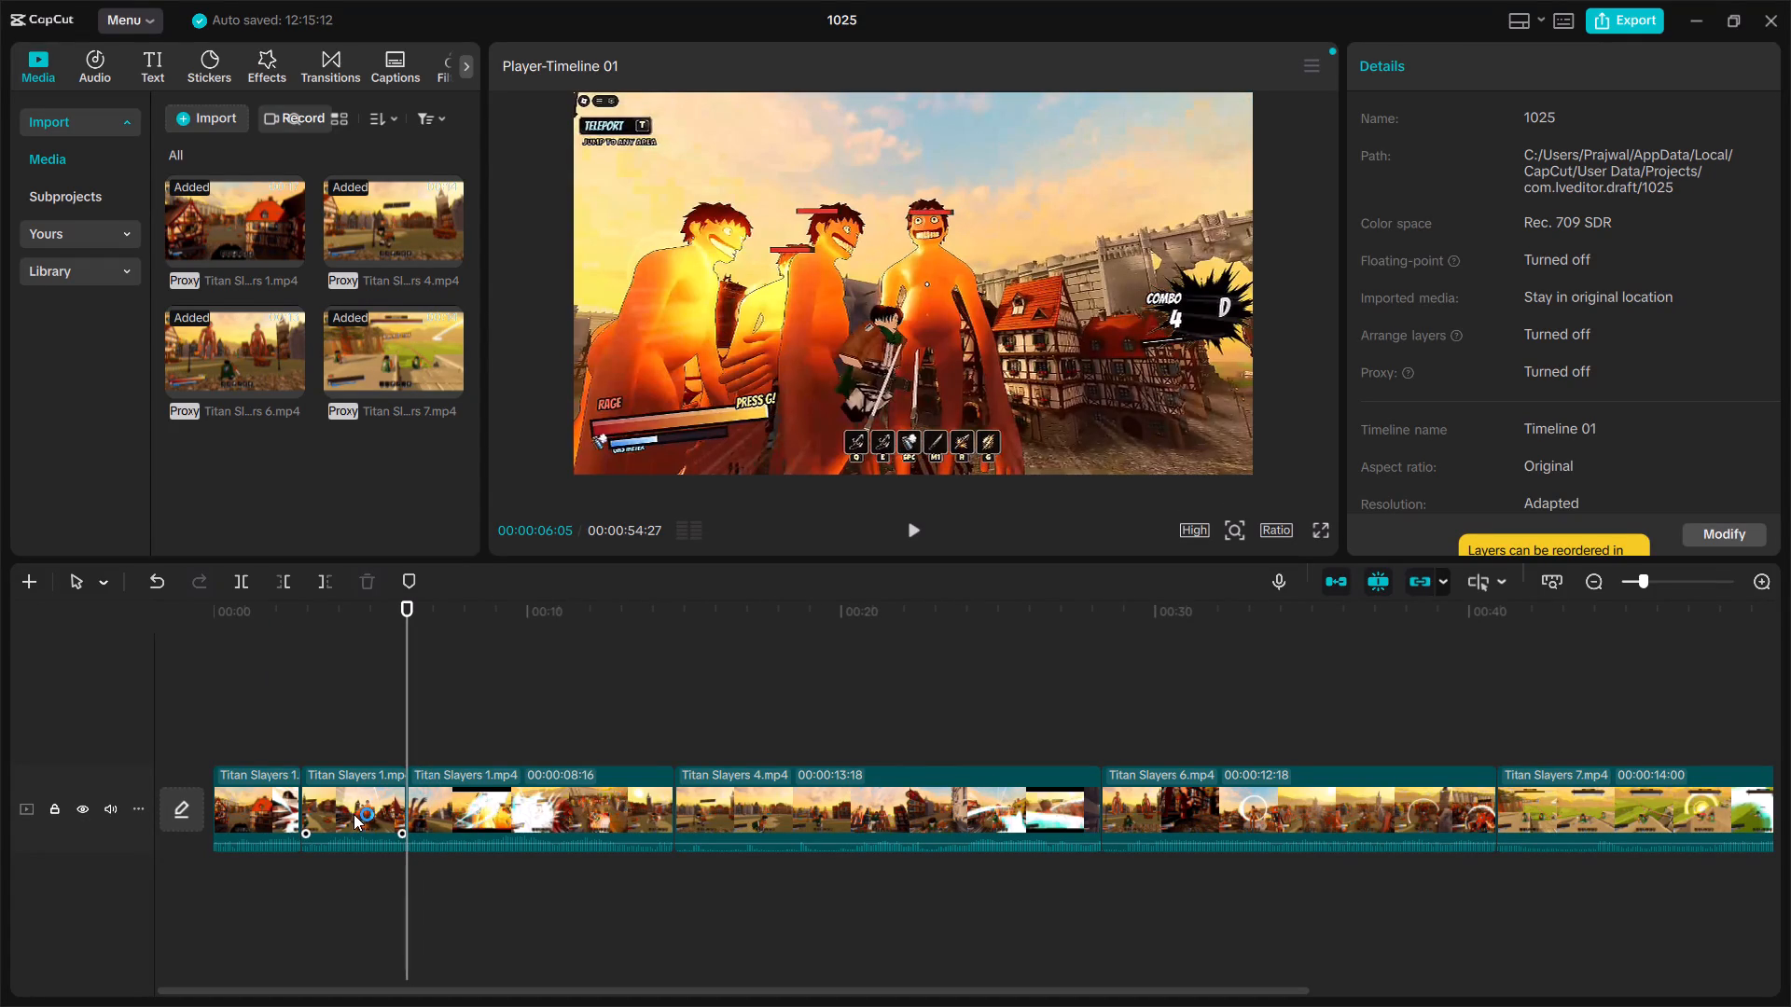
Select the short Titan Slayers 1 segment before the new cut, play it through to check it, and delete it.
click(348, 810)
drag(410, 604, 348, 612)
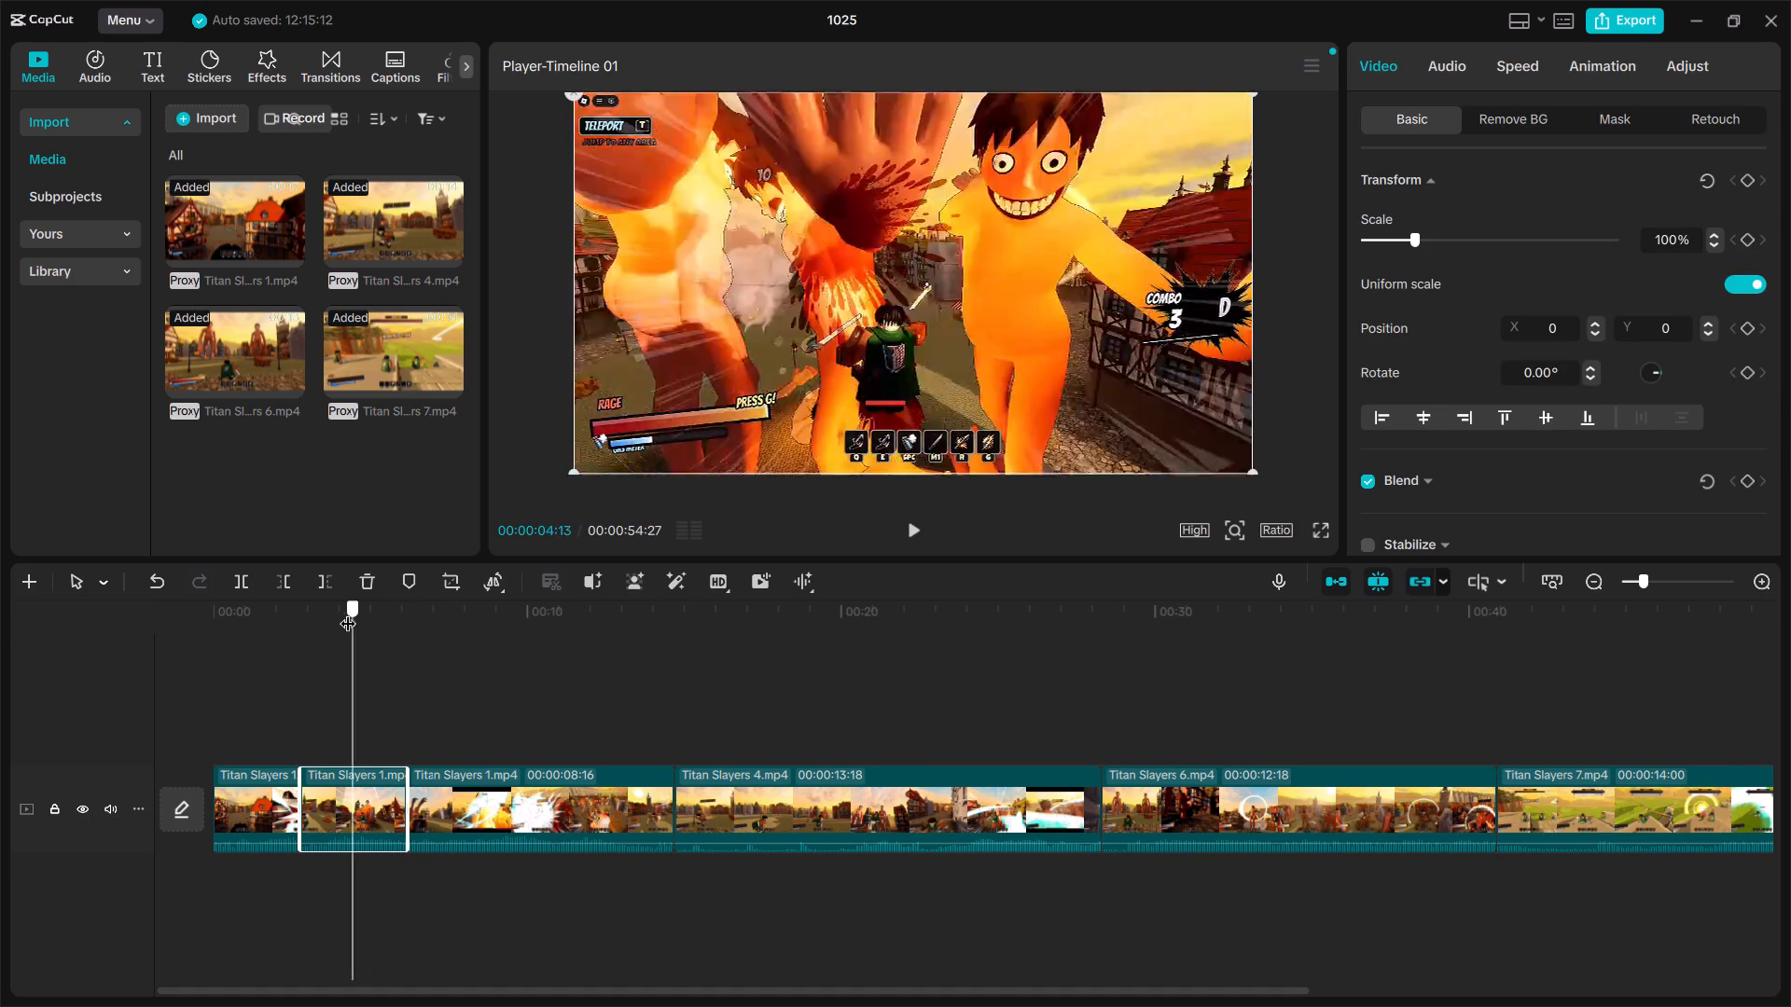
drag(348, 612, 306, 618)
key(space)
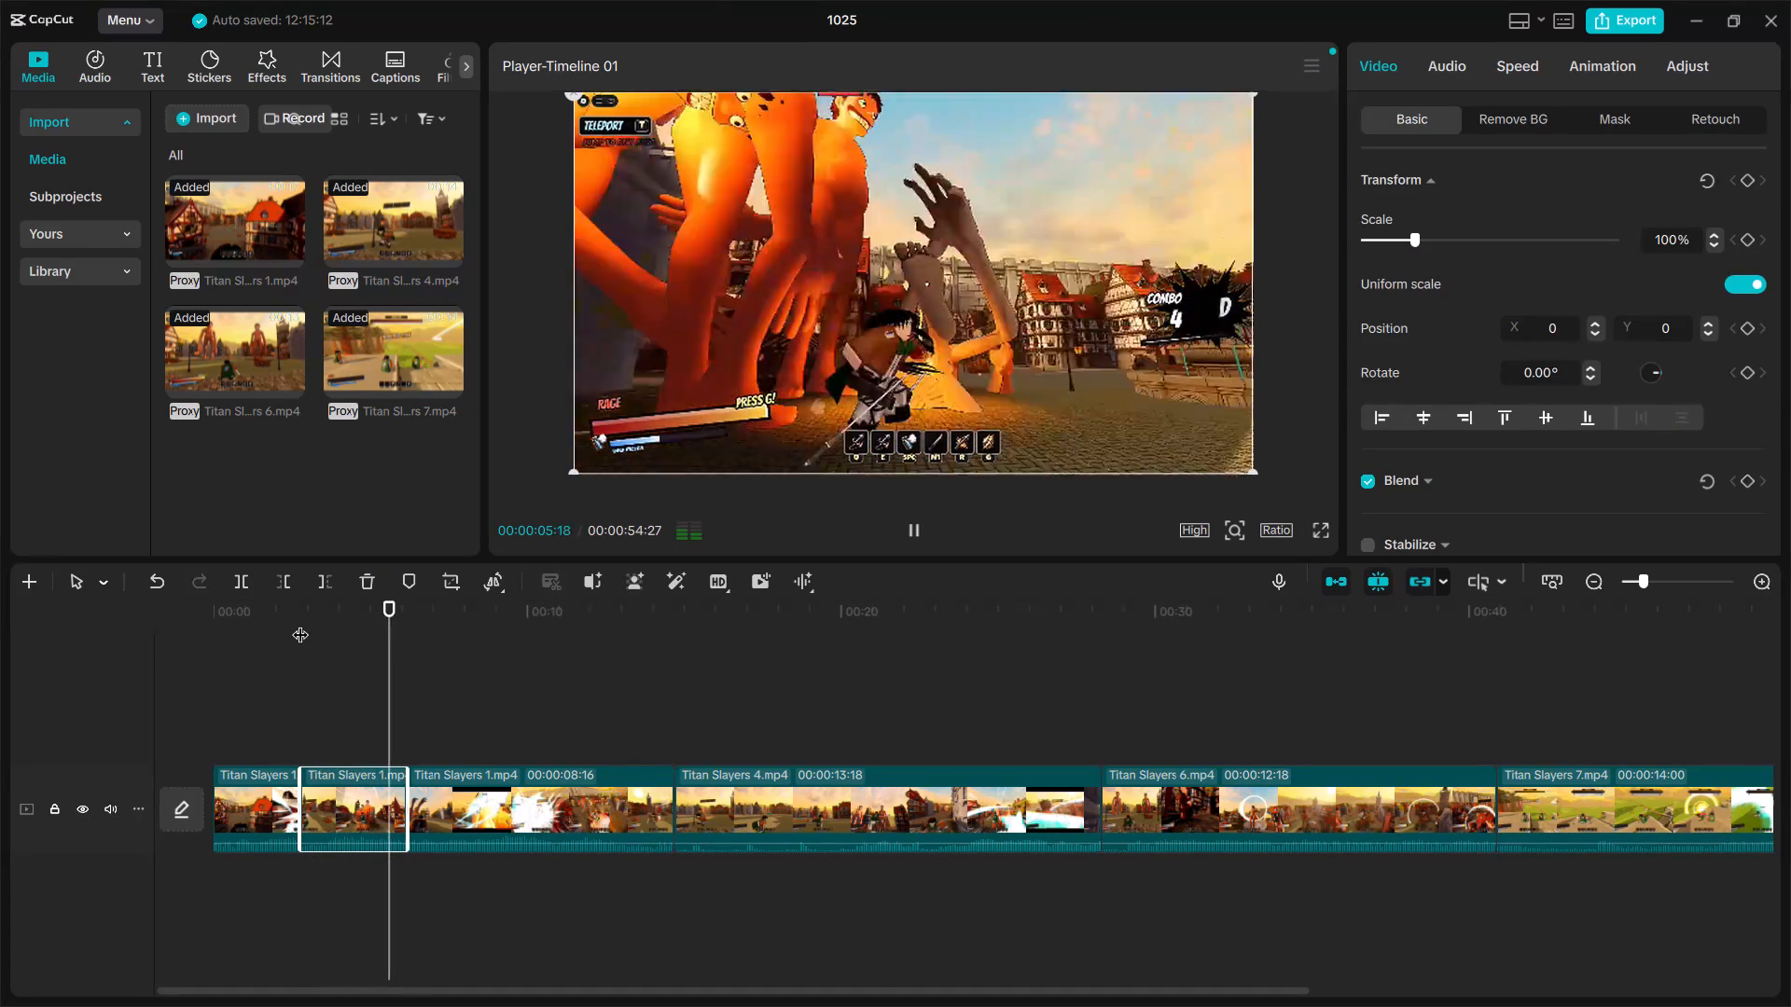
key(space)
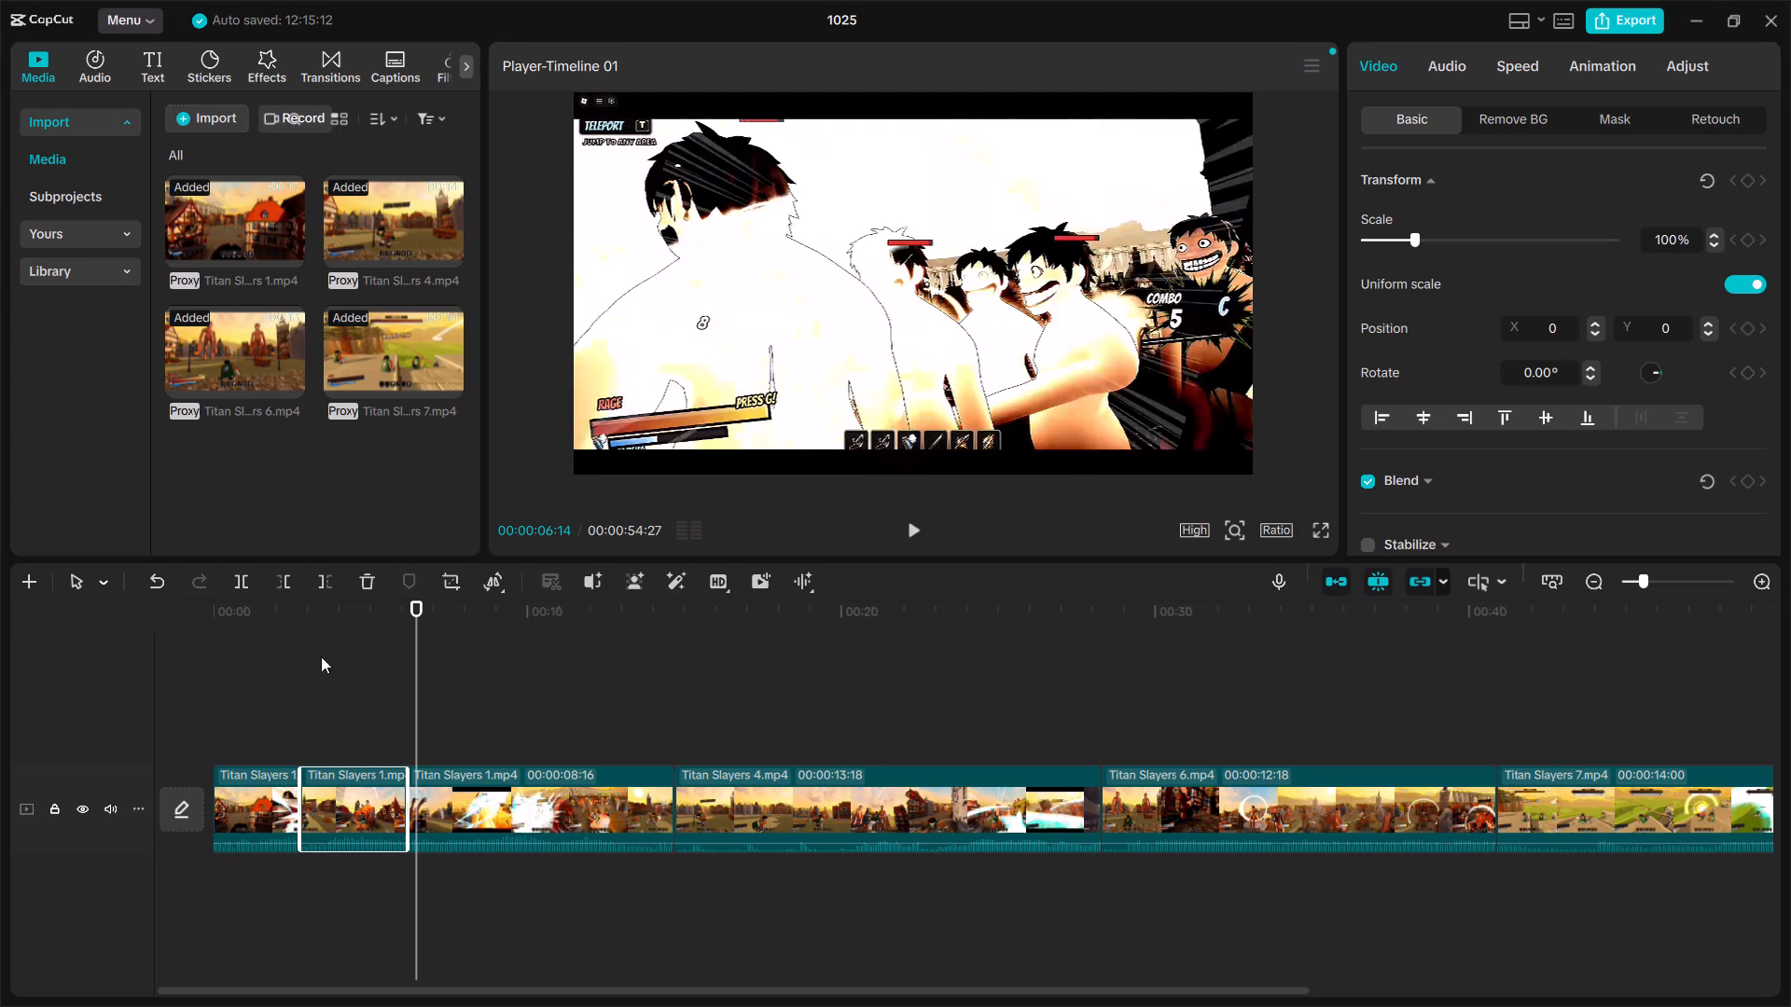
right_click(337, 798)
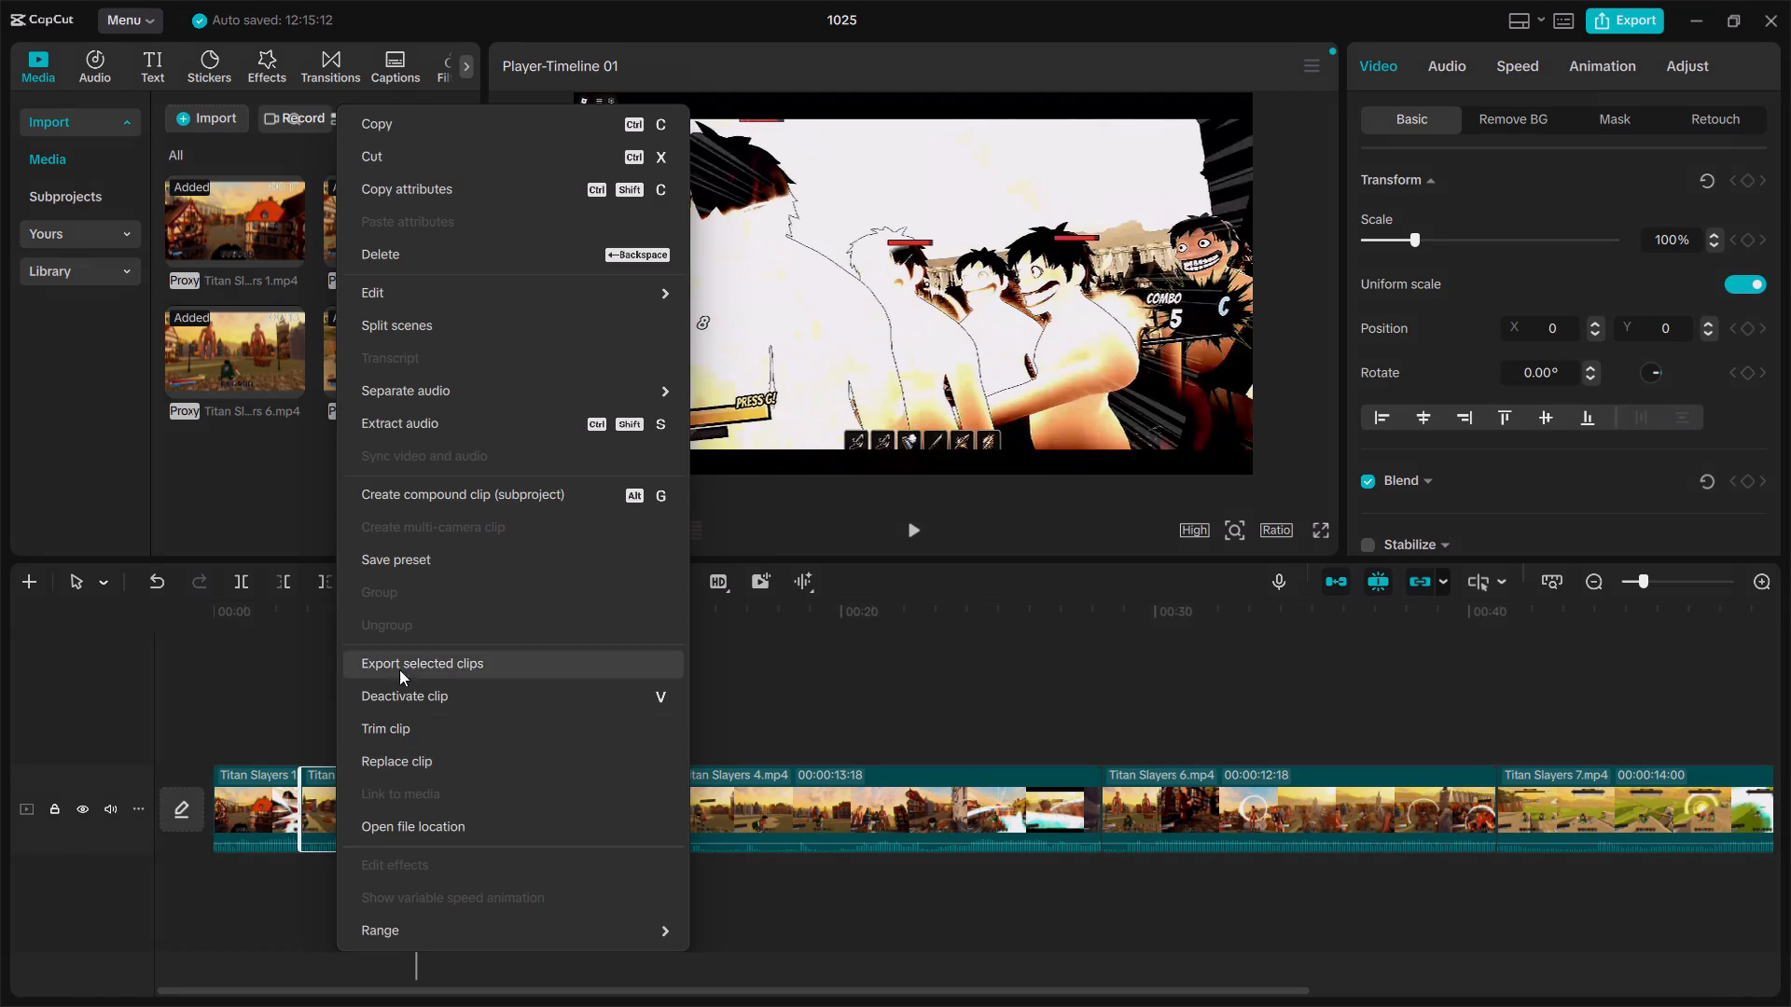
click(314, 659)
key(BackSpace)
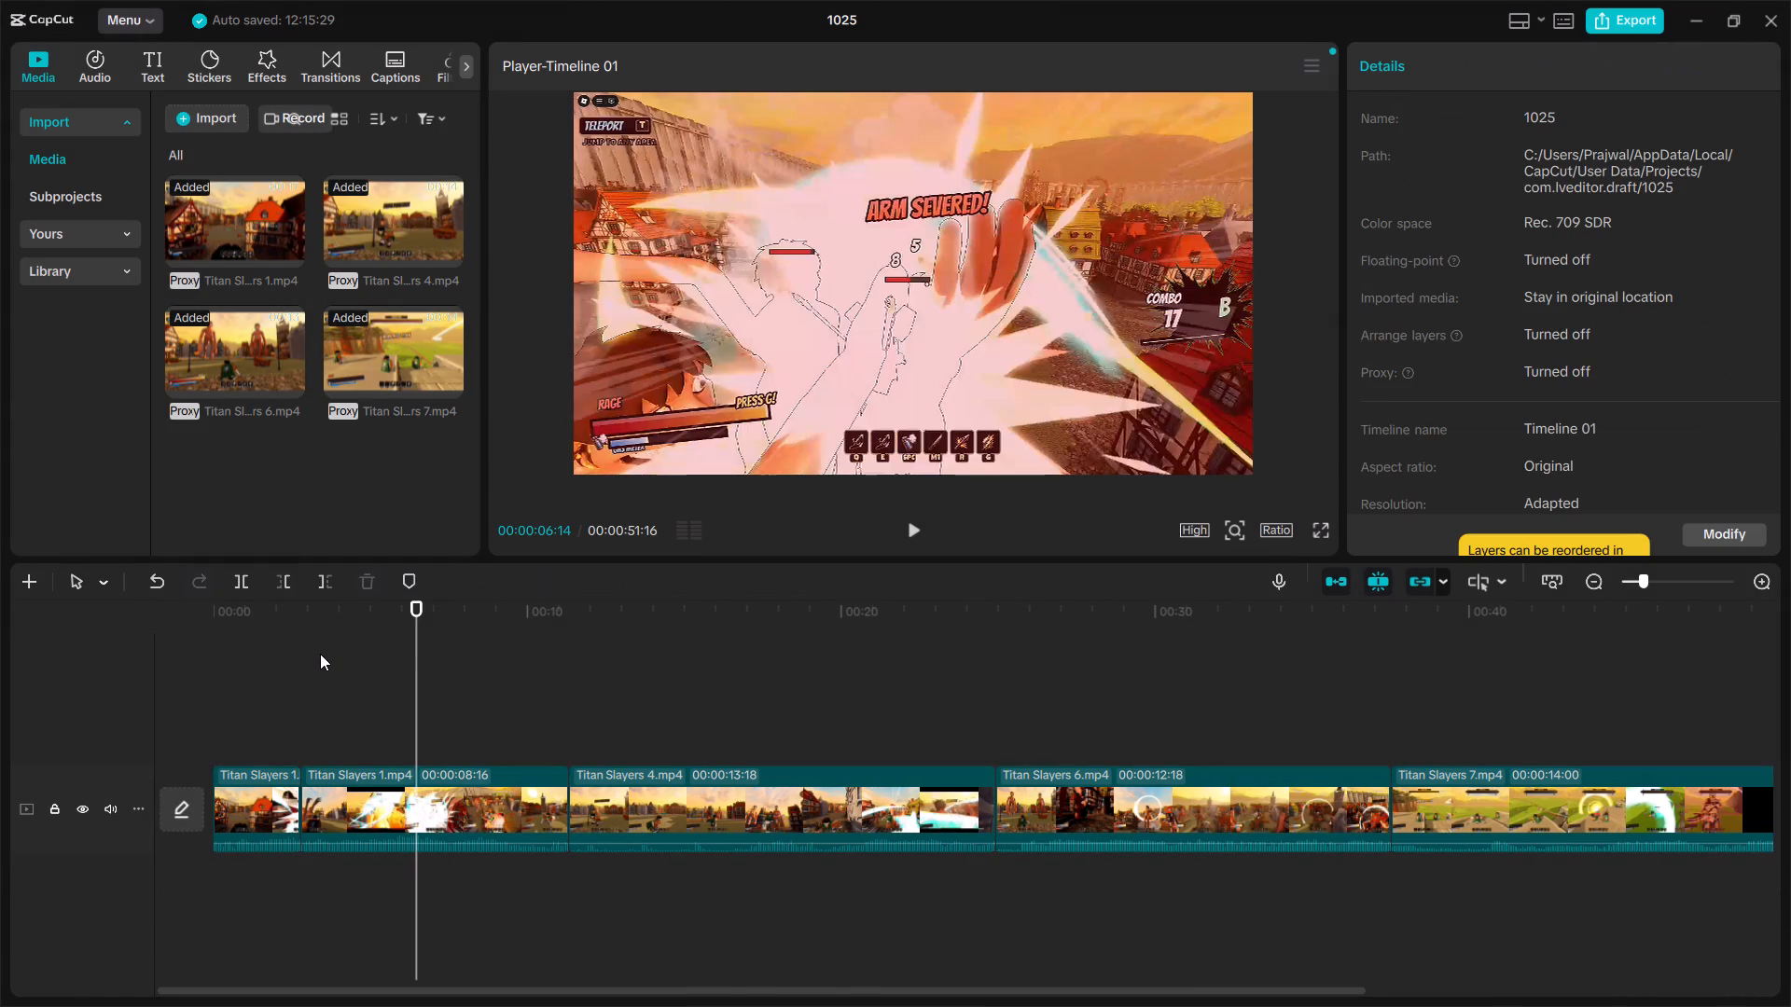
Replay the two Titan Slayers 1 pieces, first from the cut and again from the start, to check how they flow together.
drag(418, 605, 313, 614)
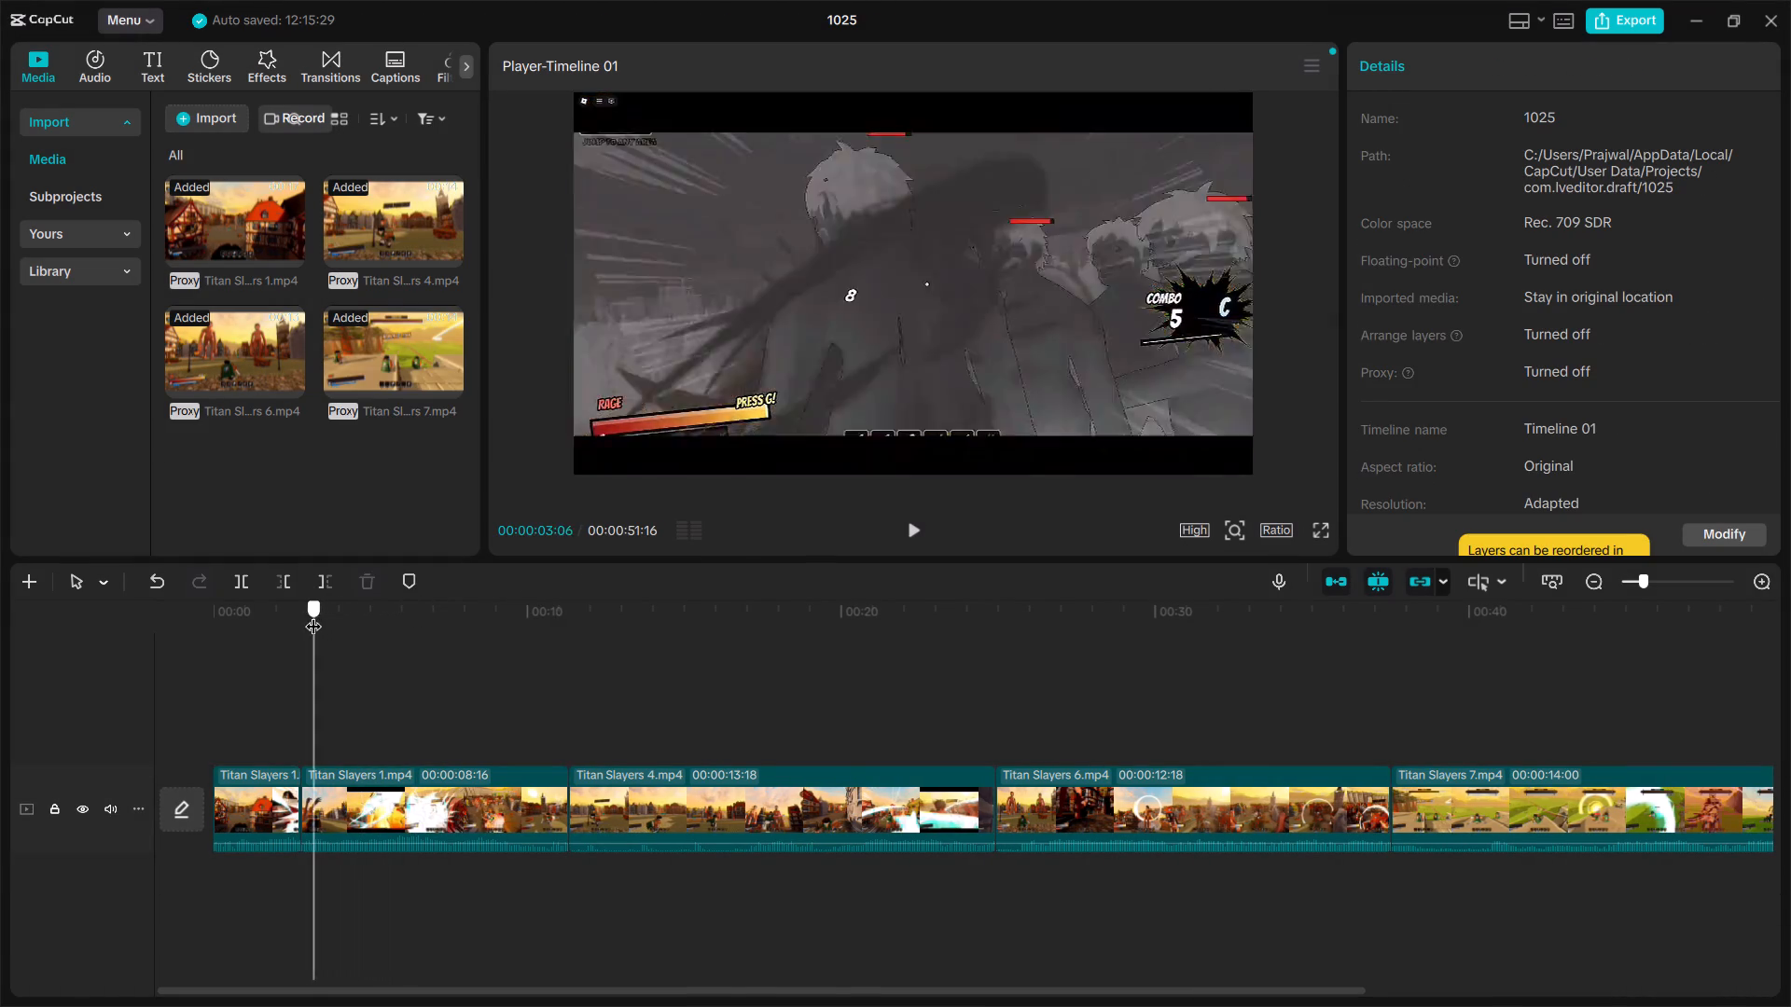
drag(313, 614, 304, 620)
key(space)
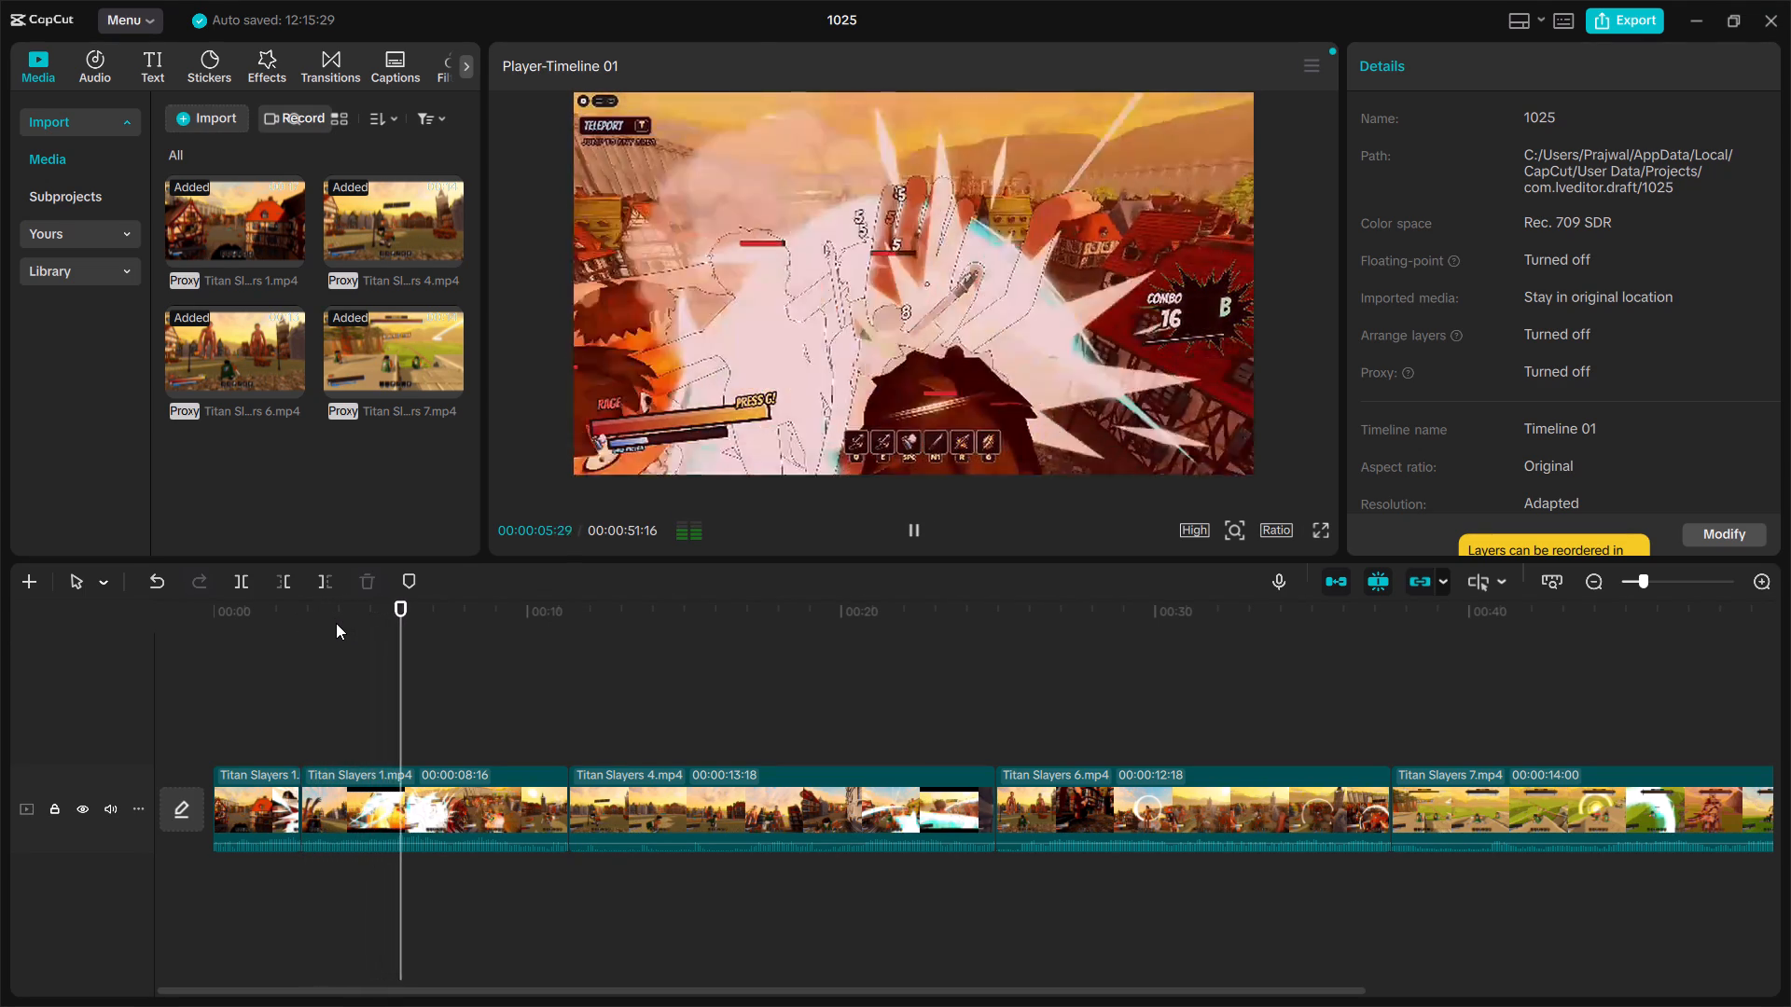
key(space)
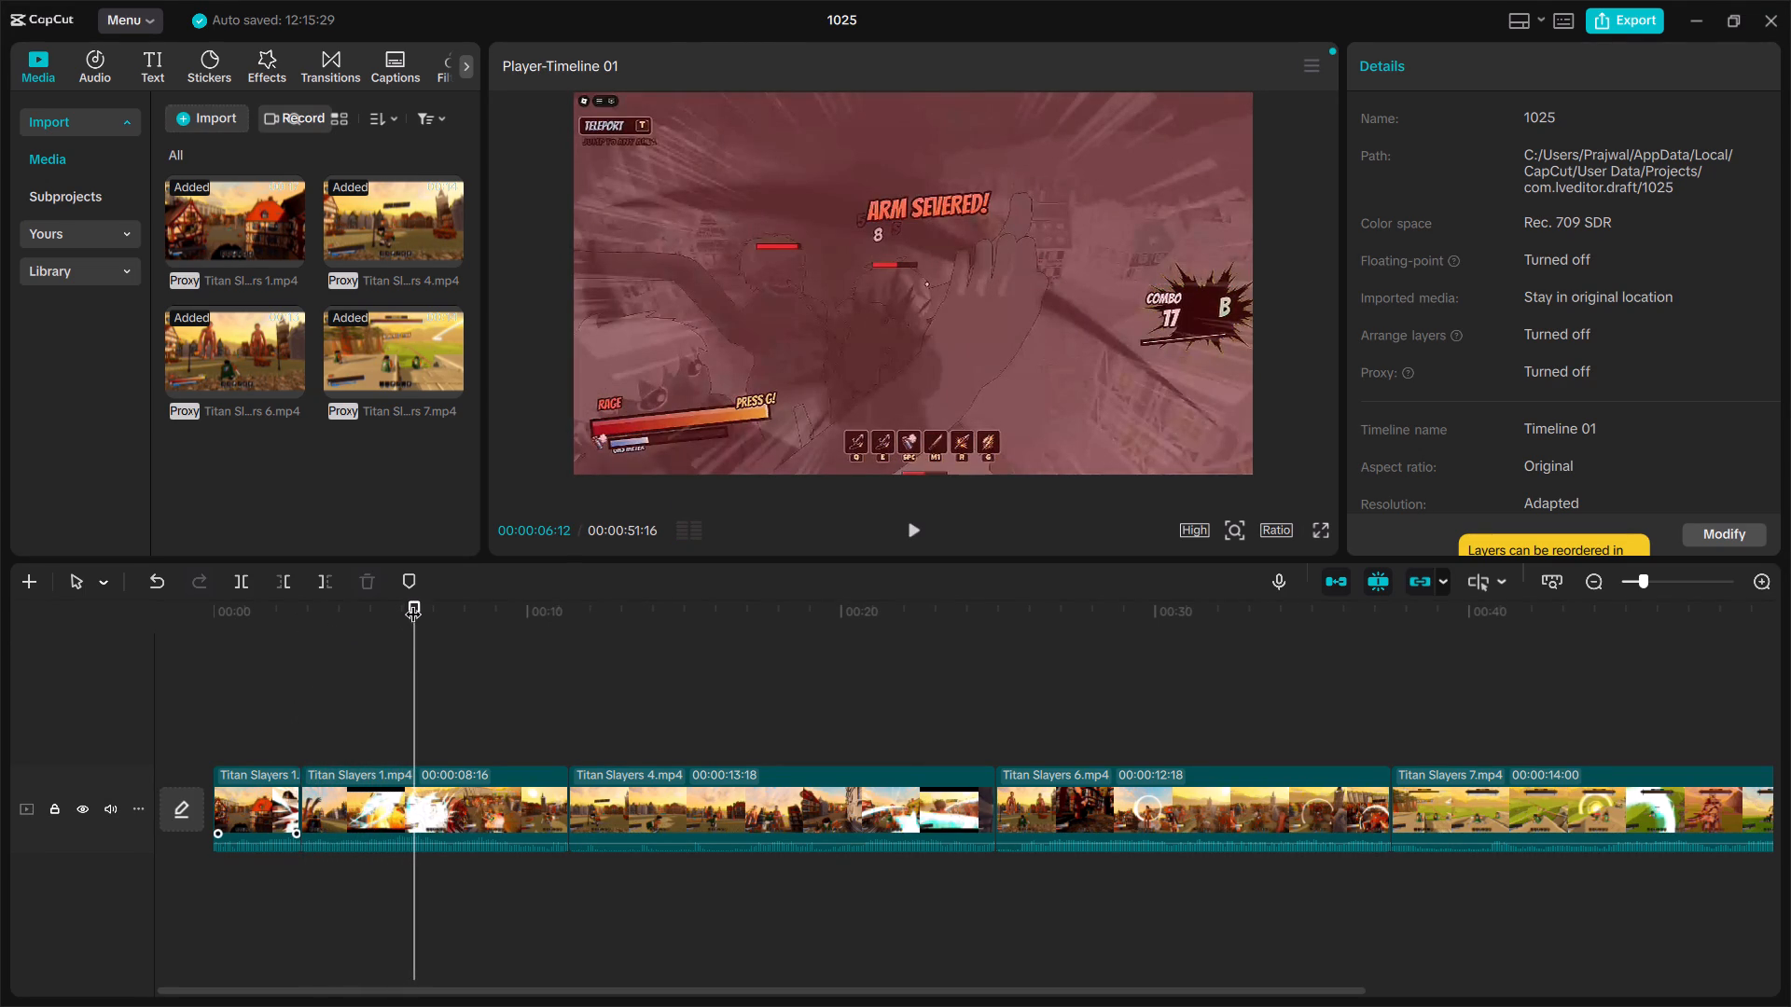
drag(413, 597, 410, 607)
drag(415, 604, 388, 606)
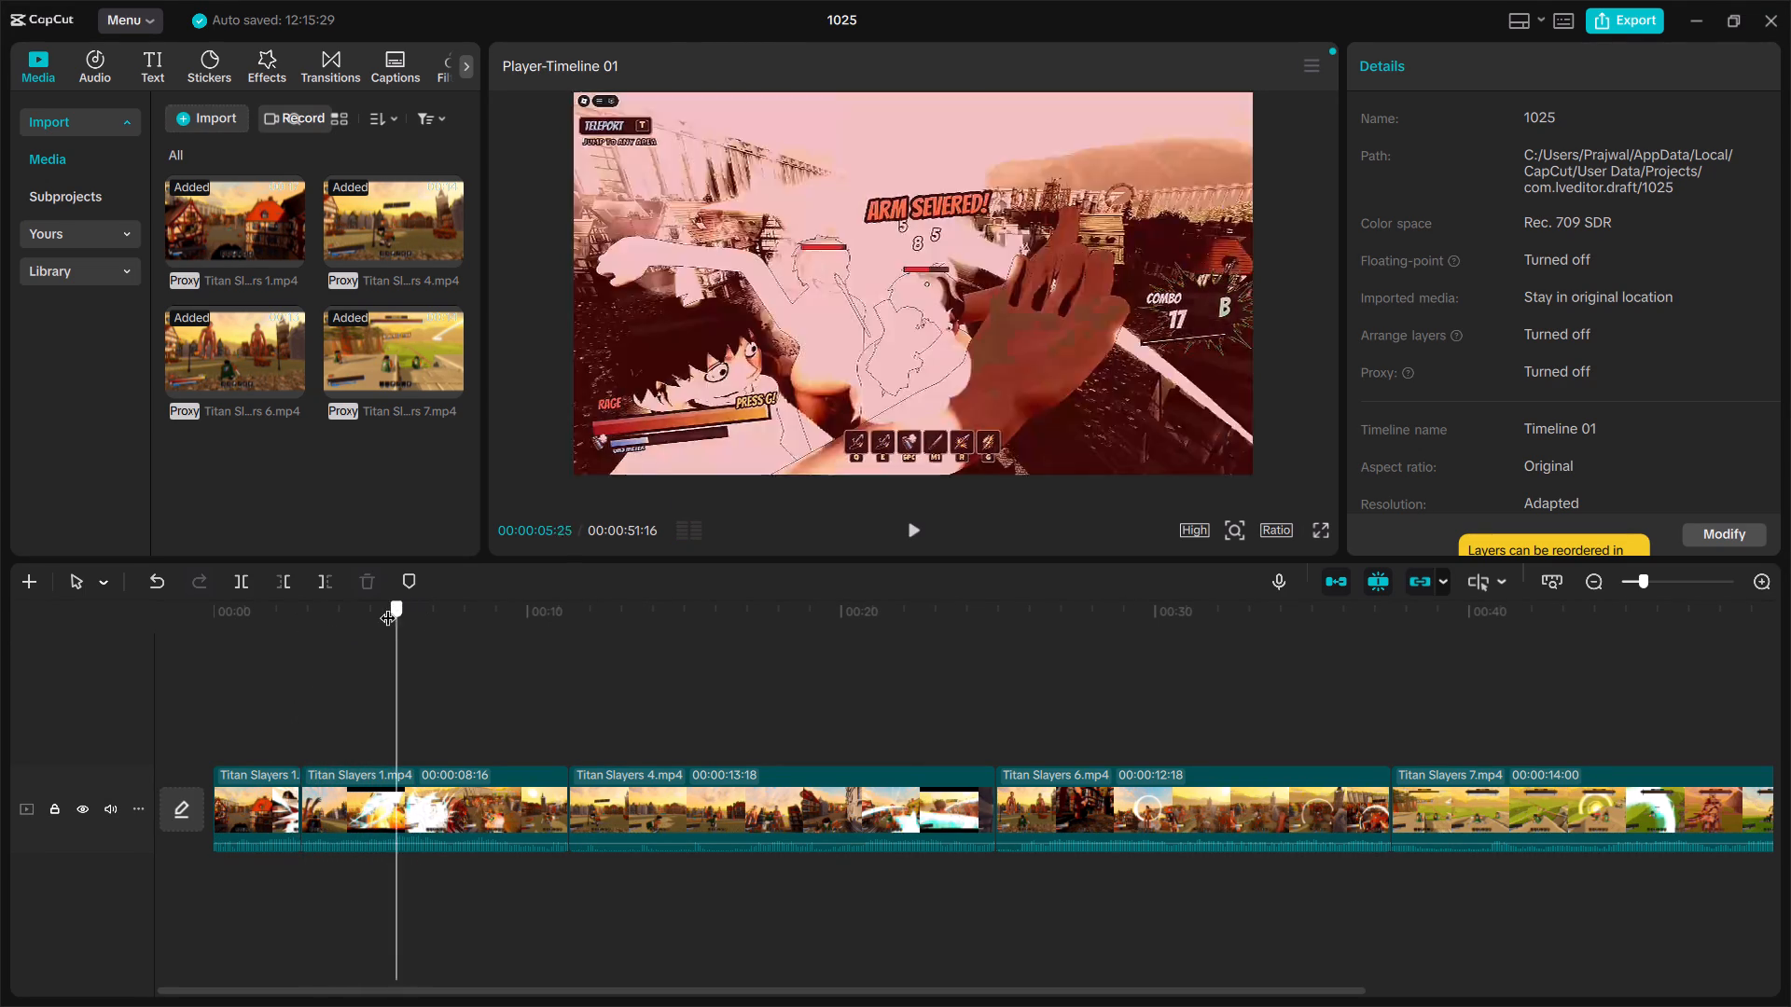
drag(388, 606, 217, 617)
key(space)
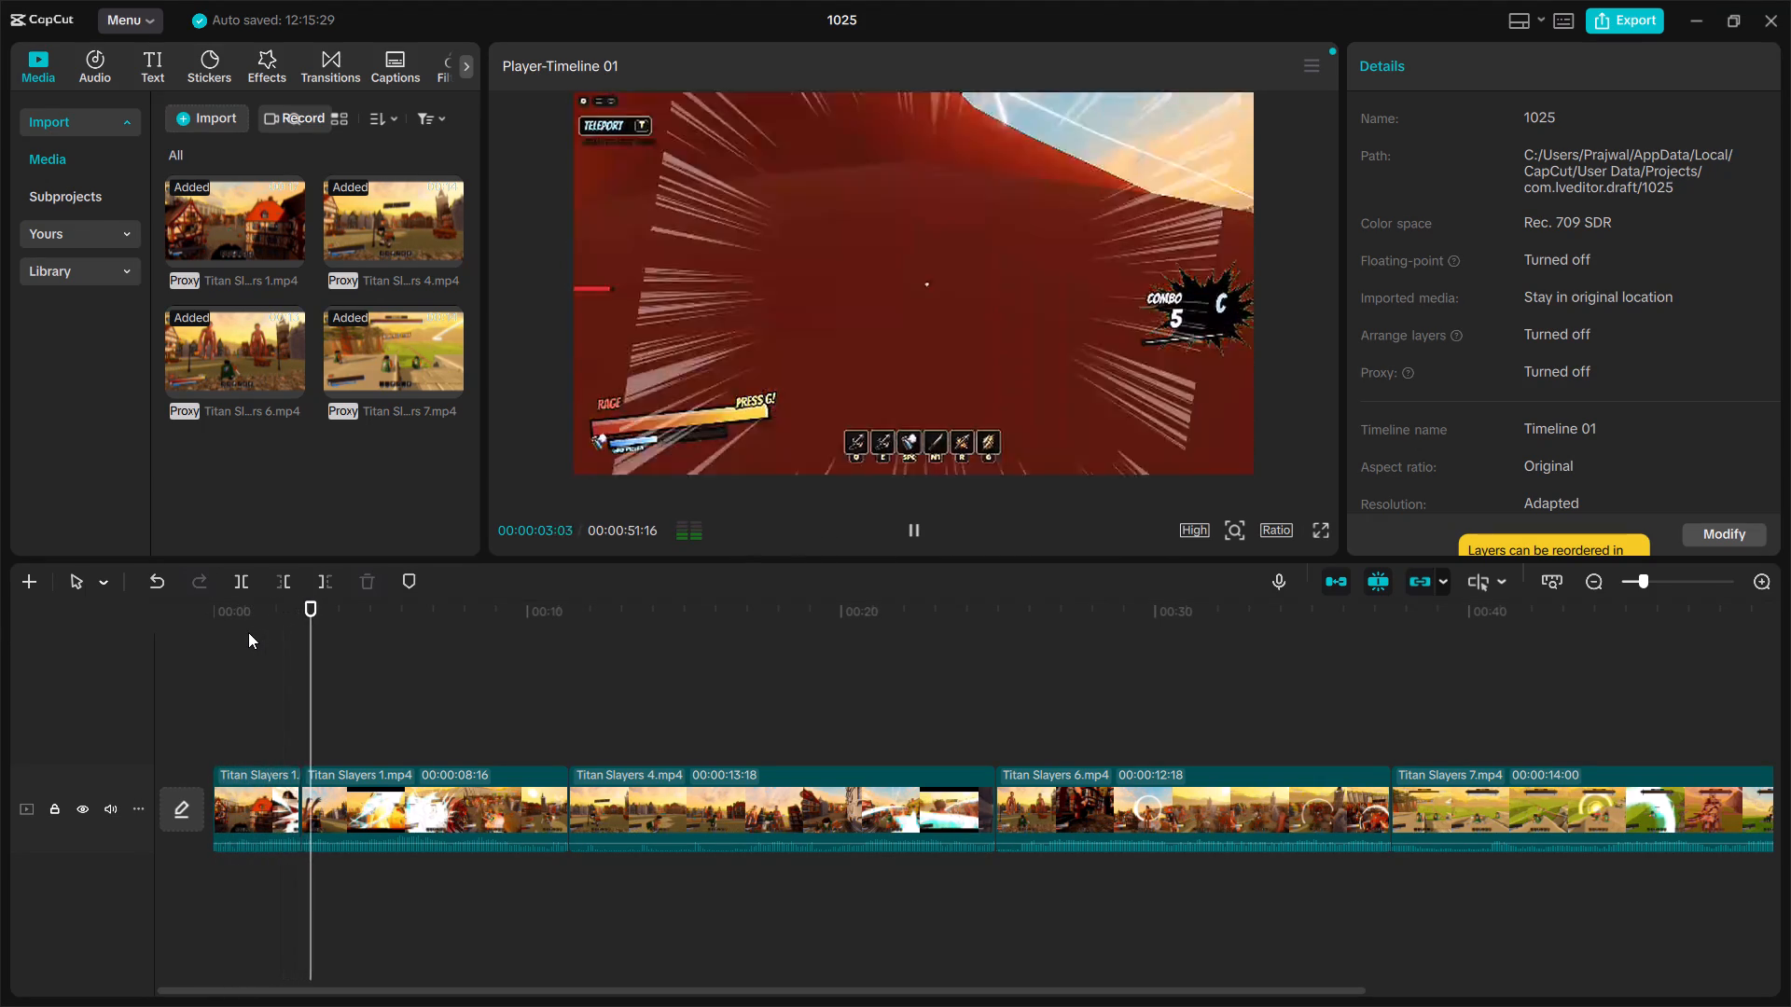
key(space)
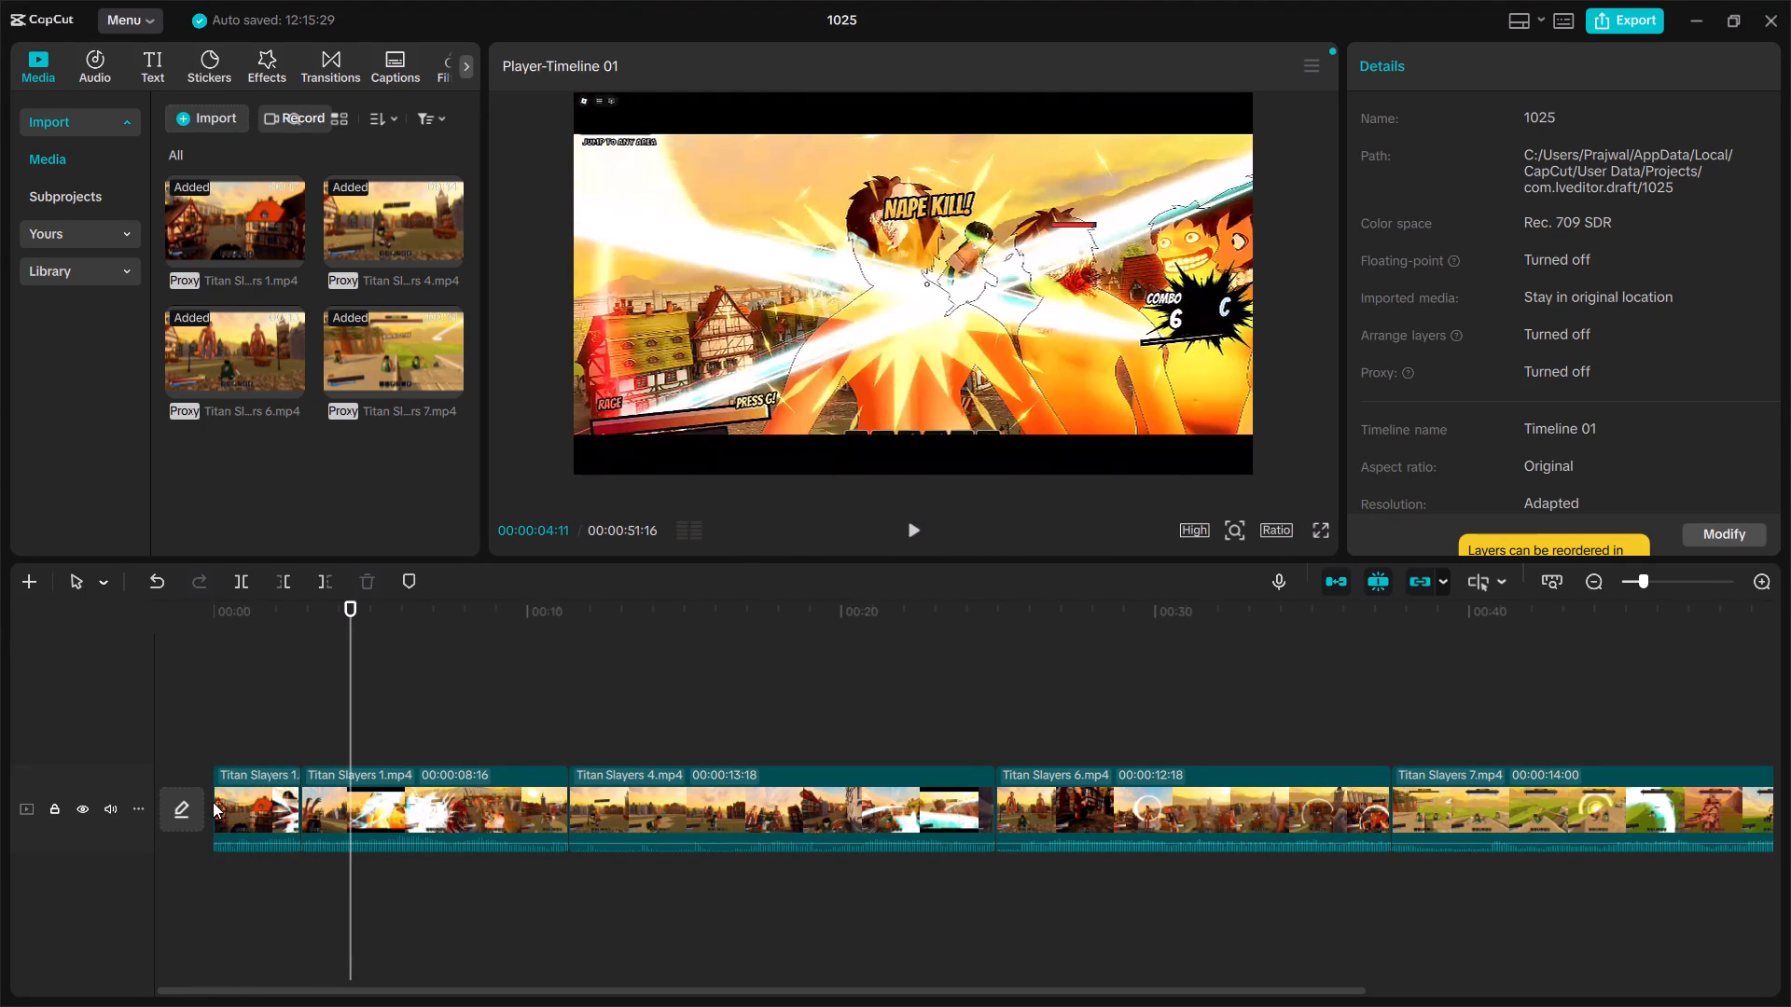
Trim about one second off the beginning of the short first Titan Slayers 1 segment.
drag(214, 802, 227, 807)
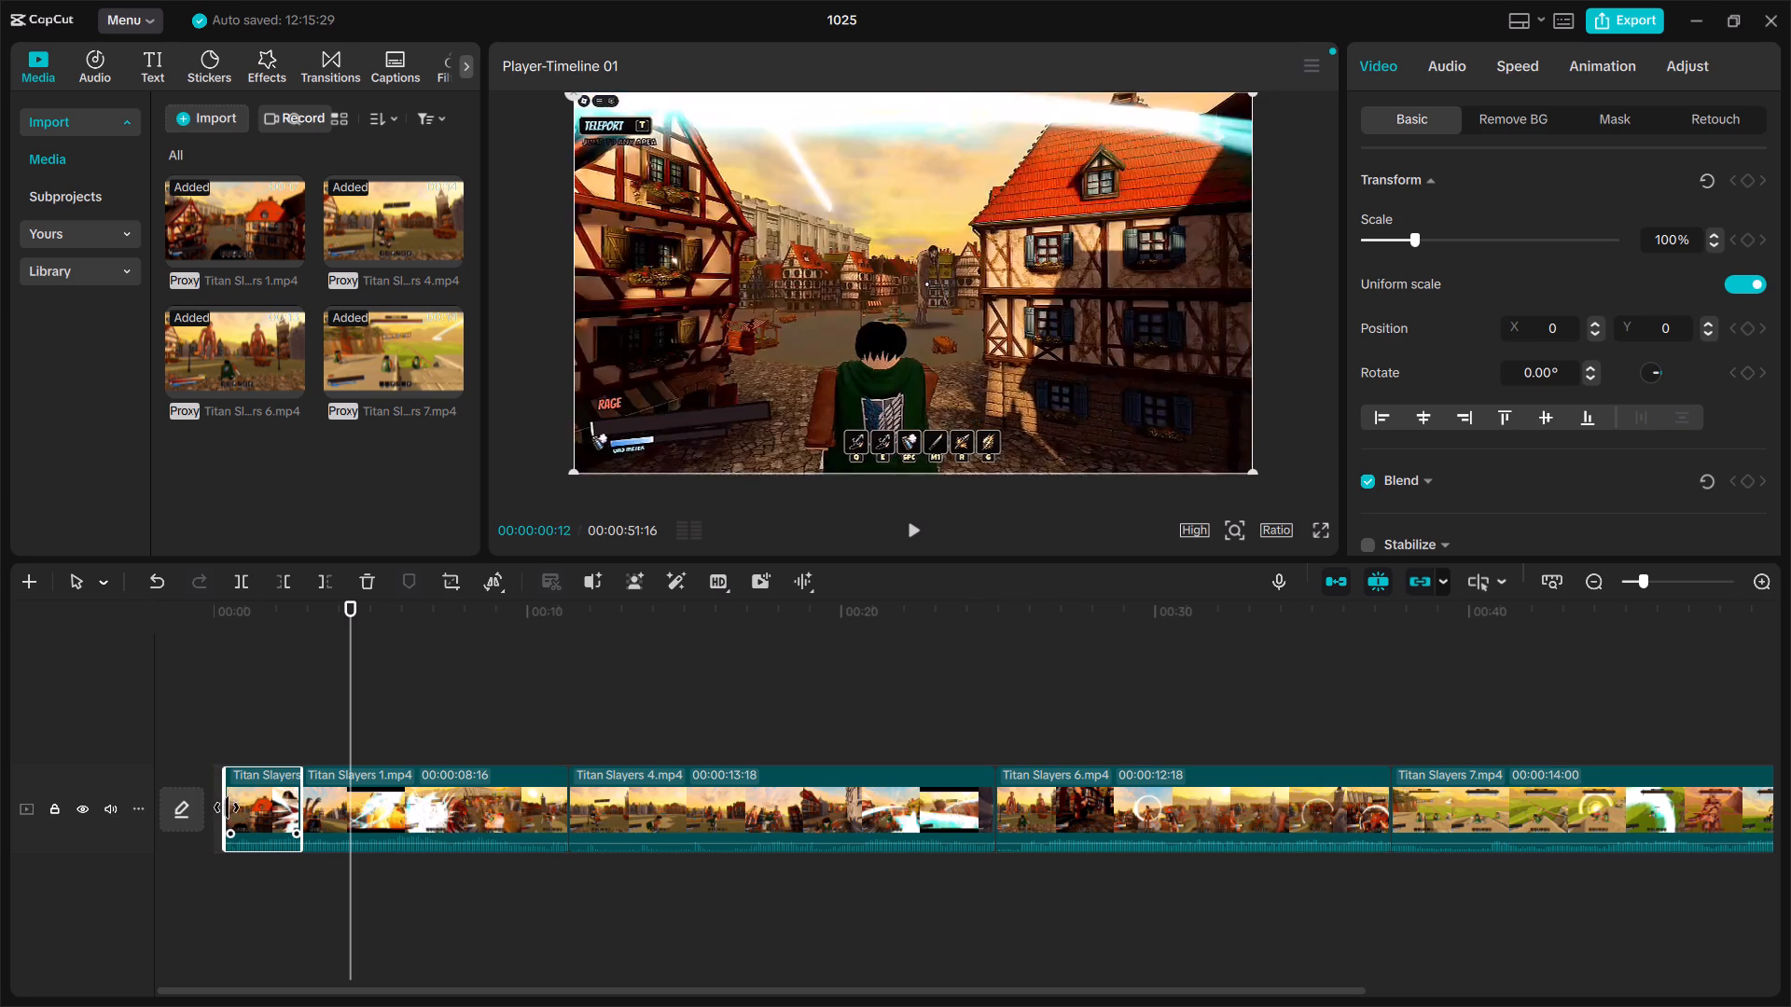
drag(227, 807, 243, 810)
Move the short Titan Slayers 1 segment on the main track to between the longer Titan Slayers 1 piece and Titan Slayers 4.
drag(254, 804, 388, 744)
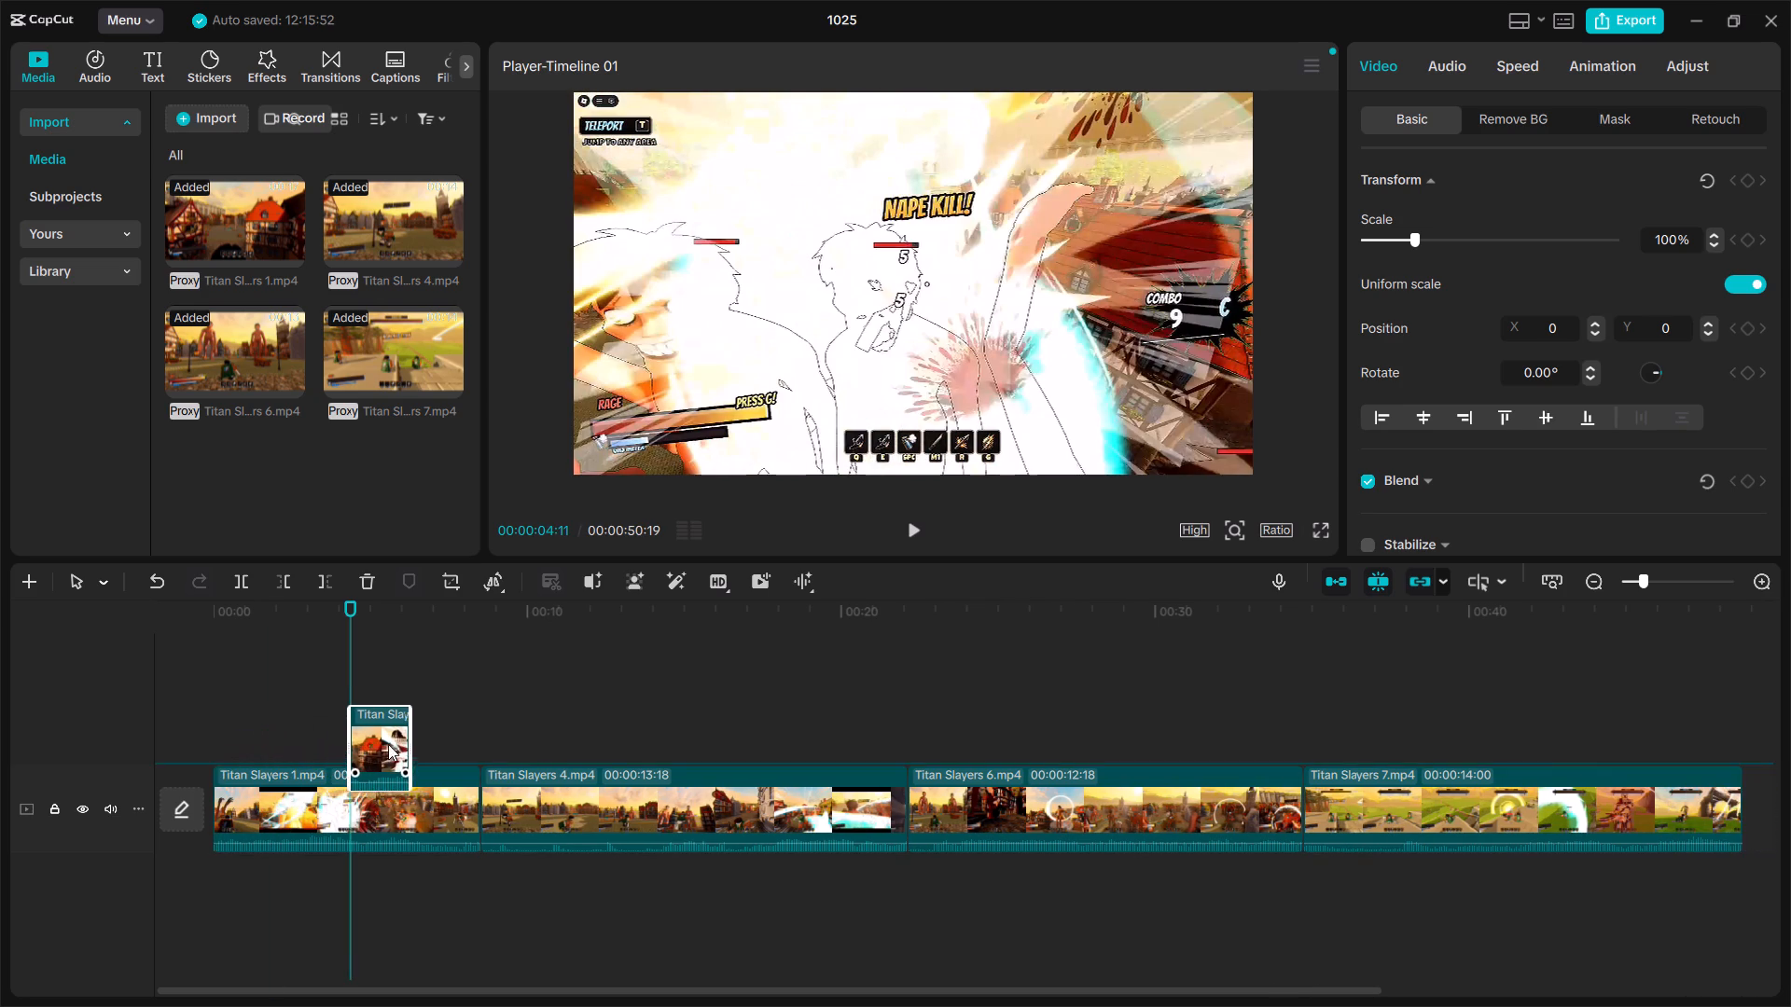
drag(388, 744, 495, 797)
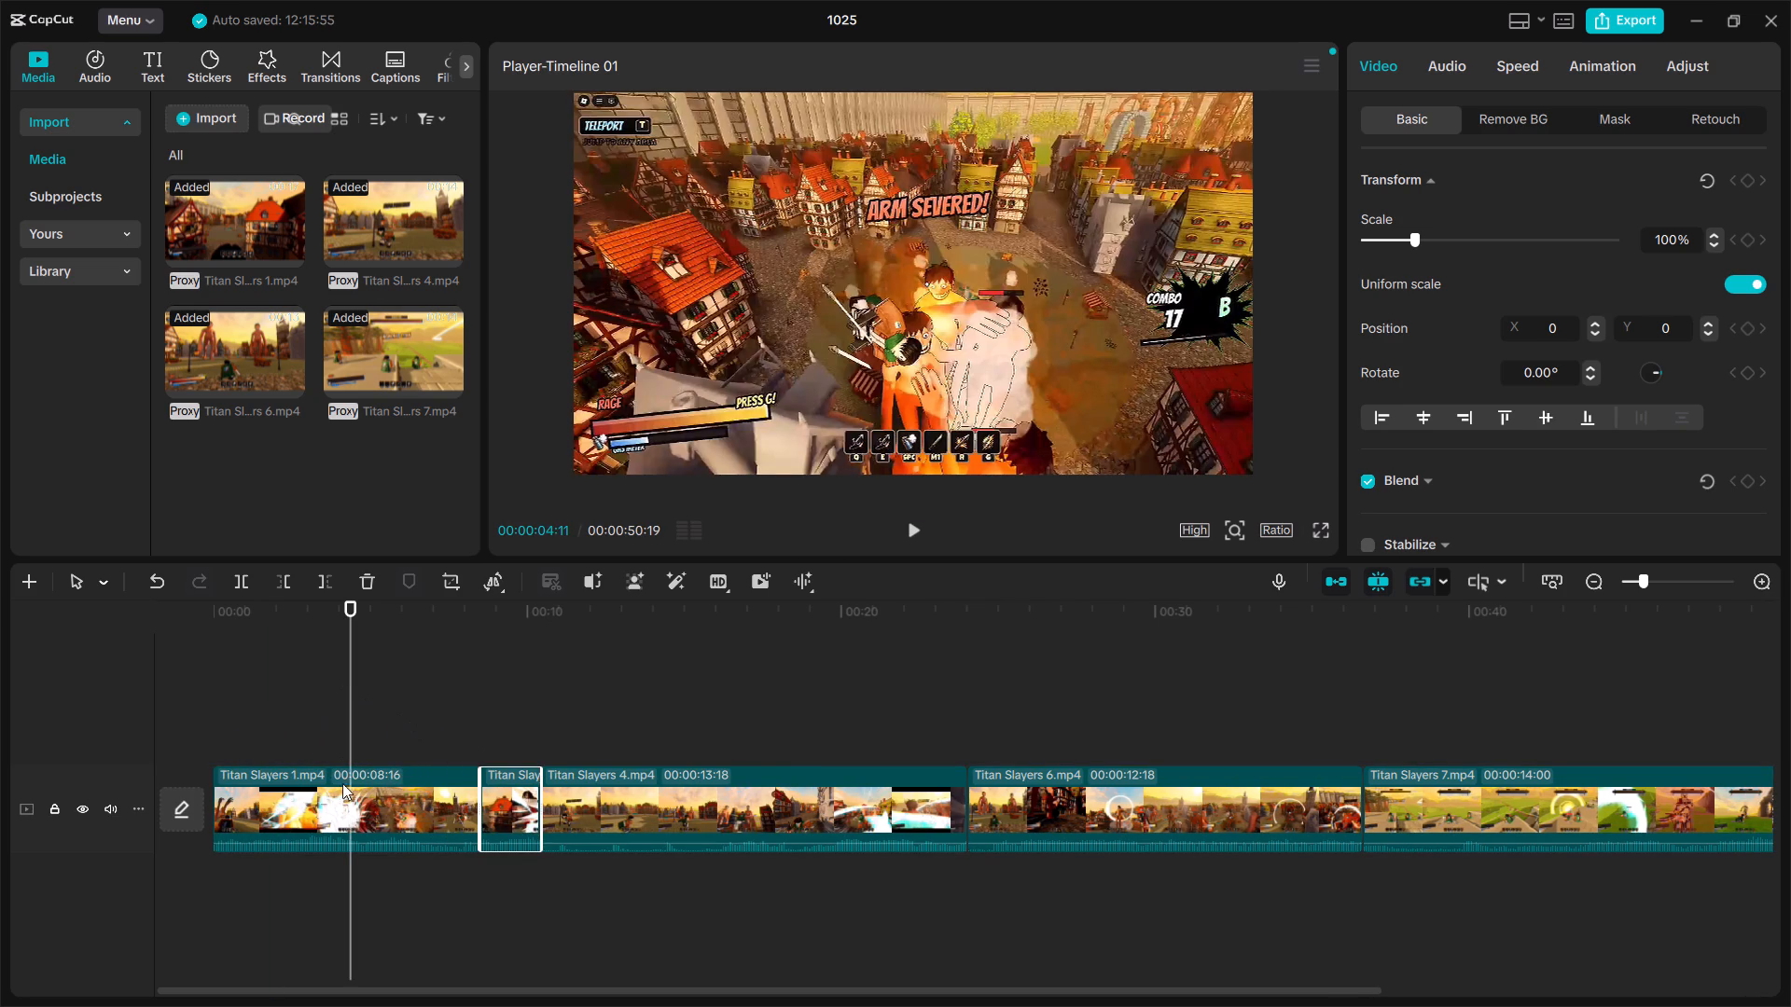
Play the reordered sequence from the beginning to about 00:00:03:14 to check the new opening.
drag(349, 604, 202, 632)
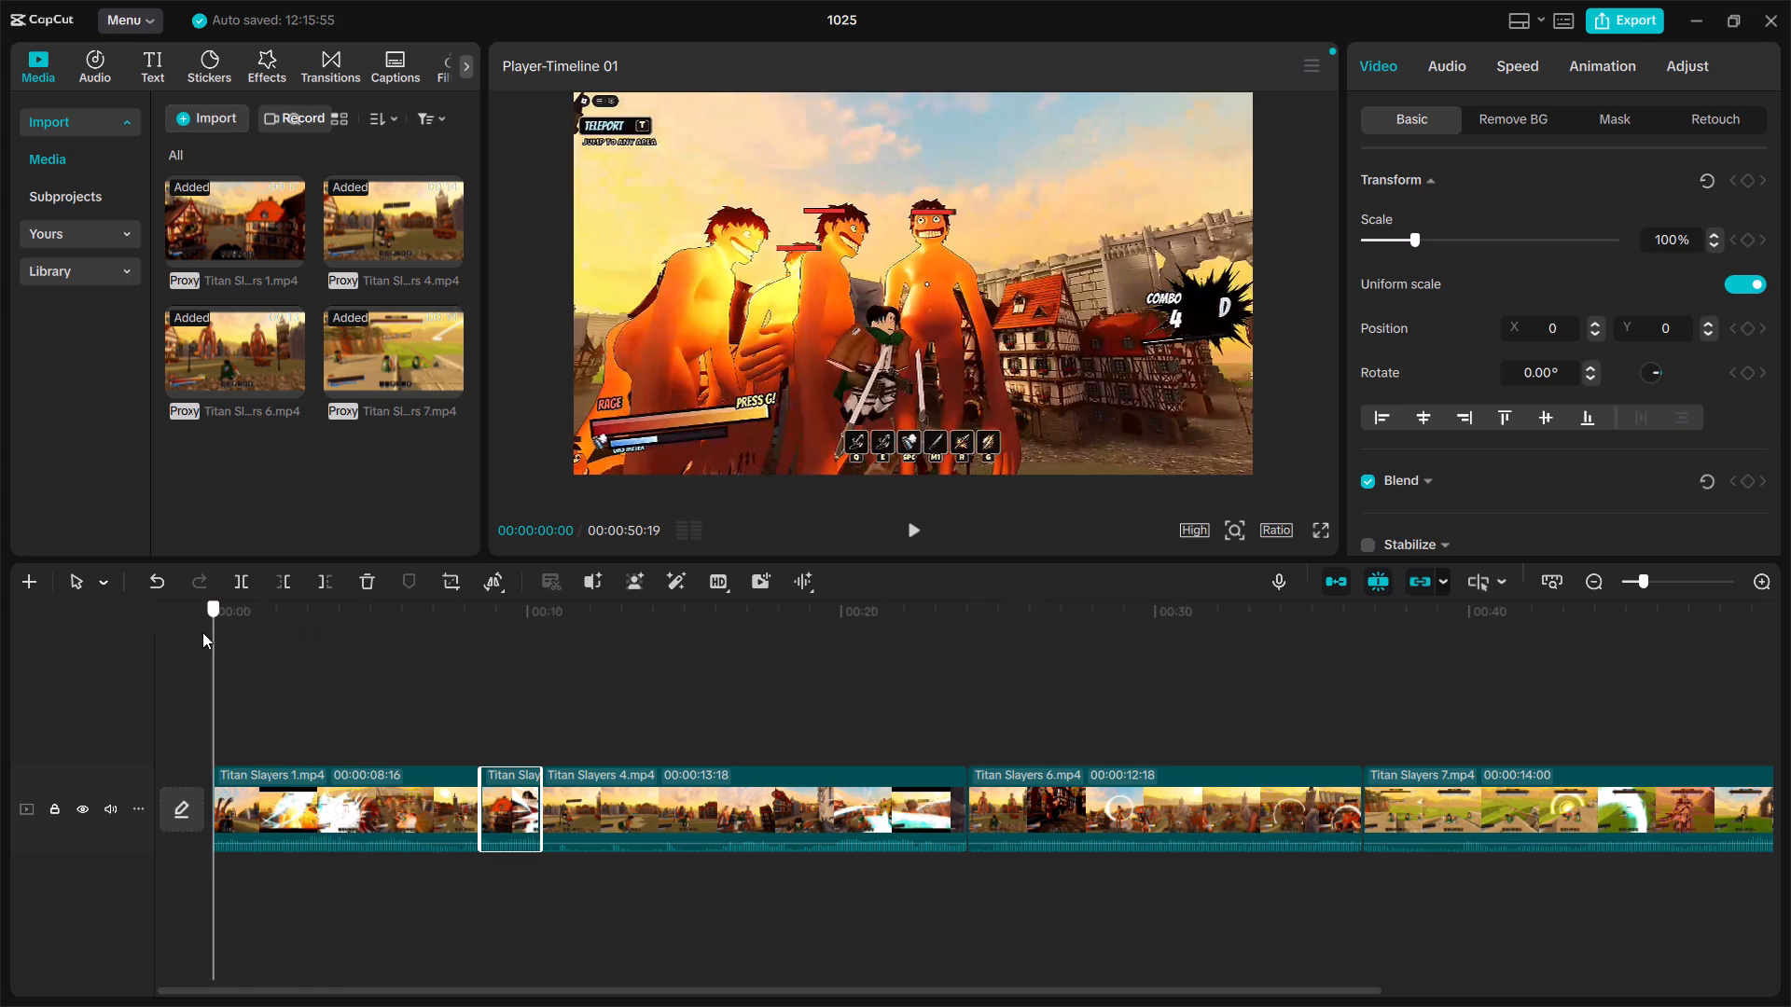
drag(202, 632, 201, 632)
key(space)
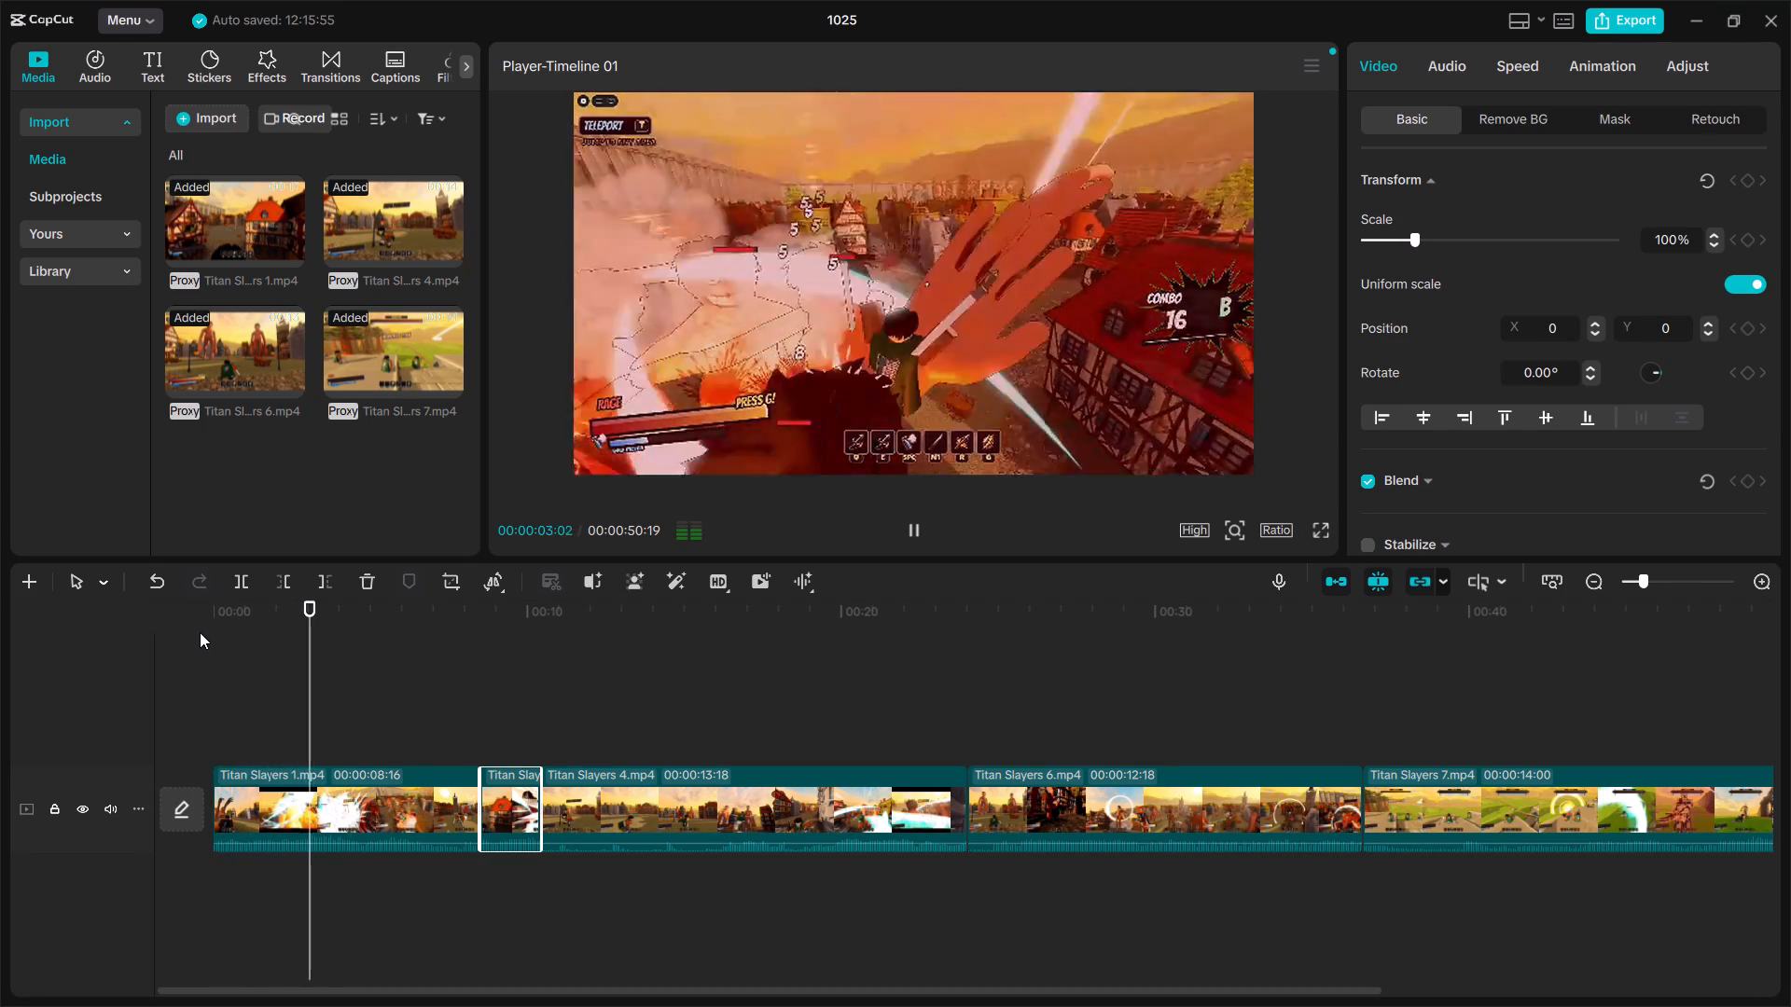
key(space)
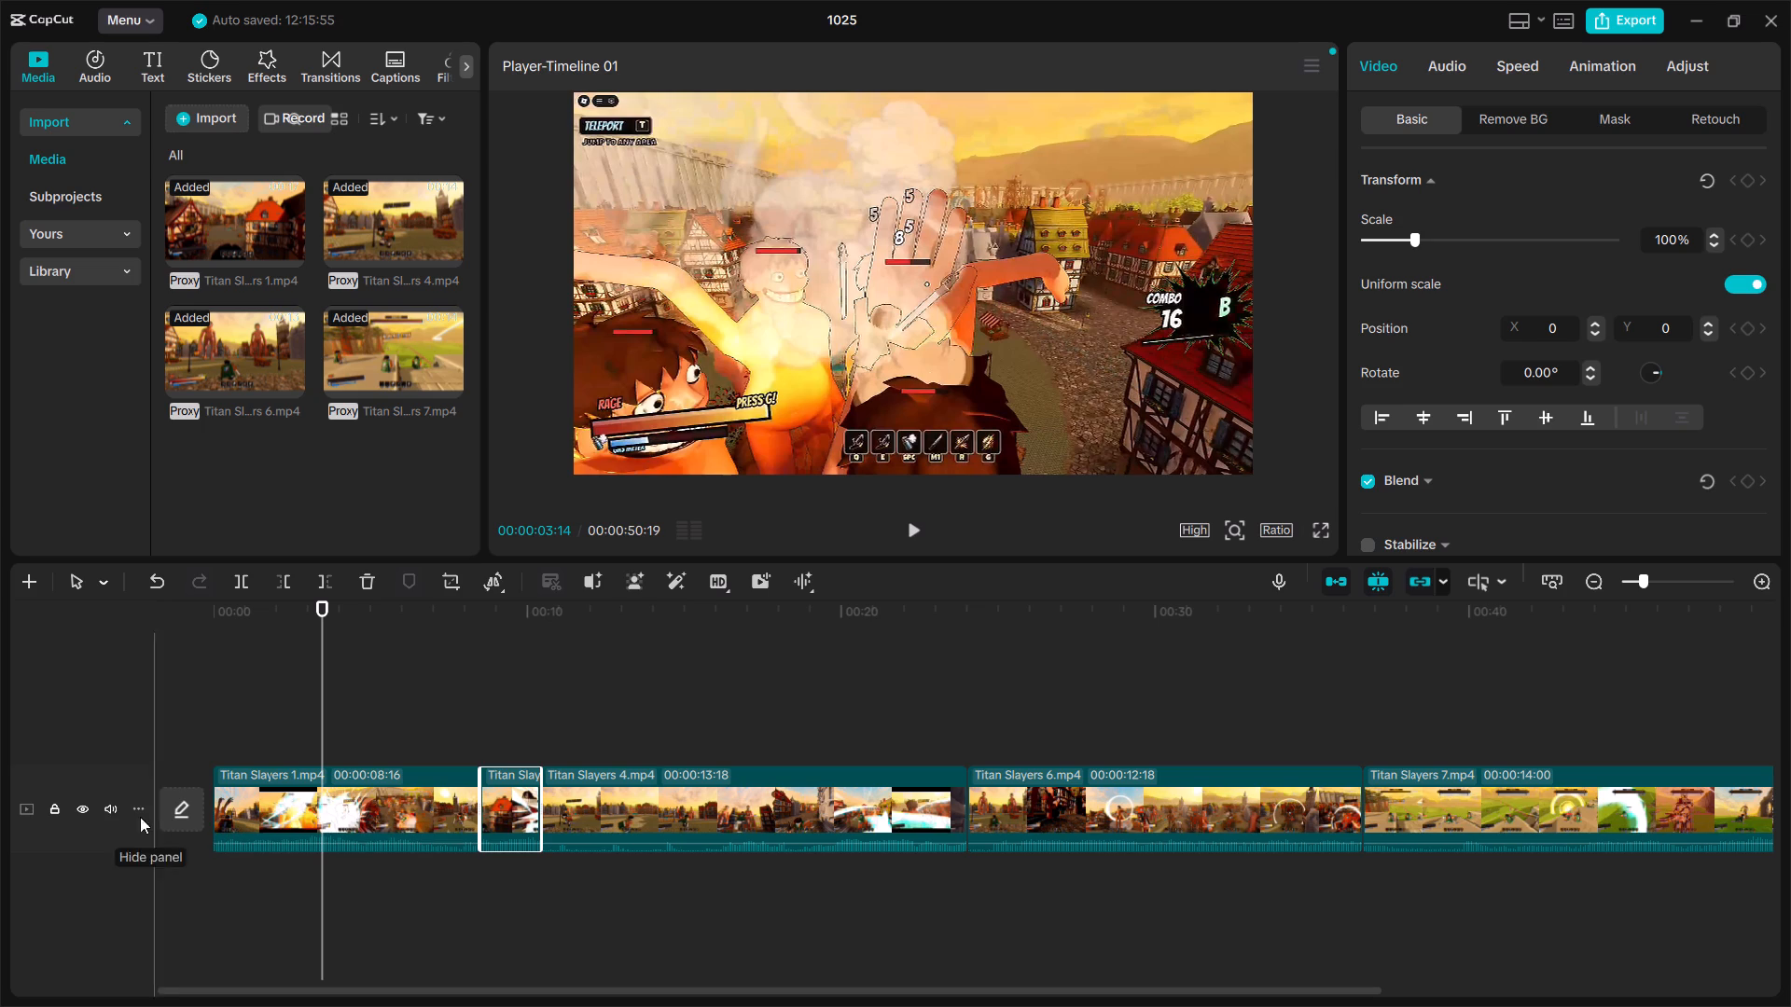
Mute the main video track.
click(108, 809)
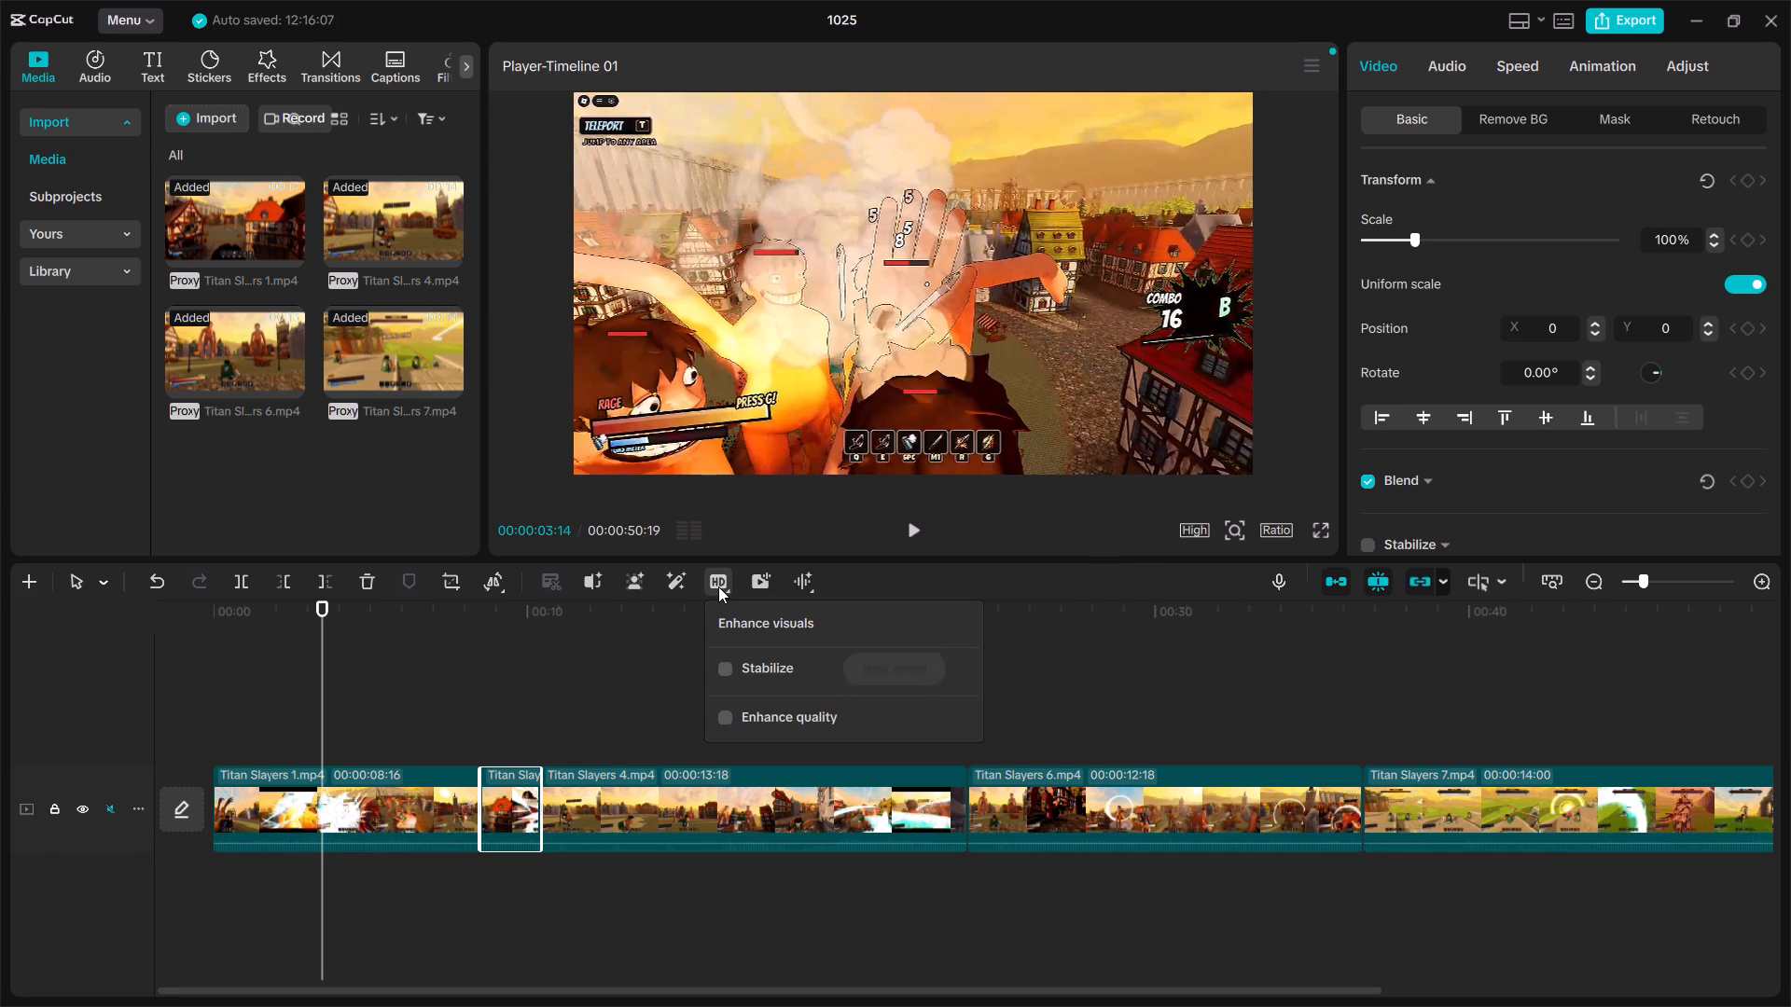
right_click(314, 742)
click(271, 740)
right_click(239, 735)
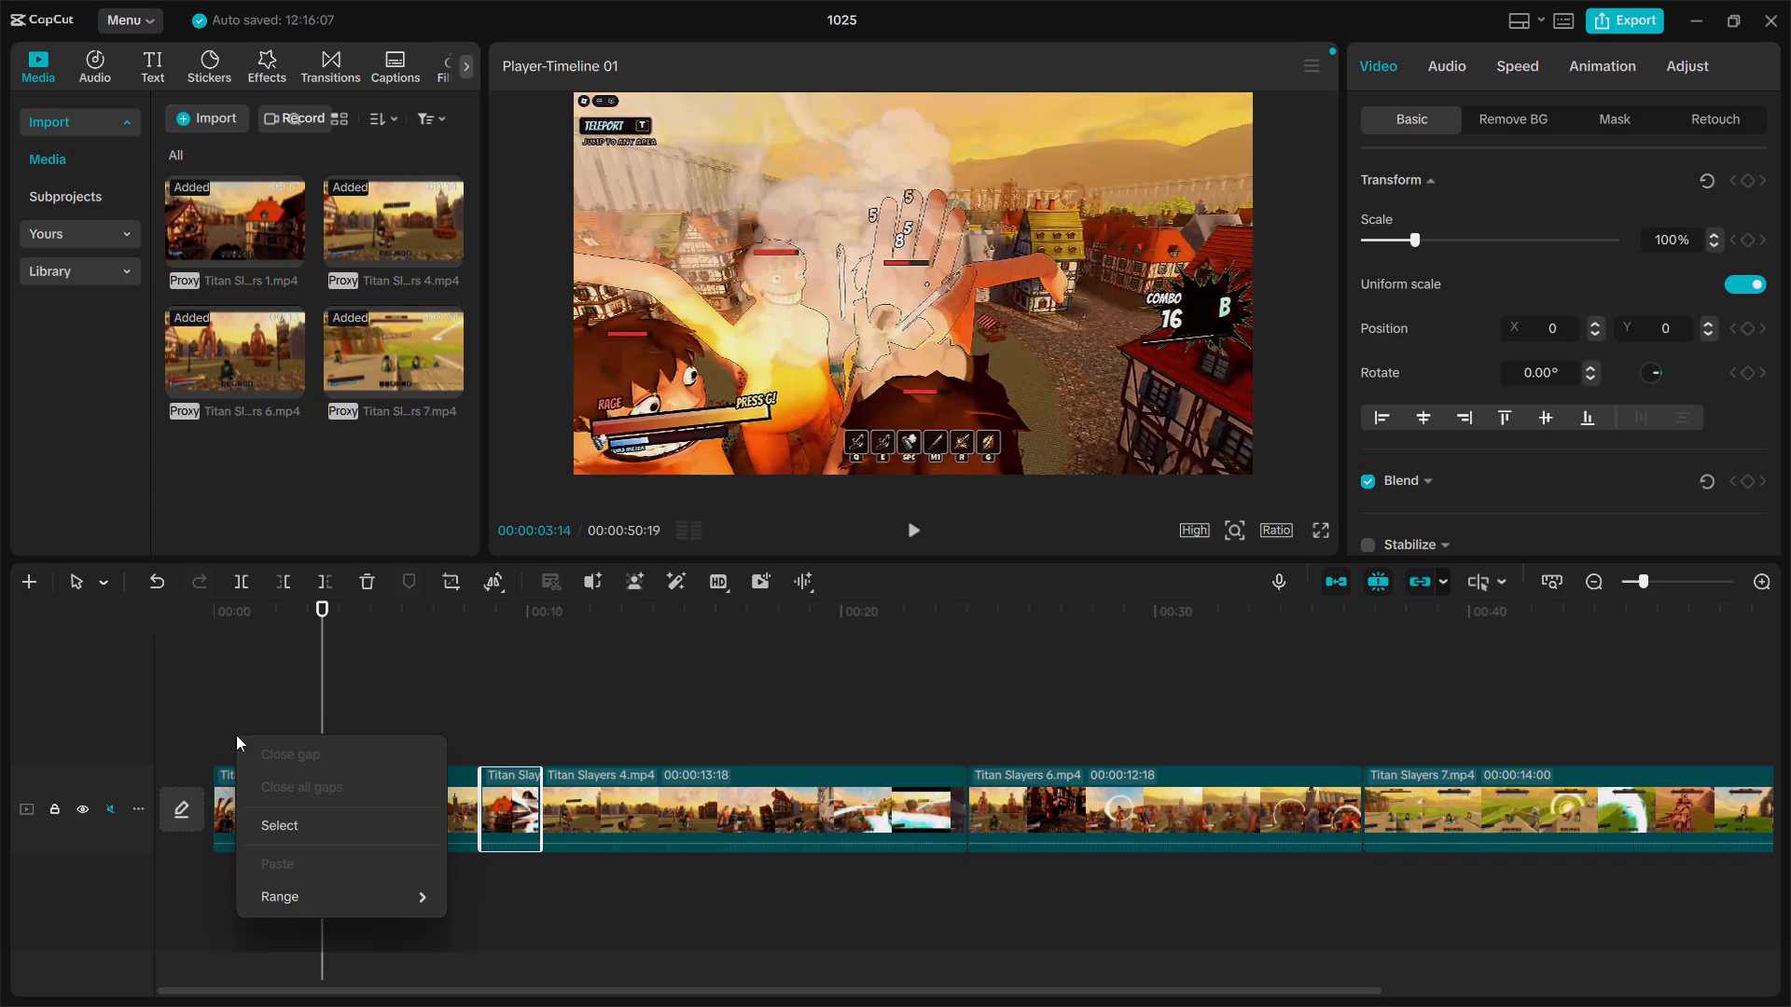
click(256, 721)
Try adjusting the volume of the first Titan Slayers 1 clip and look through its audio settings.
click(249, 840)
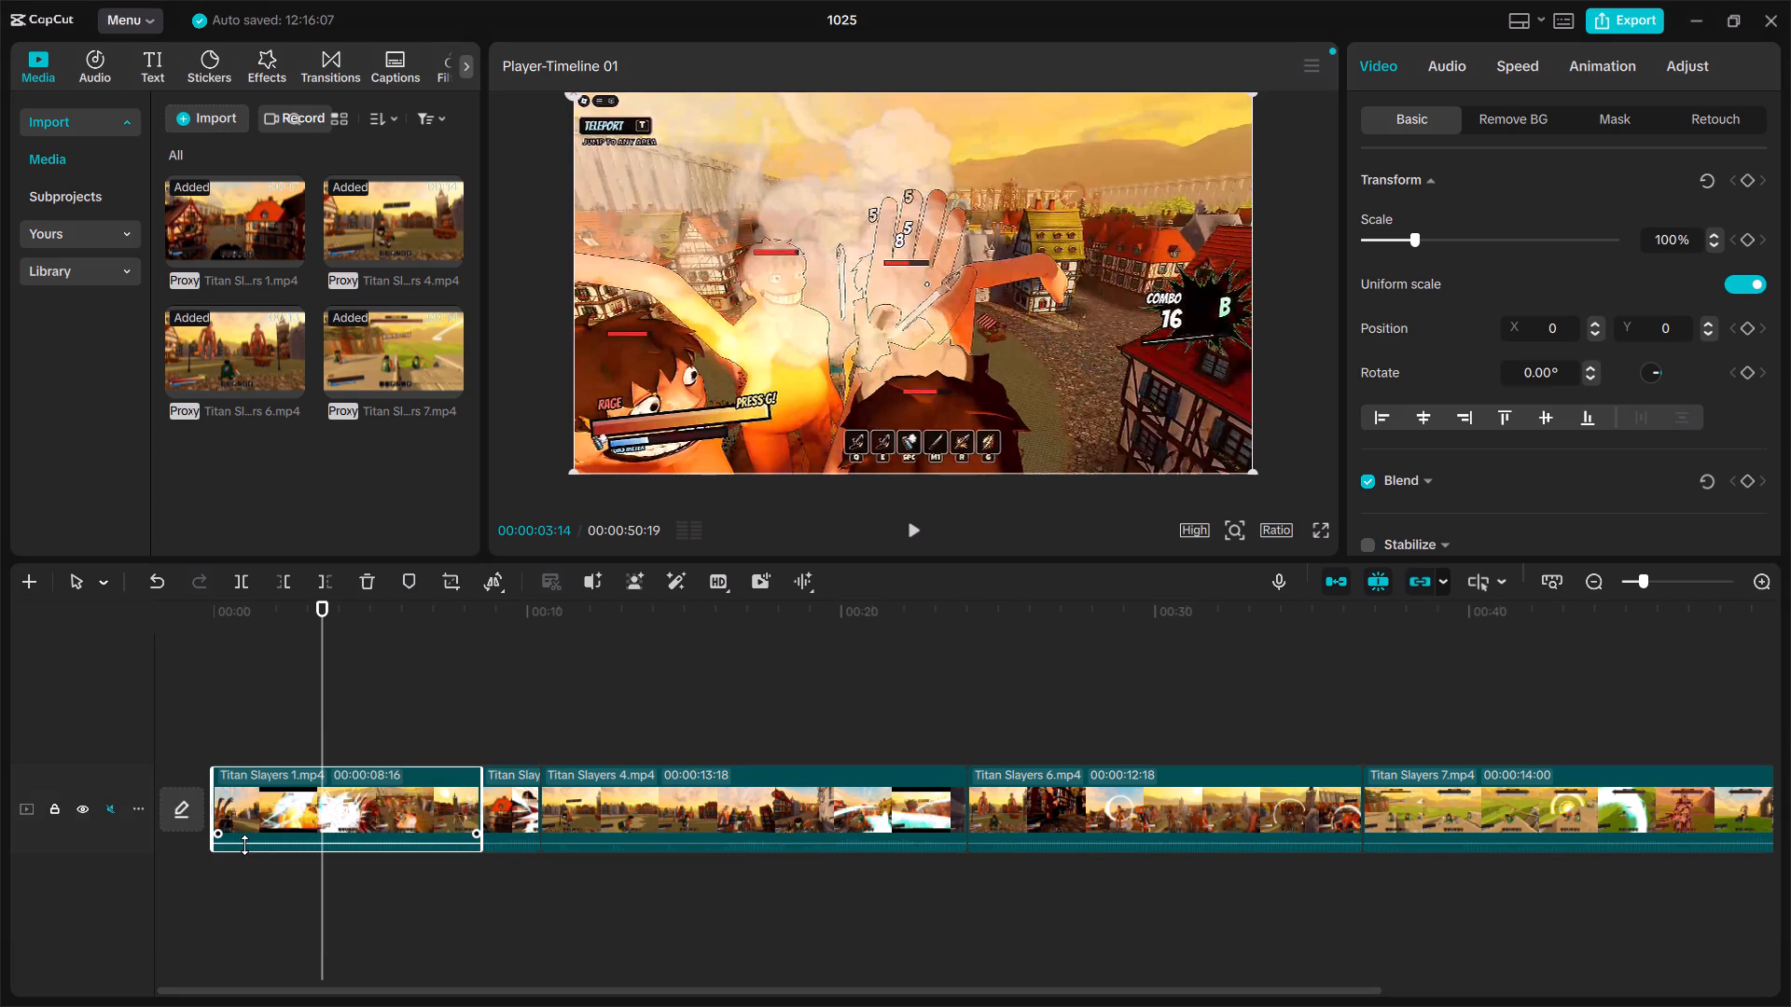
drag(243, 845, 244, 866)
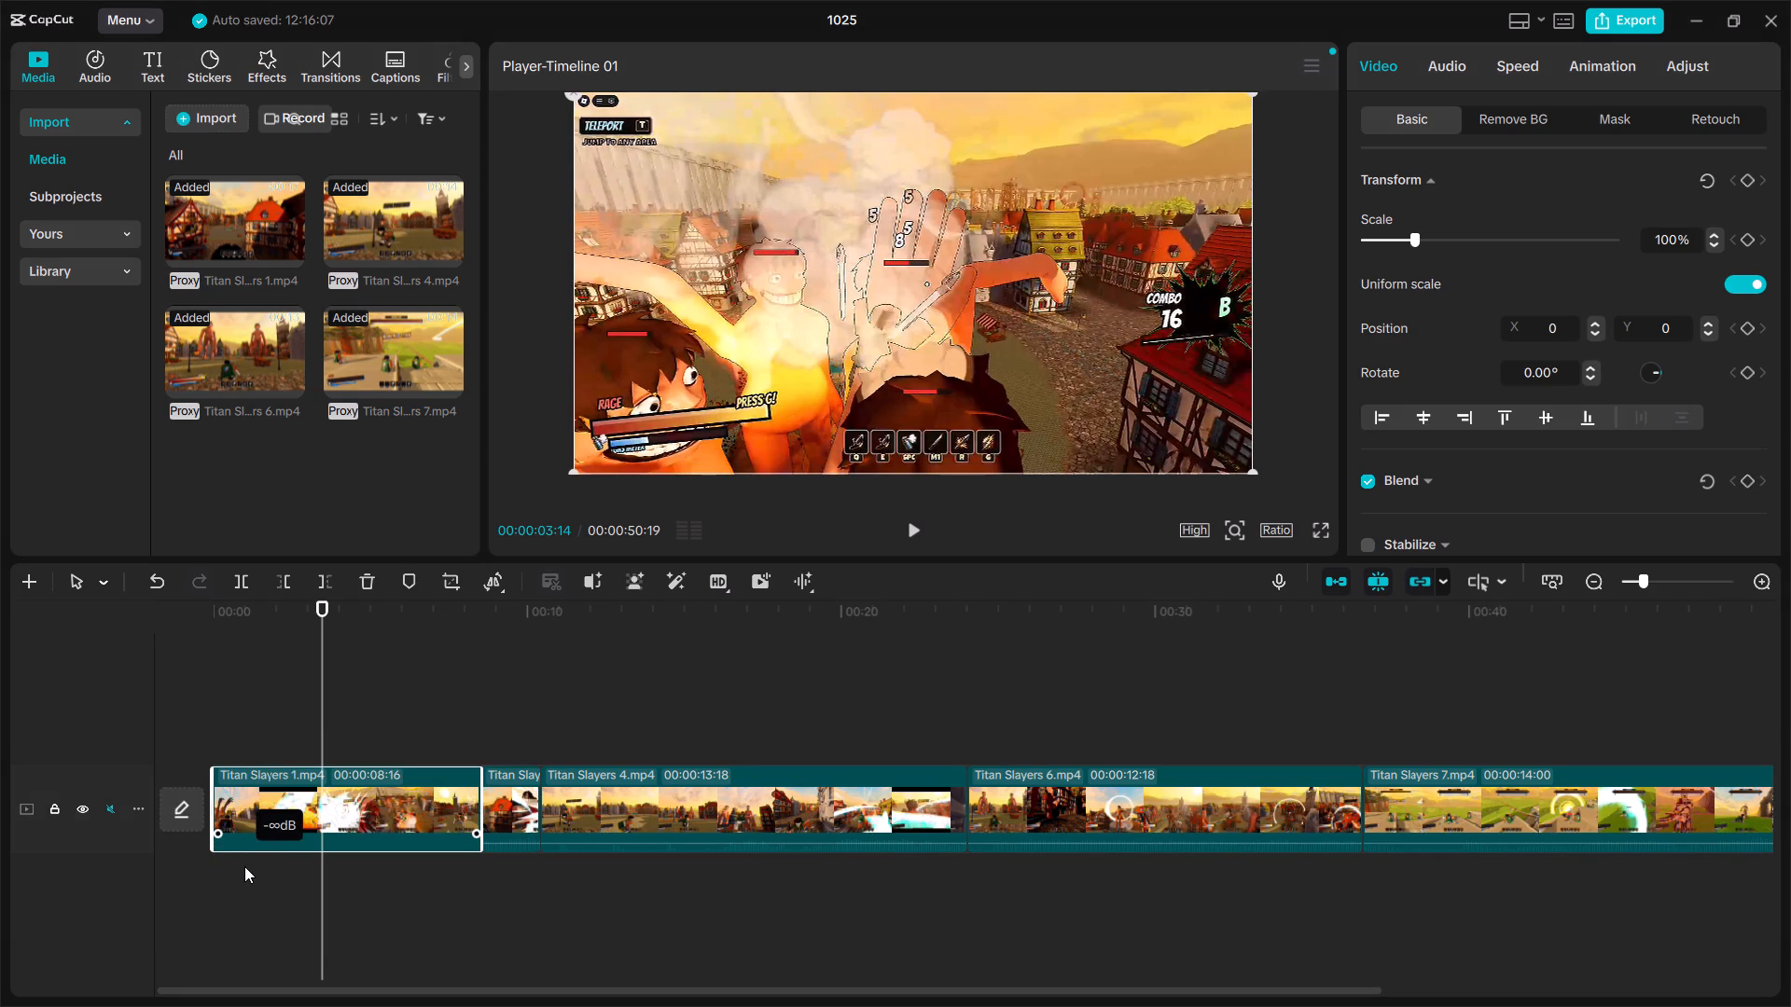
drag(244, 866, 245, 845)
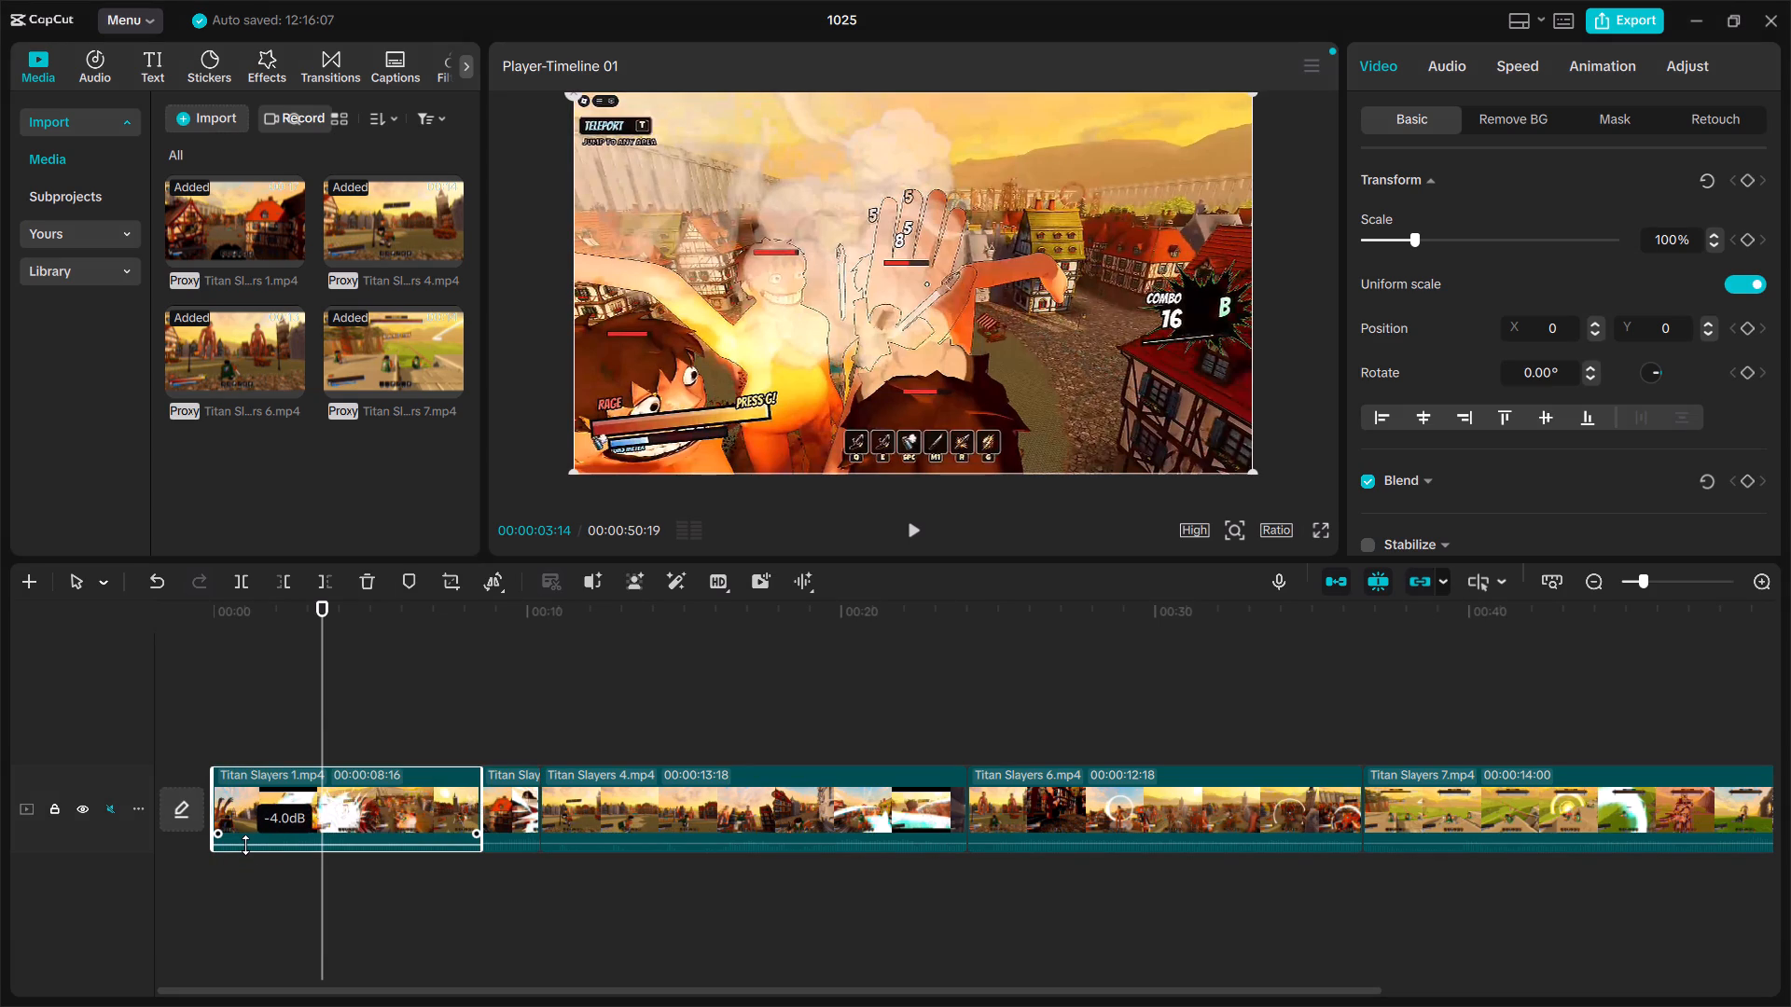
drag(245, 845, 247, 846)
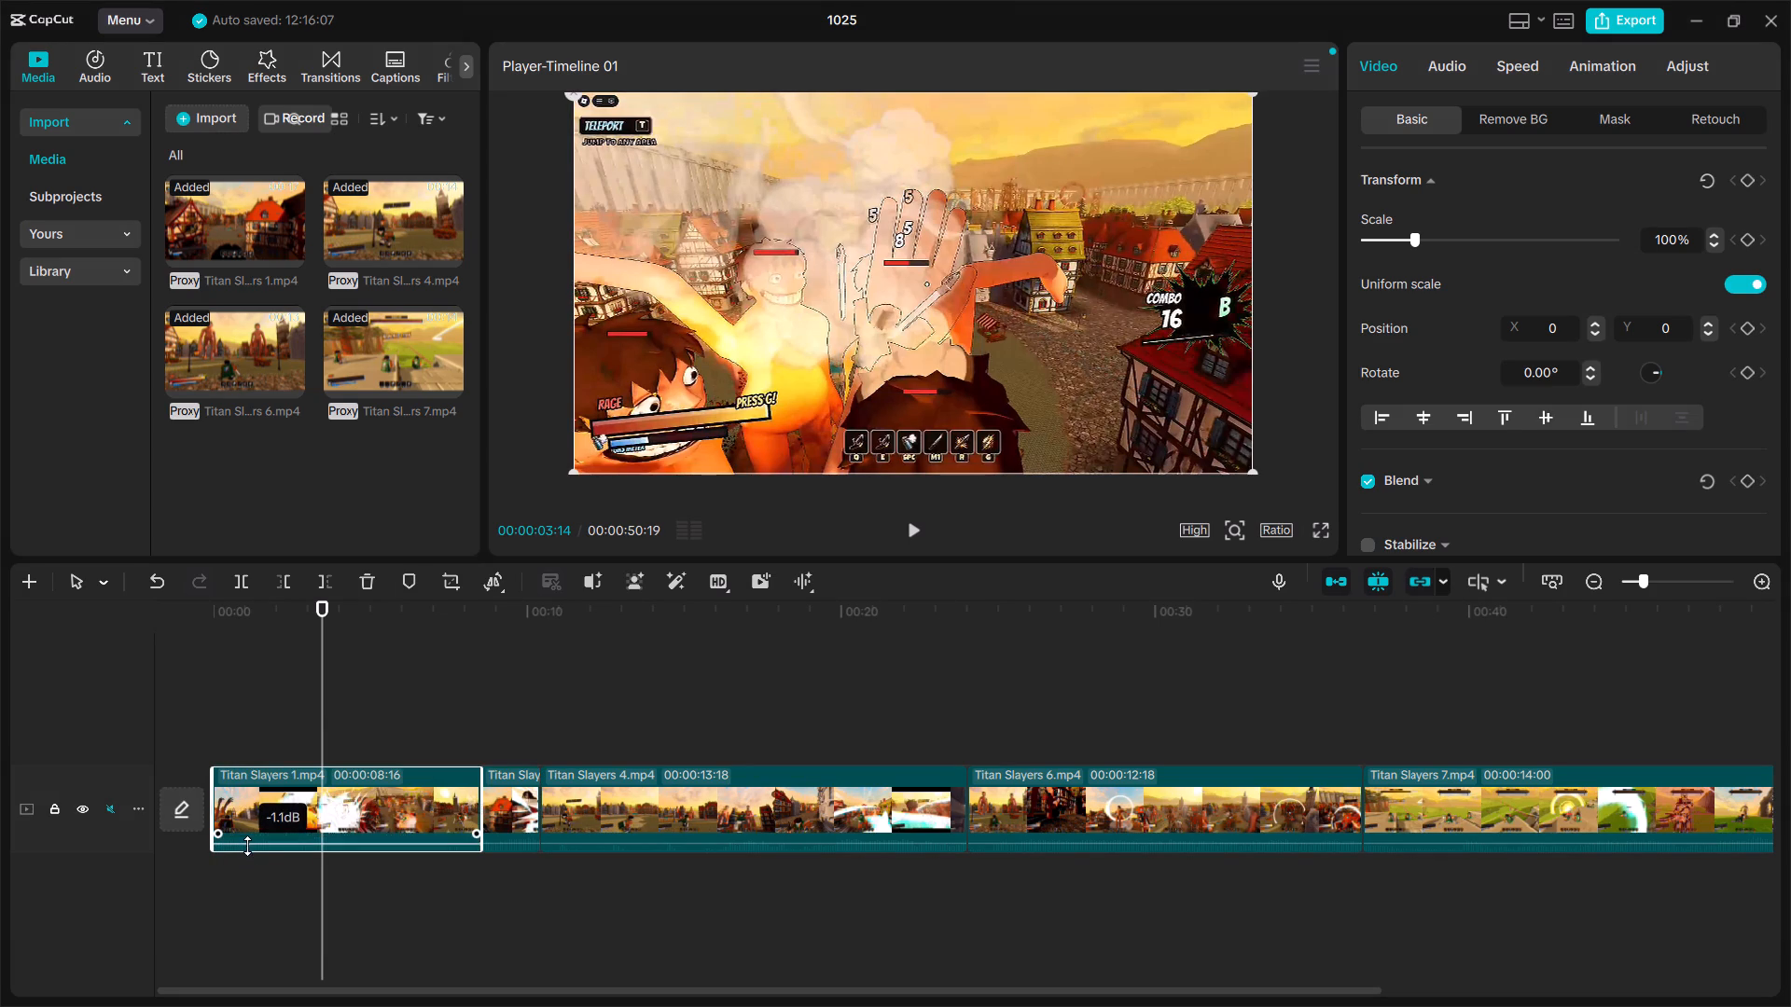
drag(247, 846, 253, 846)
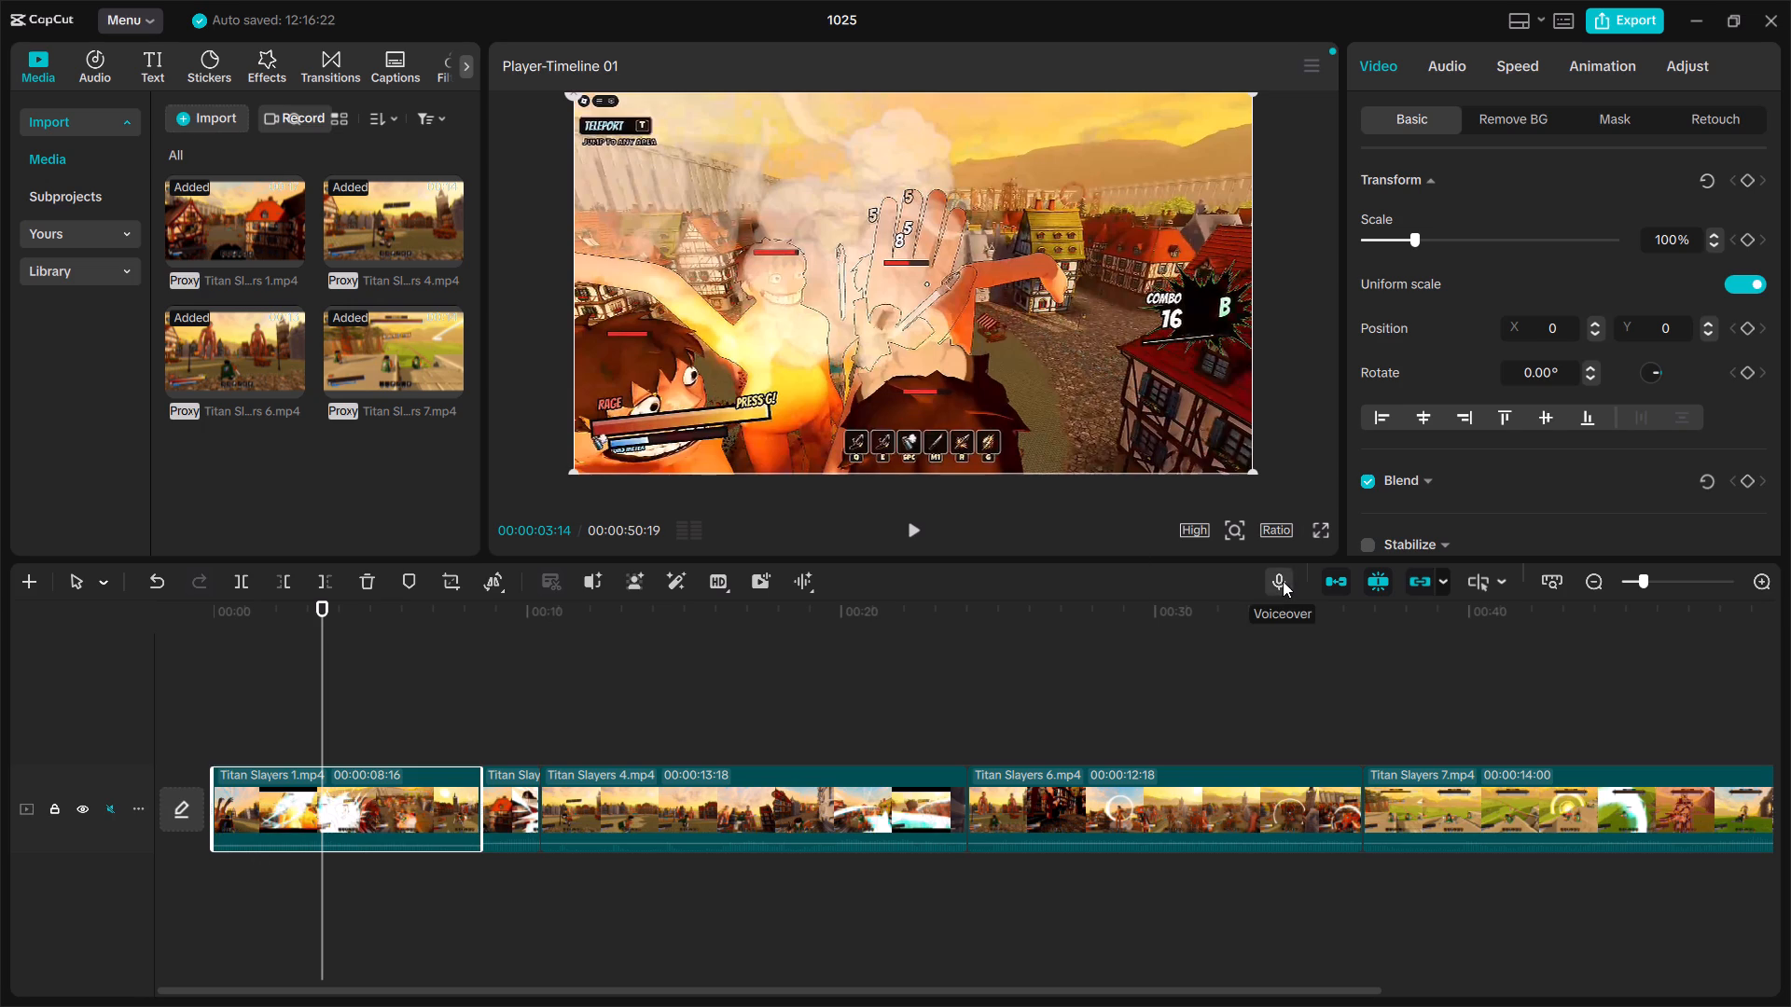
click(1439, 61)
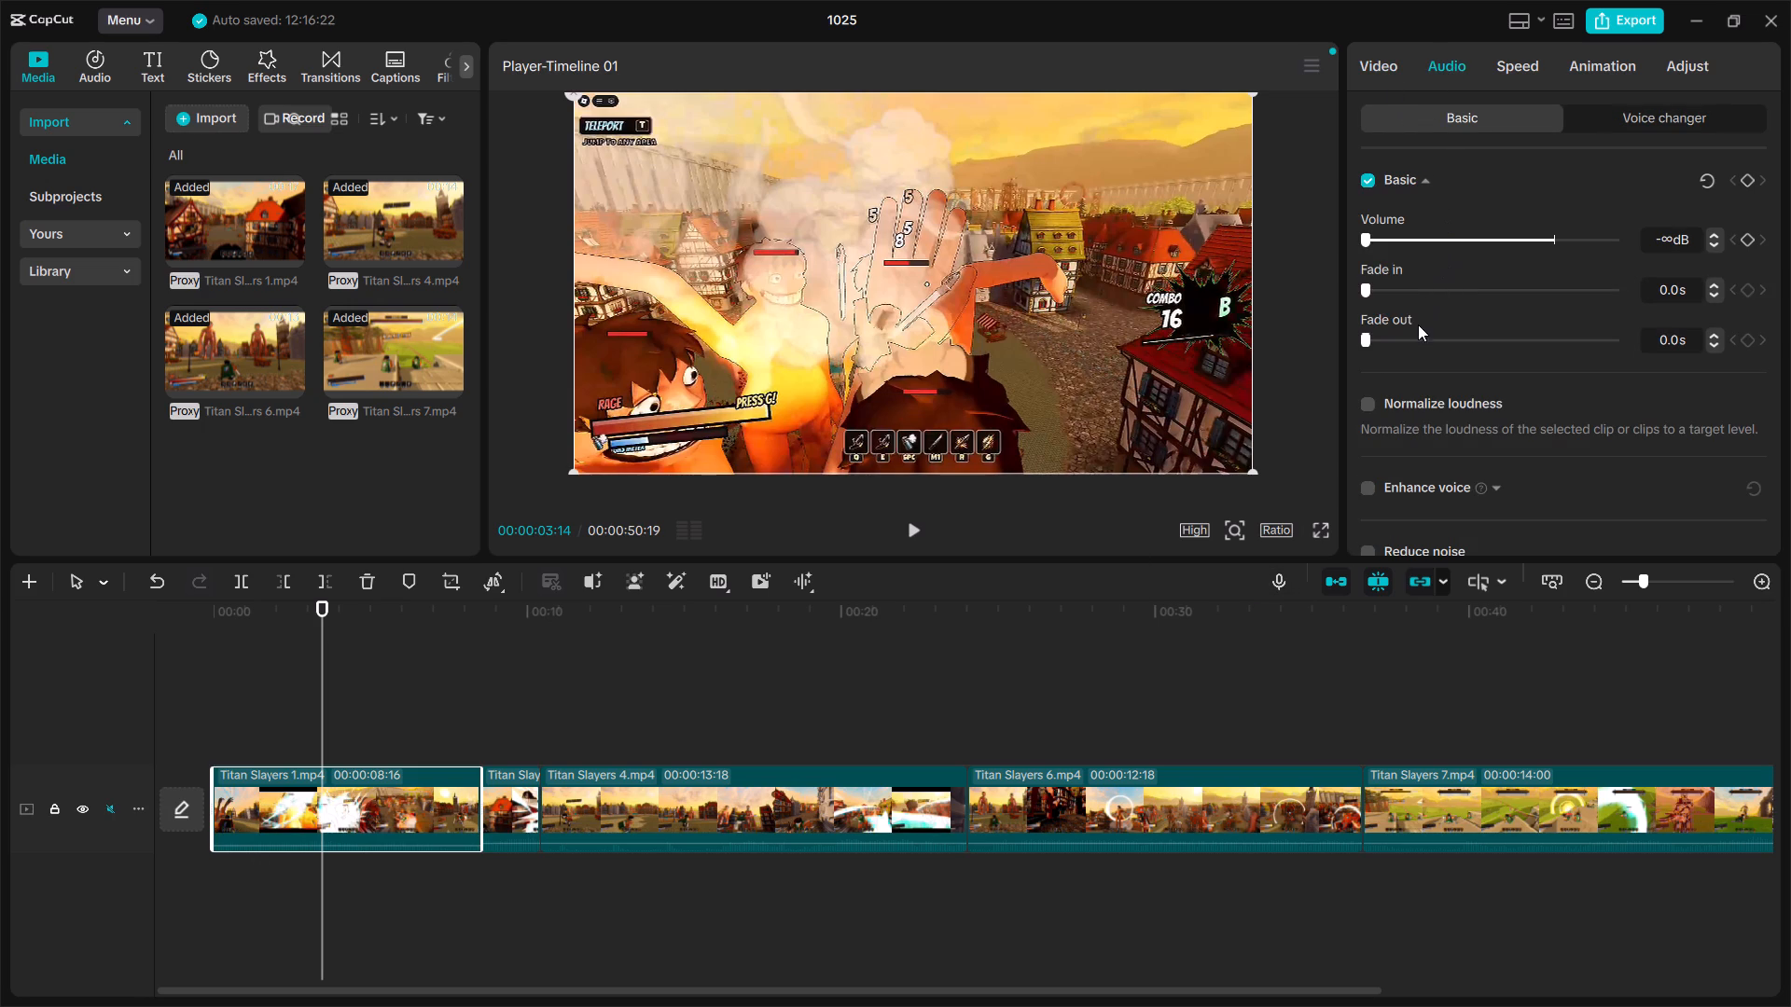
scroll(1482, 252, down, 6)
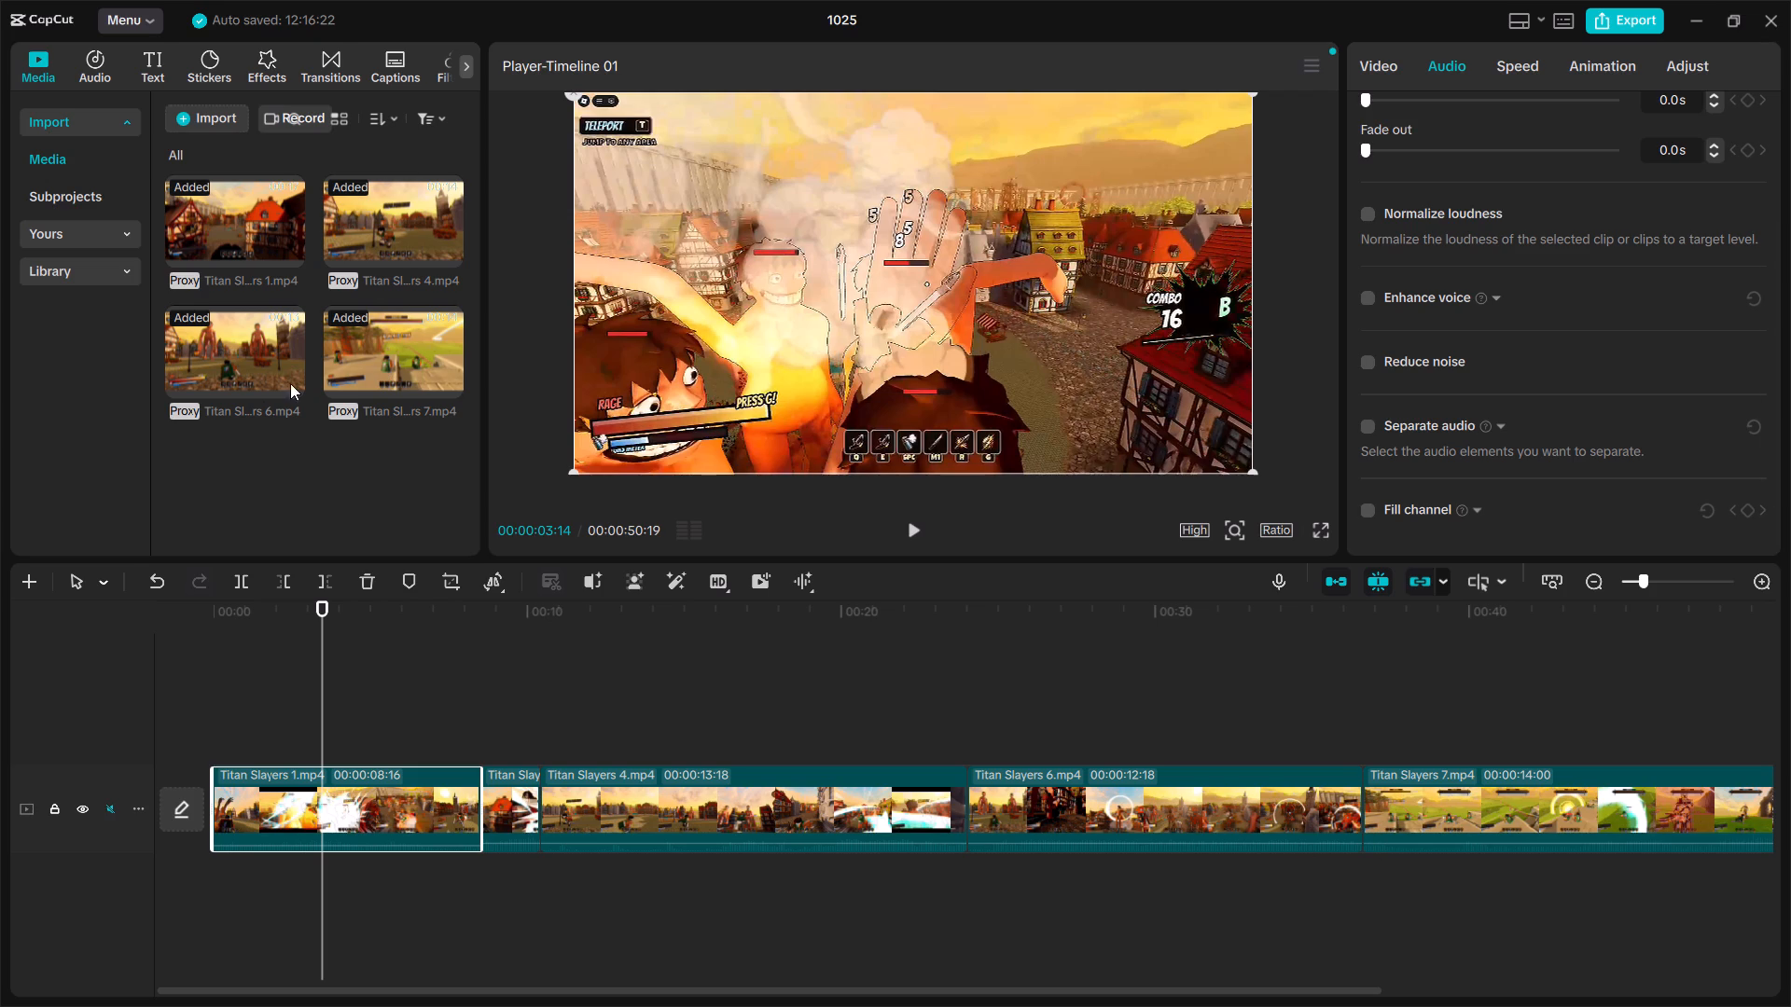
Import the Fluxxwave MP3 from the Downloads folder as project audio.
click(83, 62)
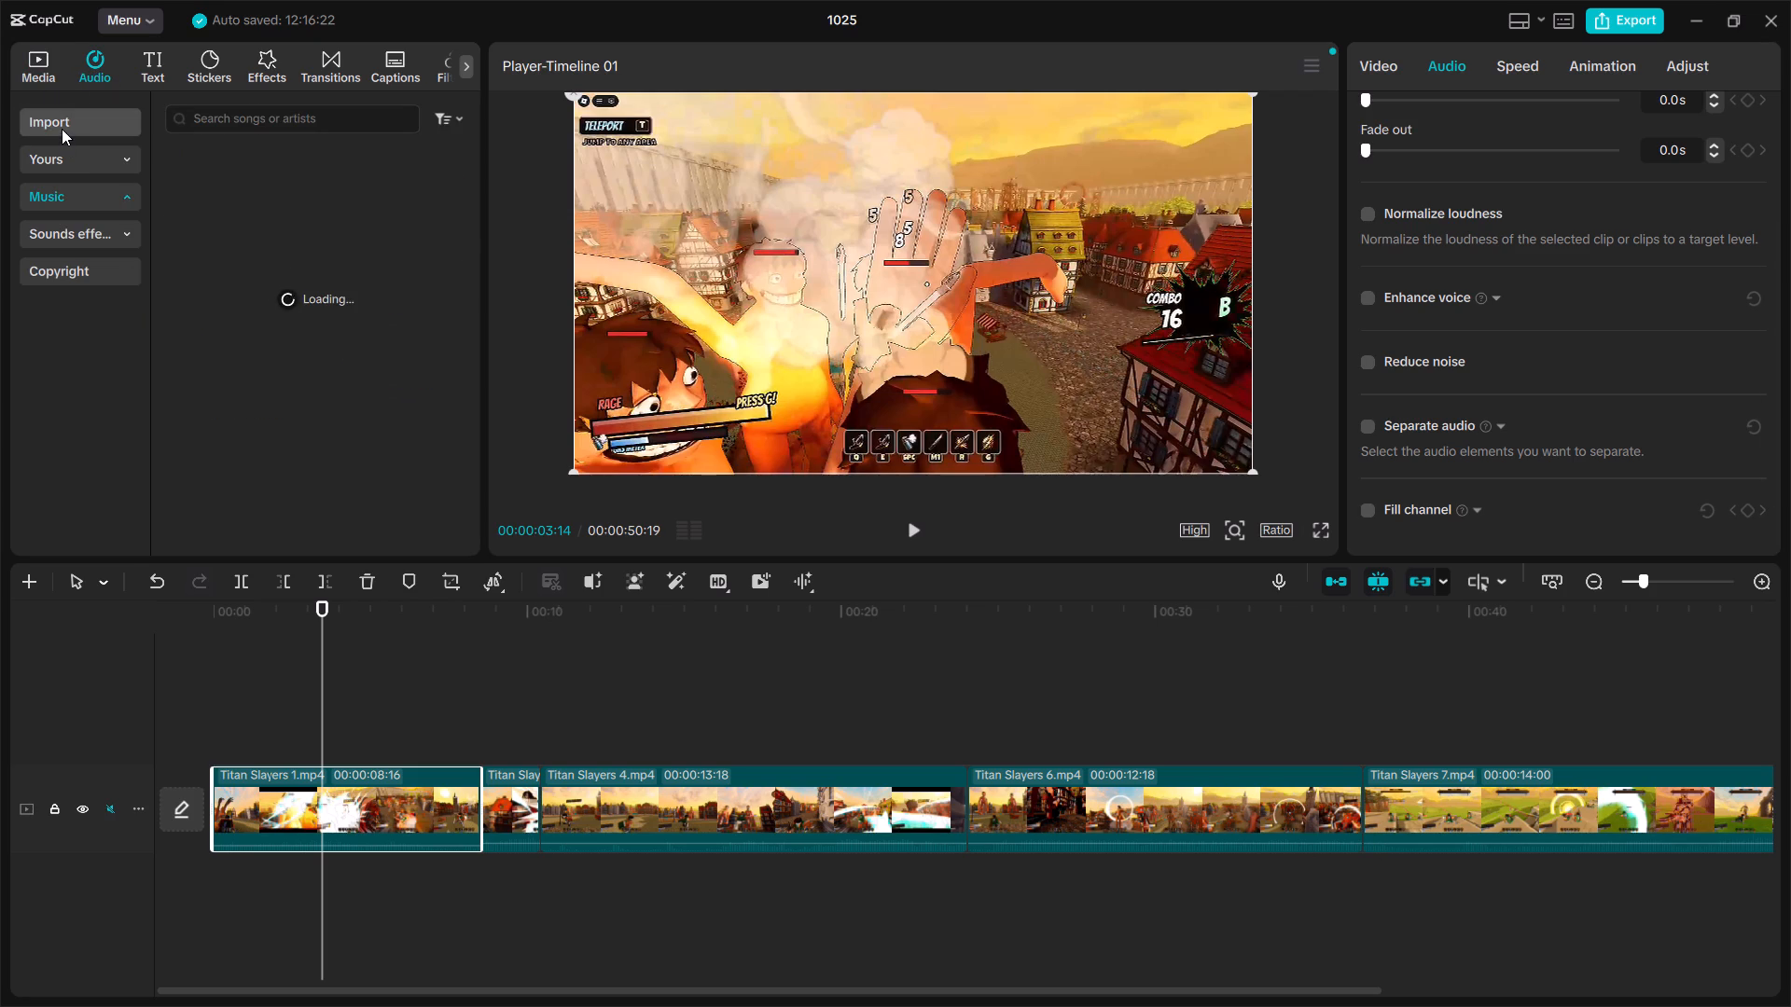
click(62, 129)
click(399, 172)
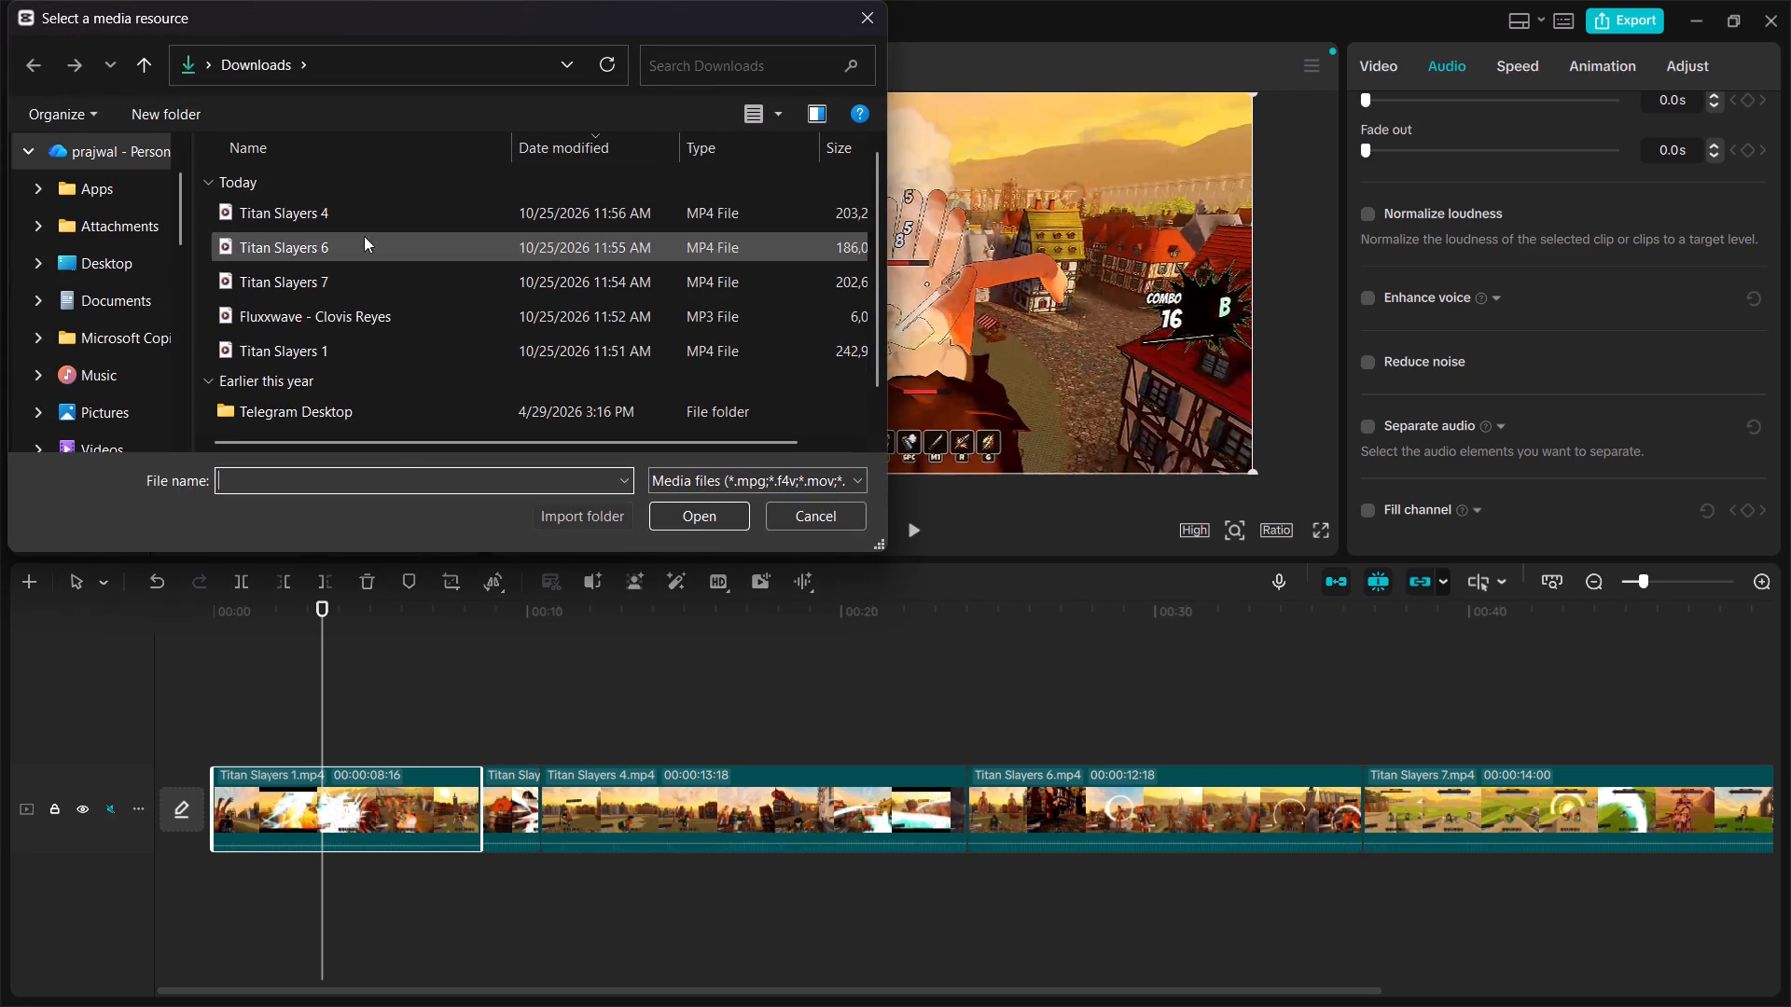
click(323, 321)
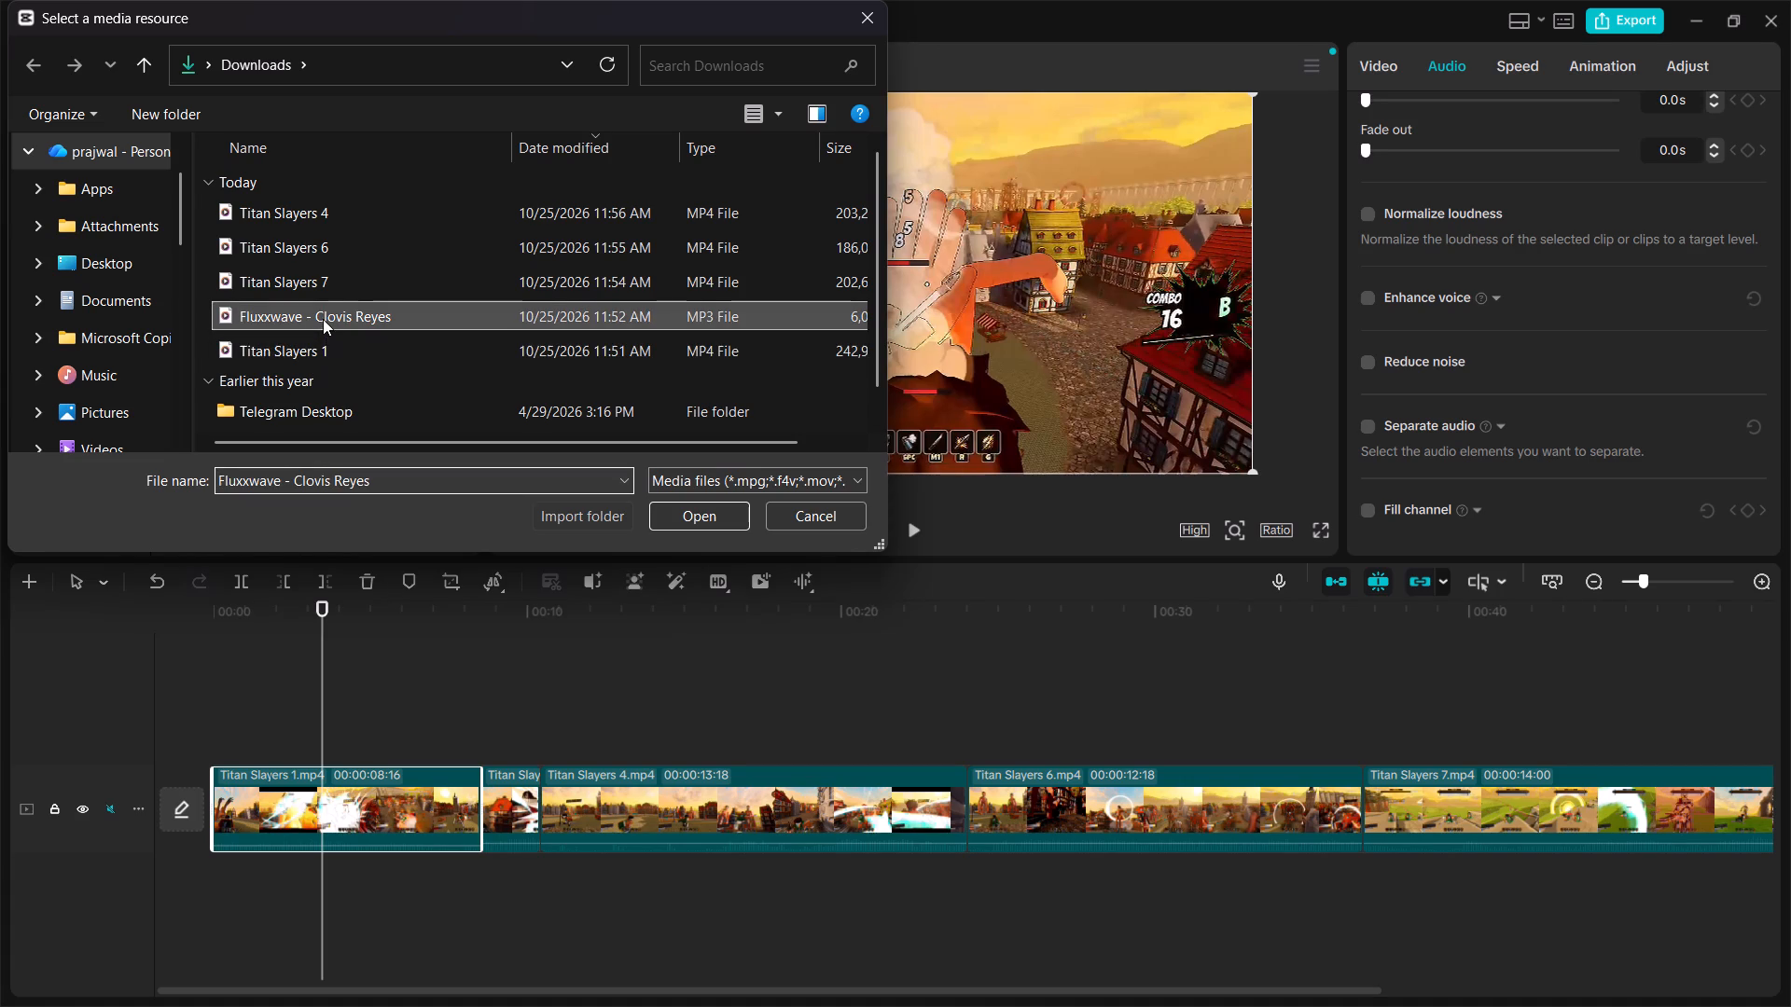
click(702, 510)
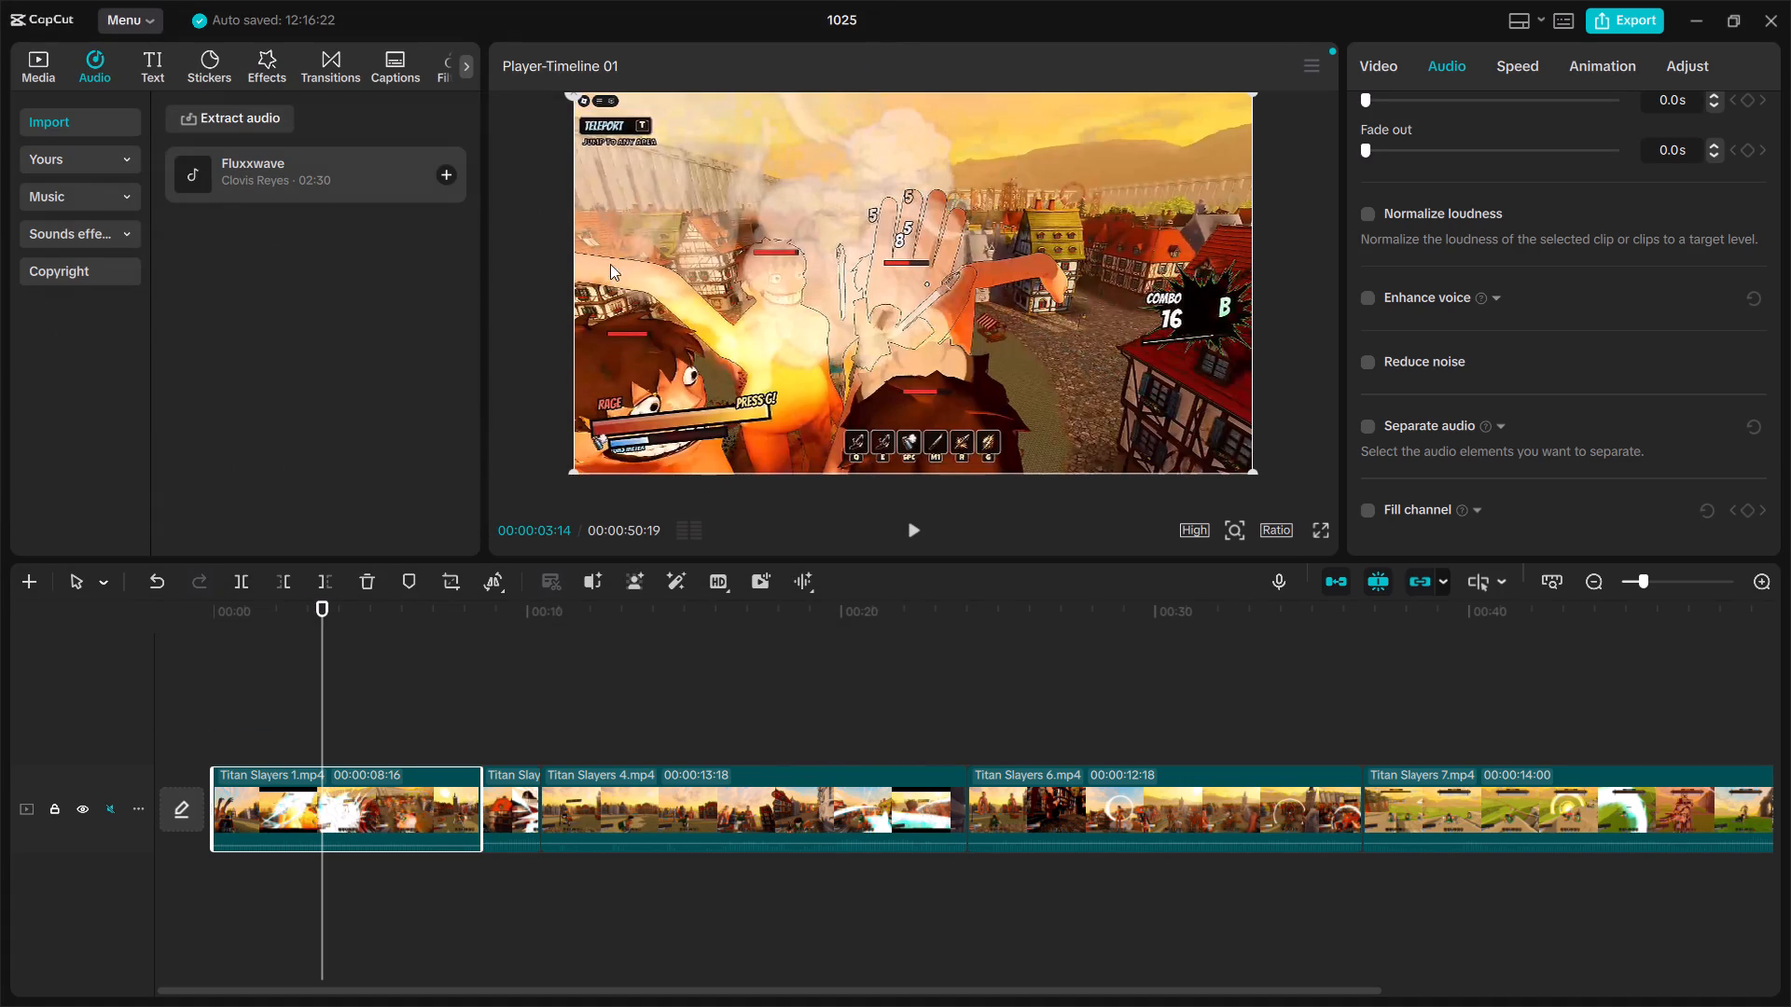
Place the Fluxxwave song on an audio track beneath the video, starting at 00:00.
drag(255, 178, 299, 717)
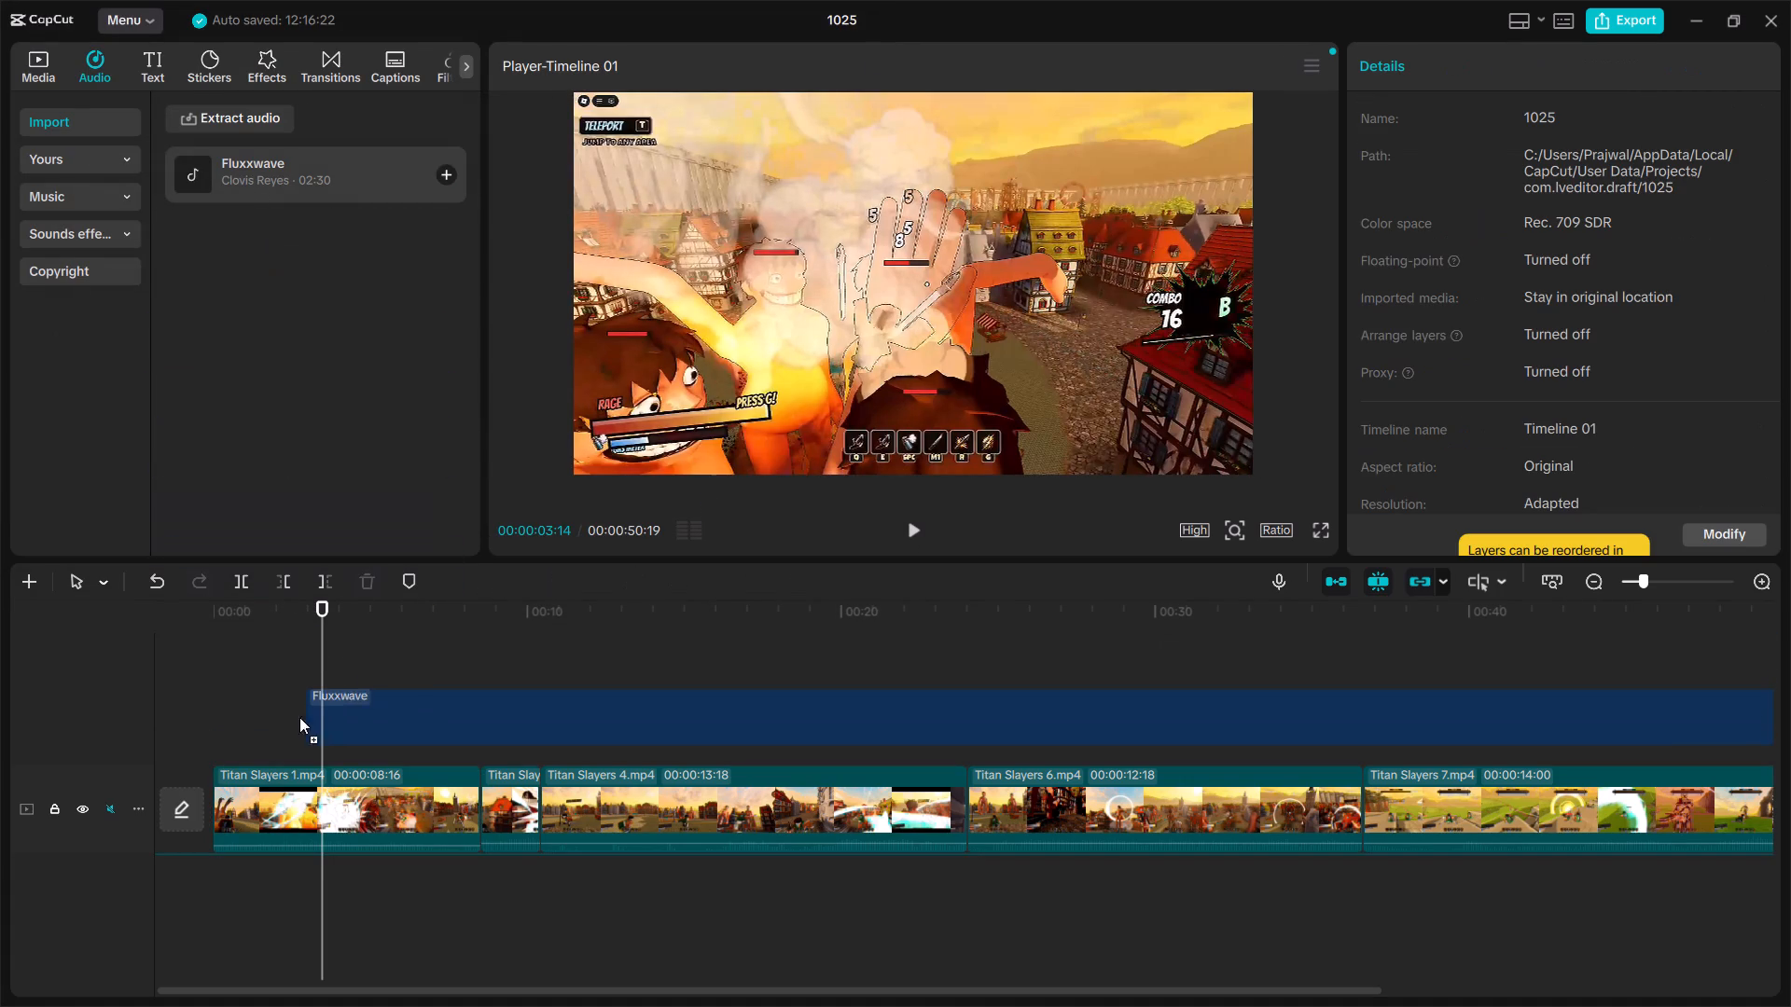
drag(299, 717, 207, 879)
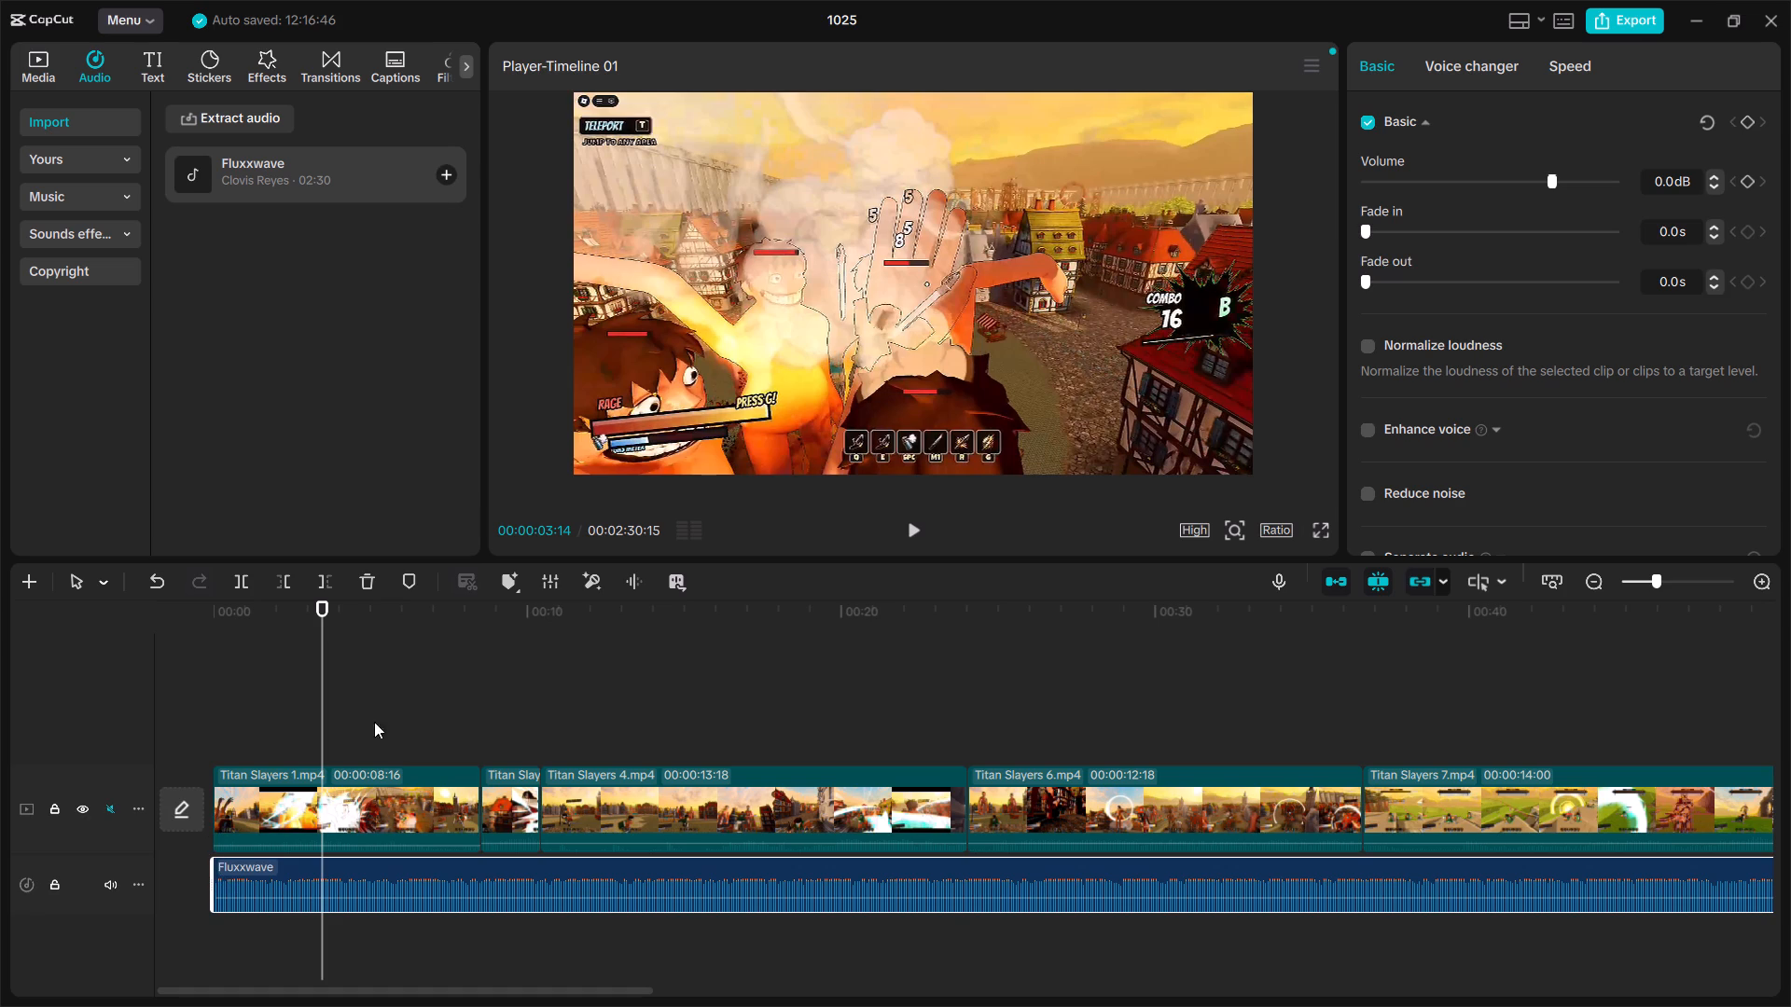
Play the sequence with the music from 00:00:03:14 through the Titan Slayers 4 clip, pausing to check how the action fits the song.
key(space)
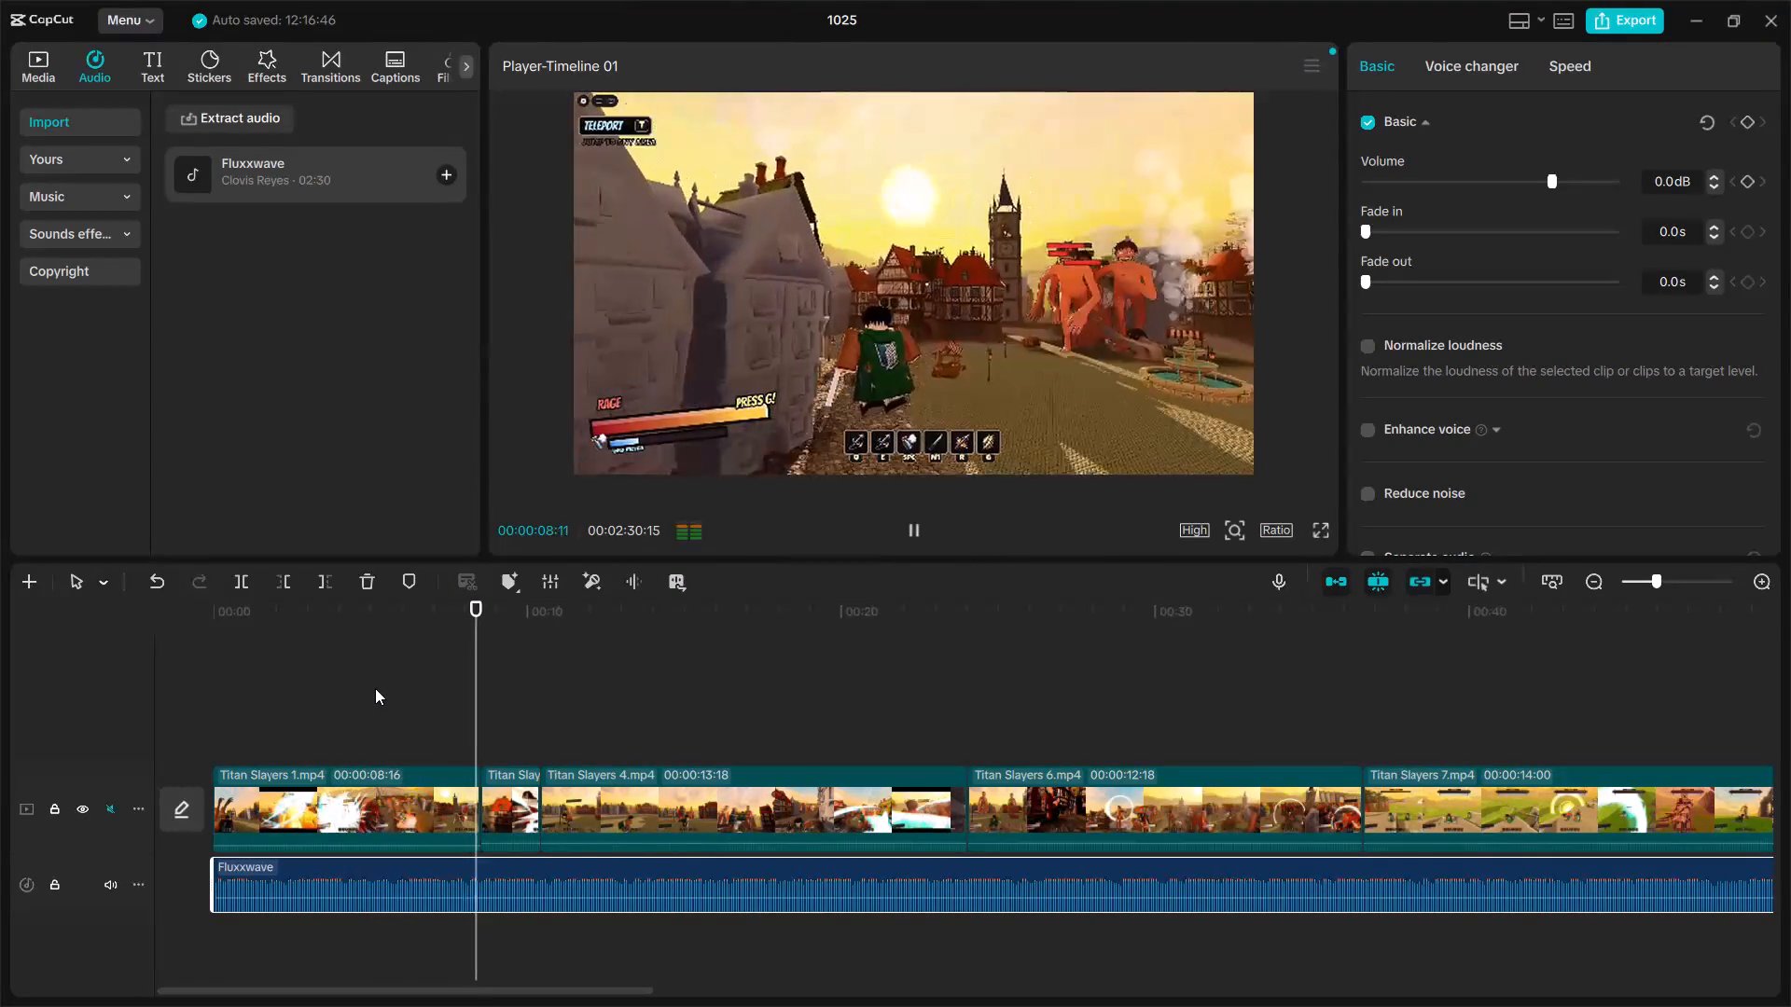
key(space)
key(space)
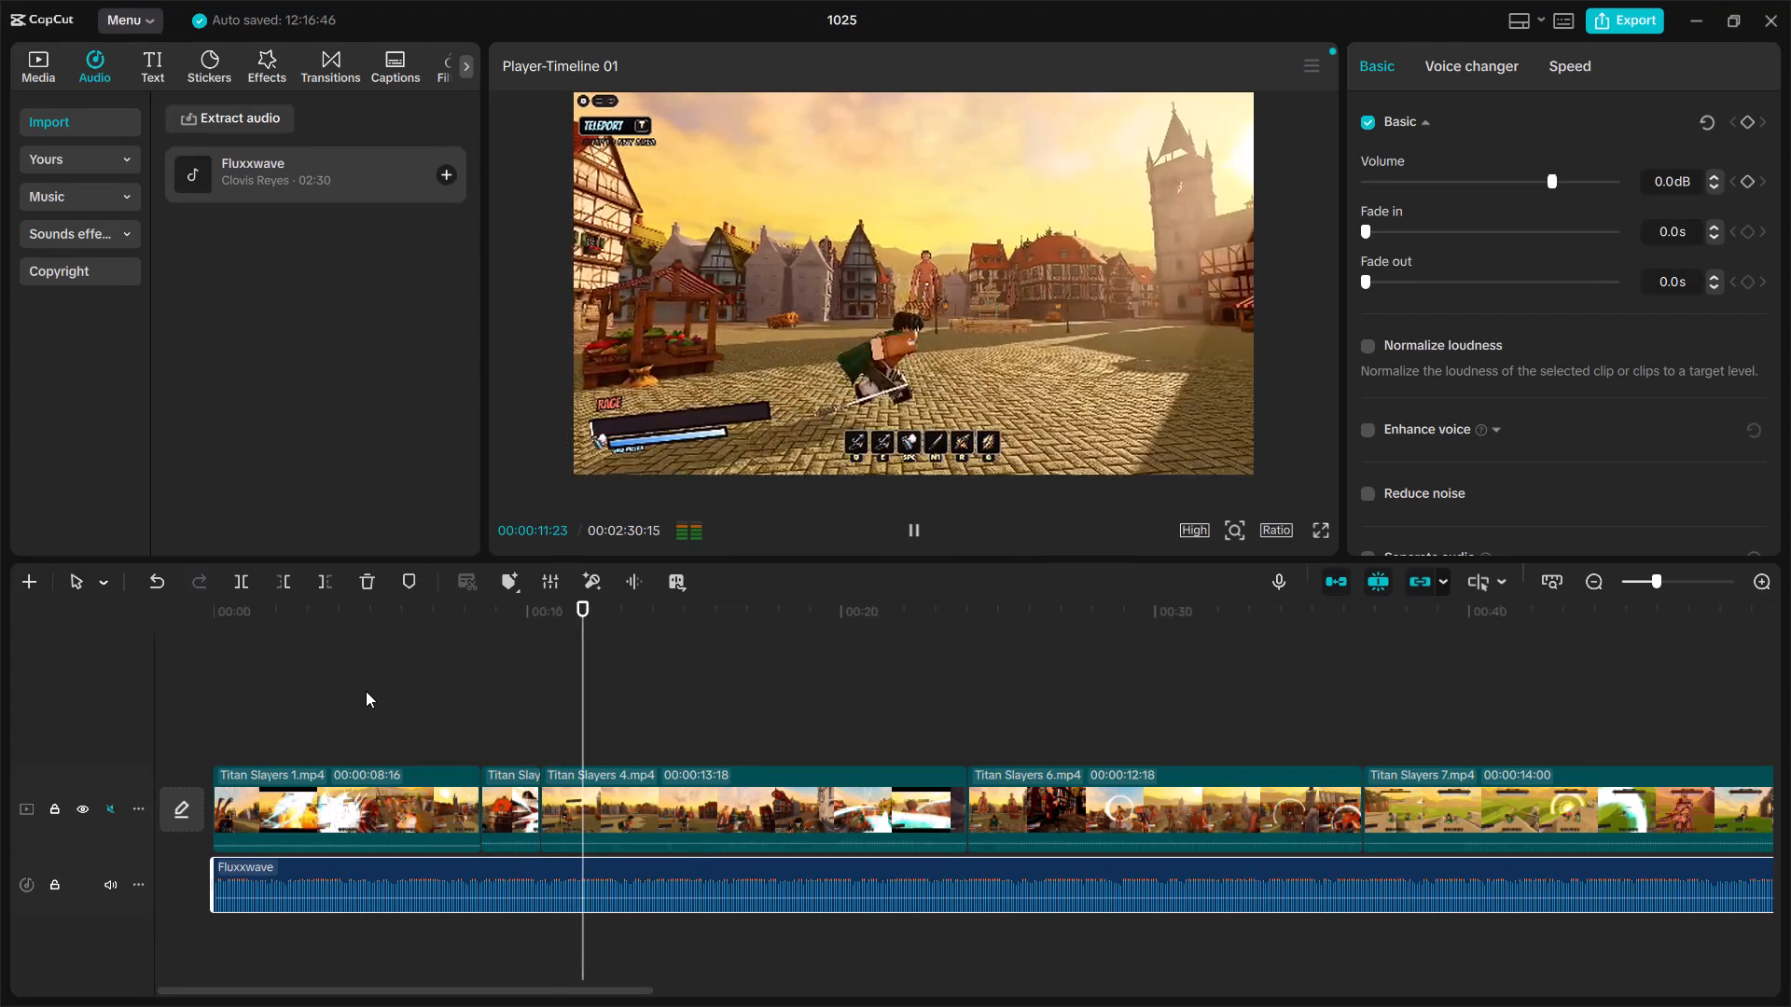
key(space)
key(space)
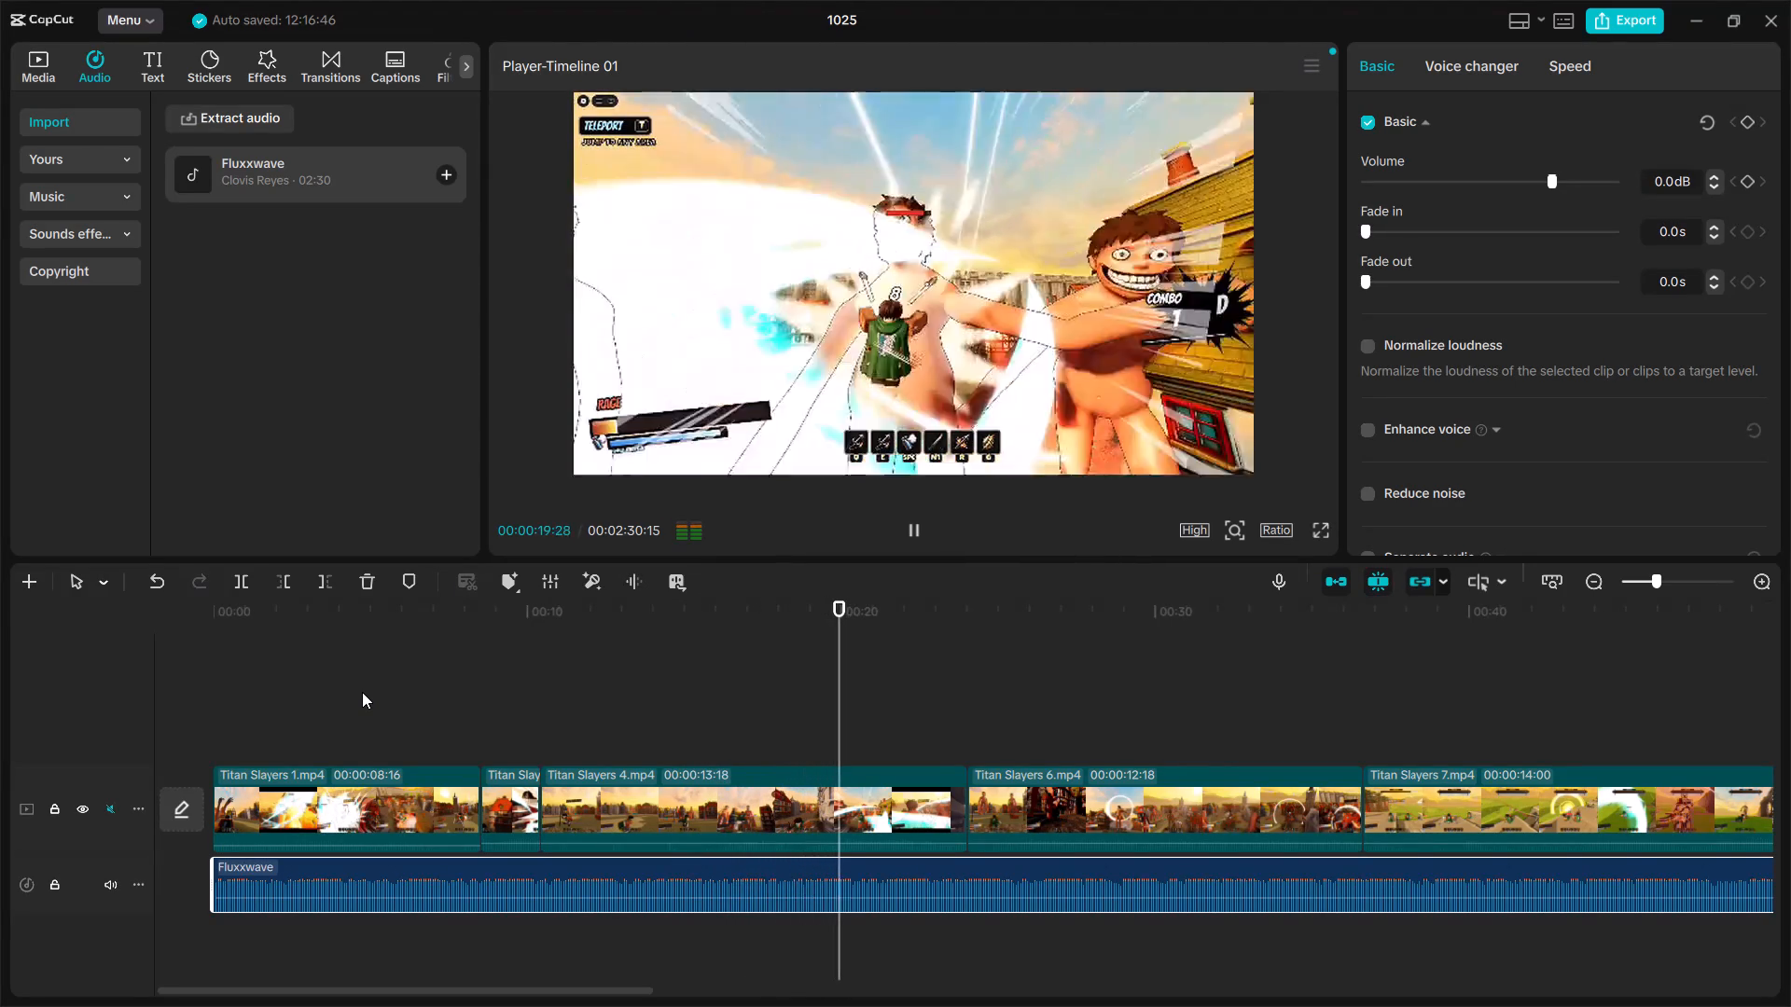
key(space)
key(space)
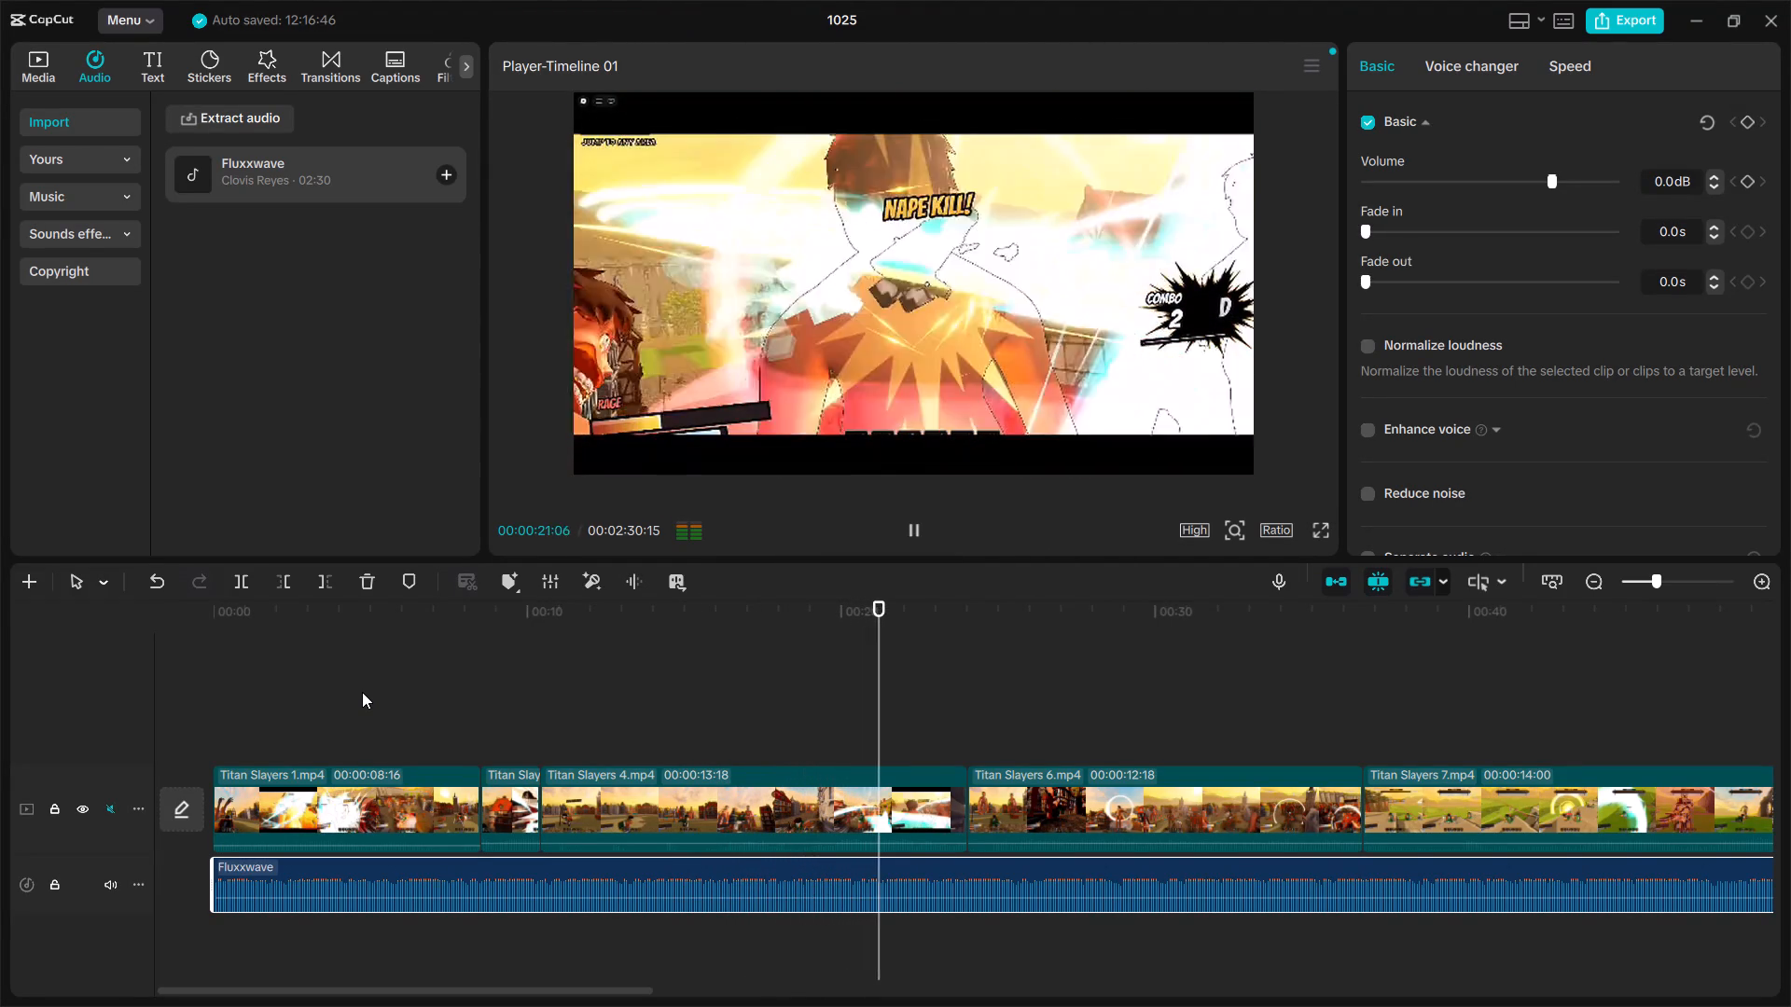
key(space)
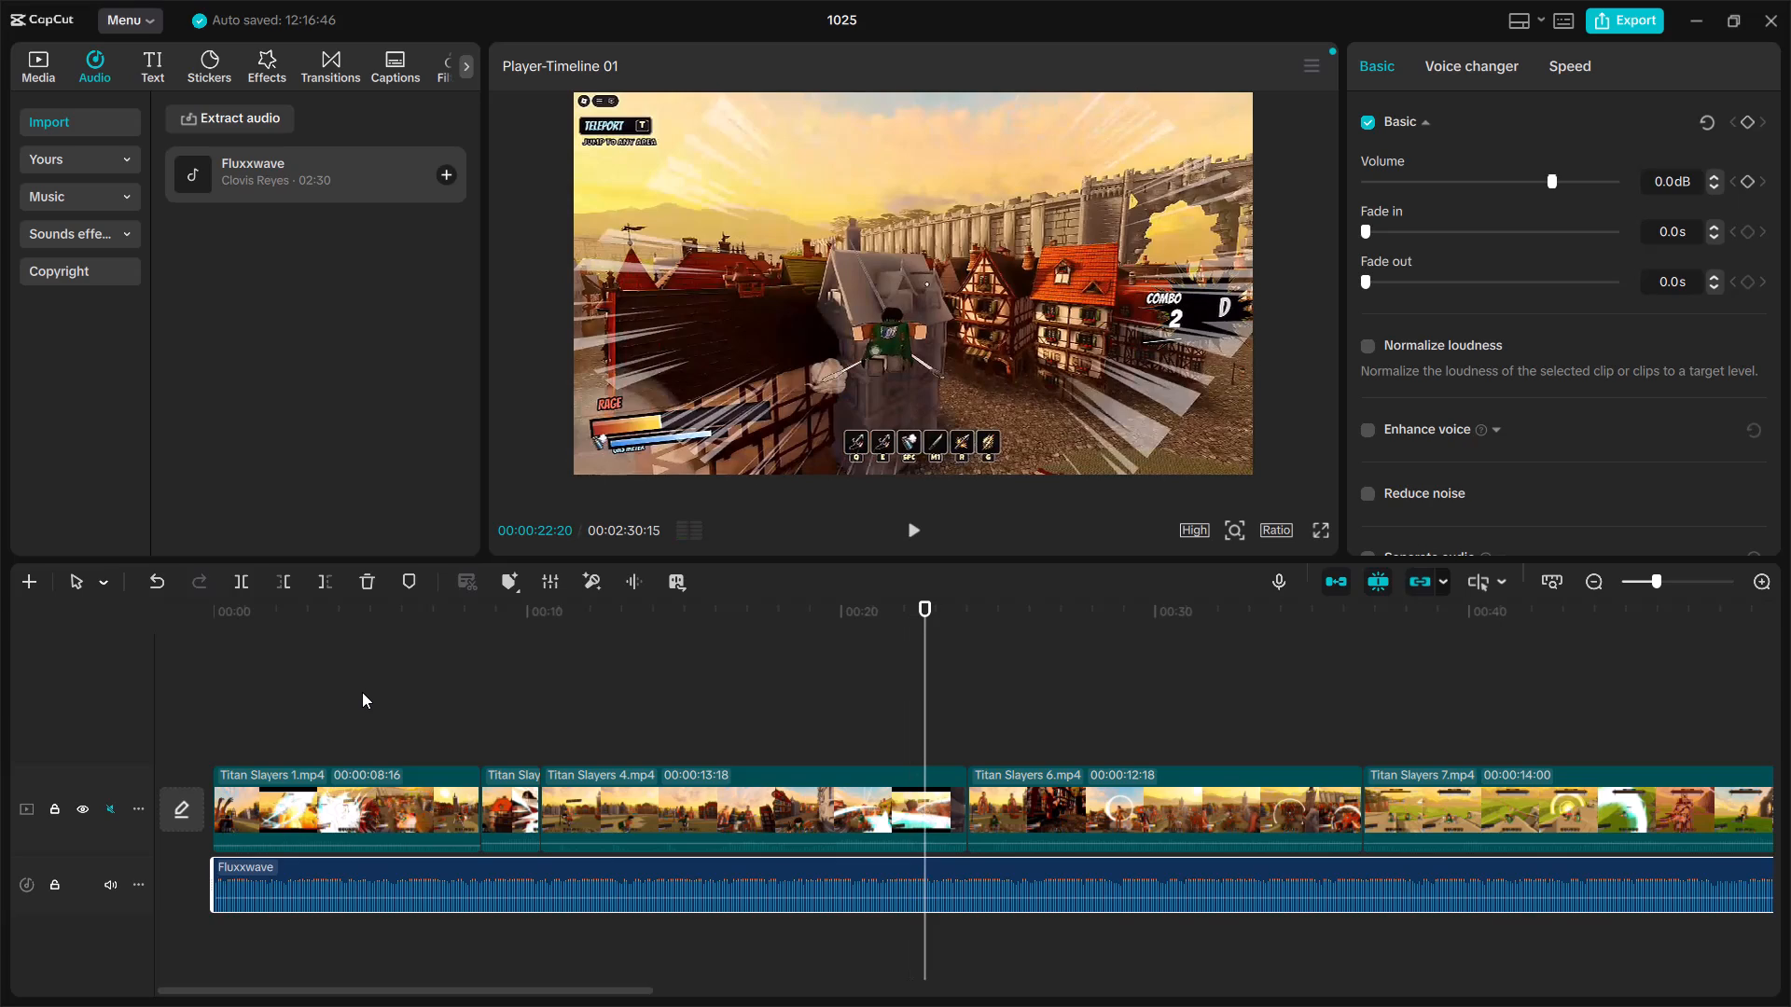
key(space)
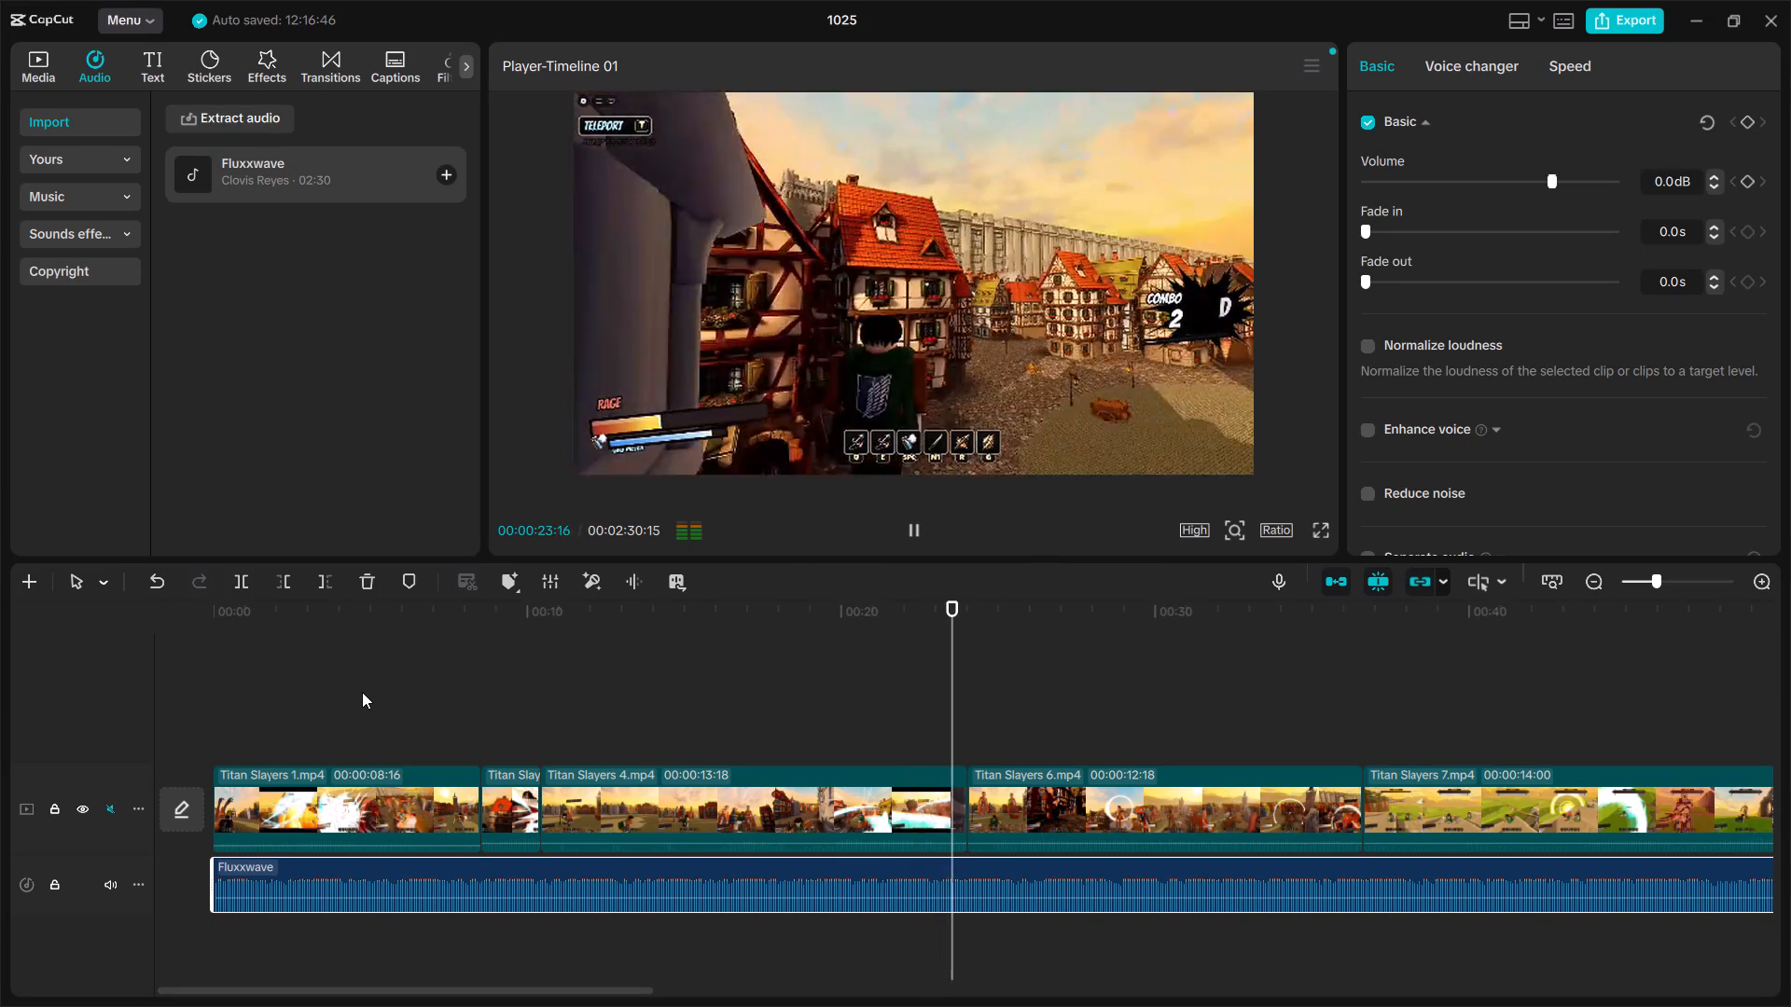
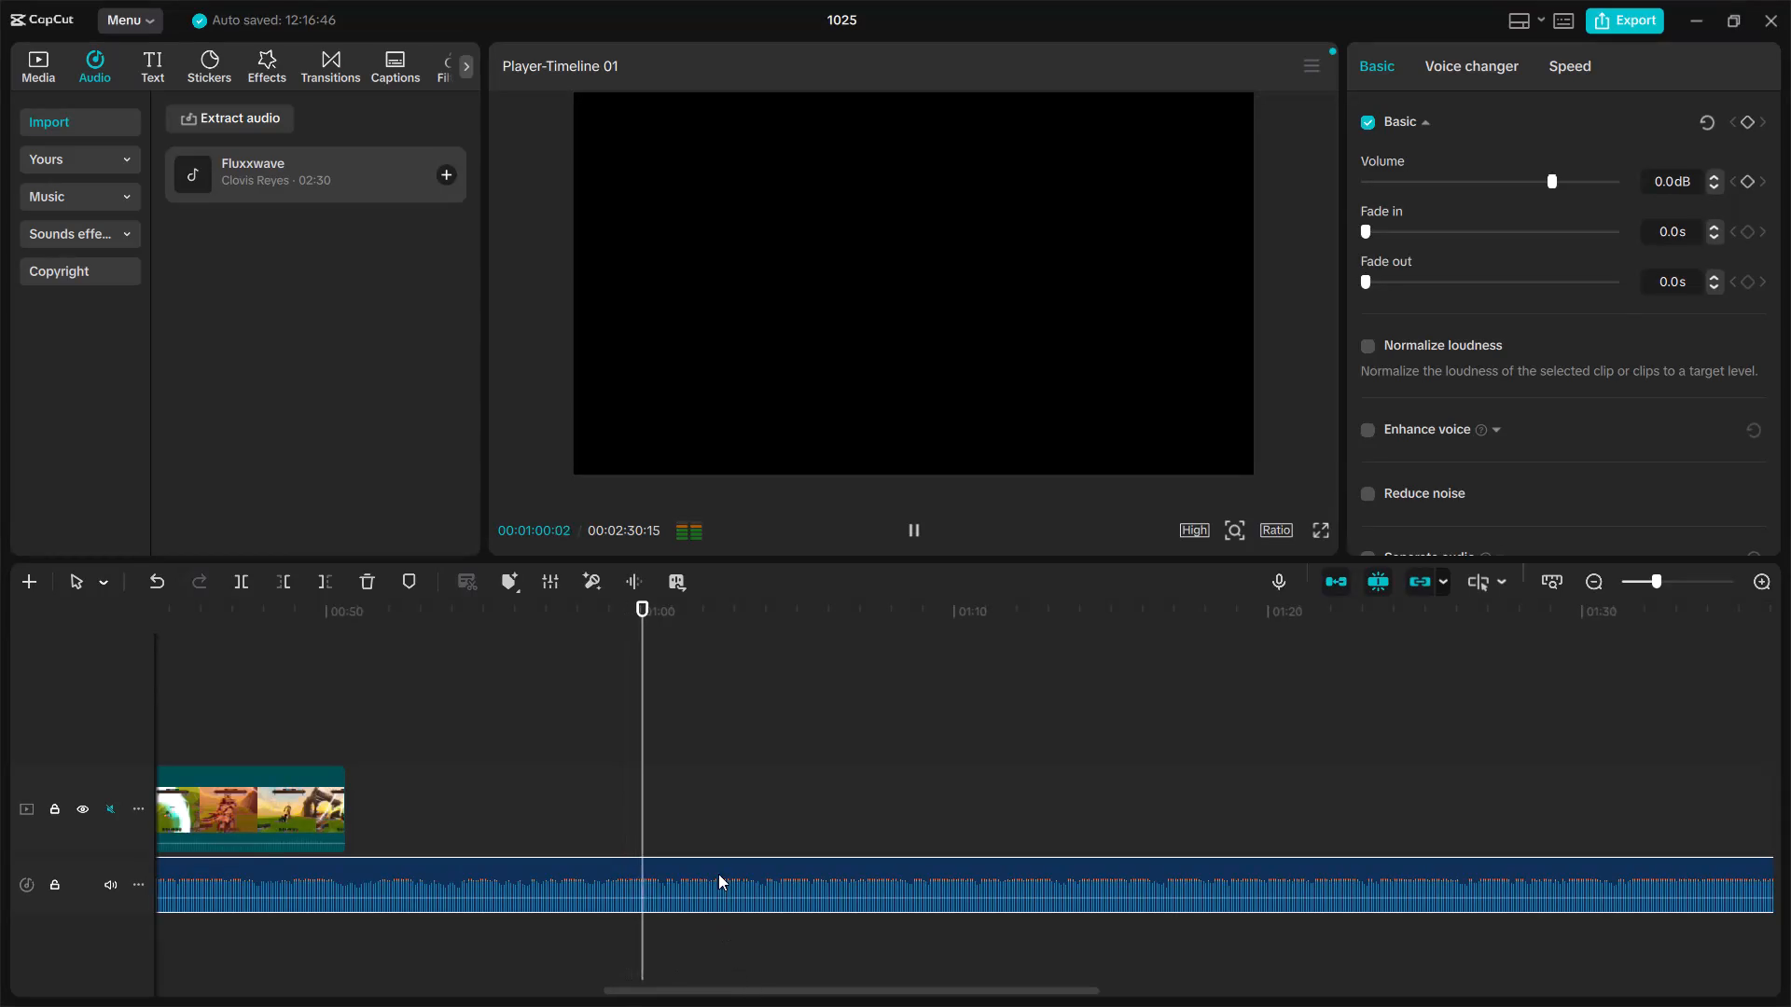
Split the Fluxxwave song at 00:00:50:19, where the last video clip ends, and delete the remainder.
drag(677, 605, 439, 605)
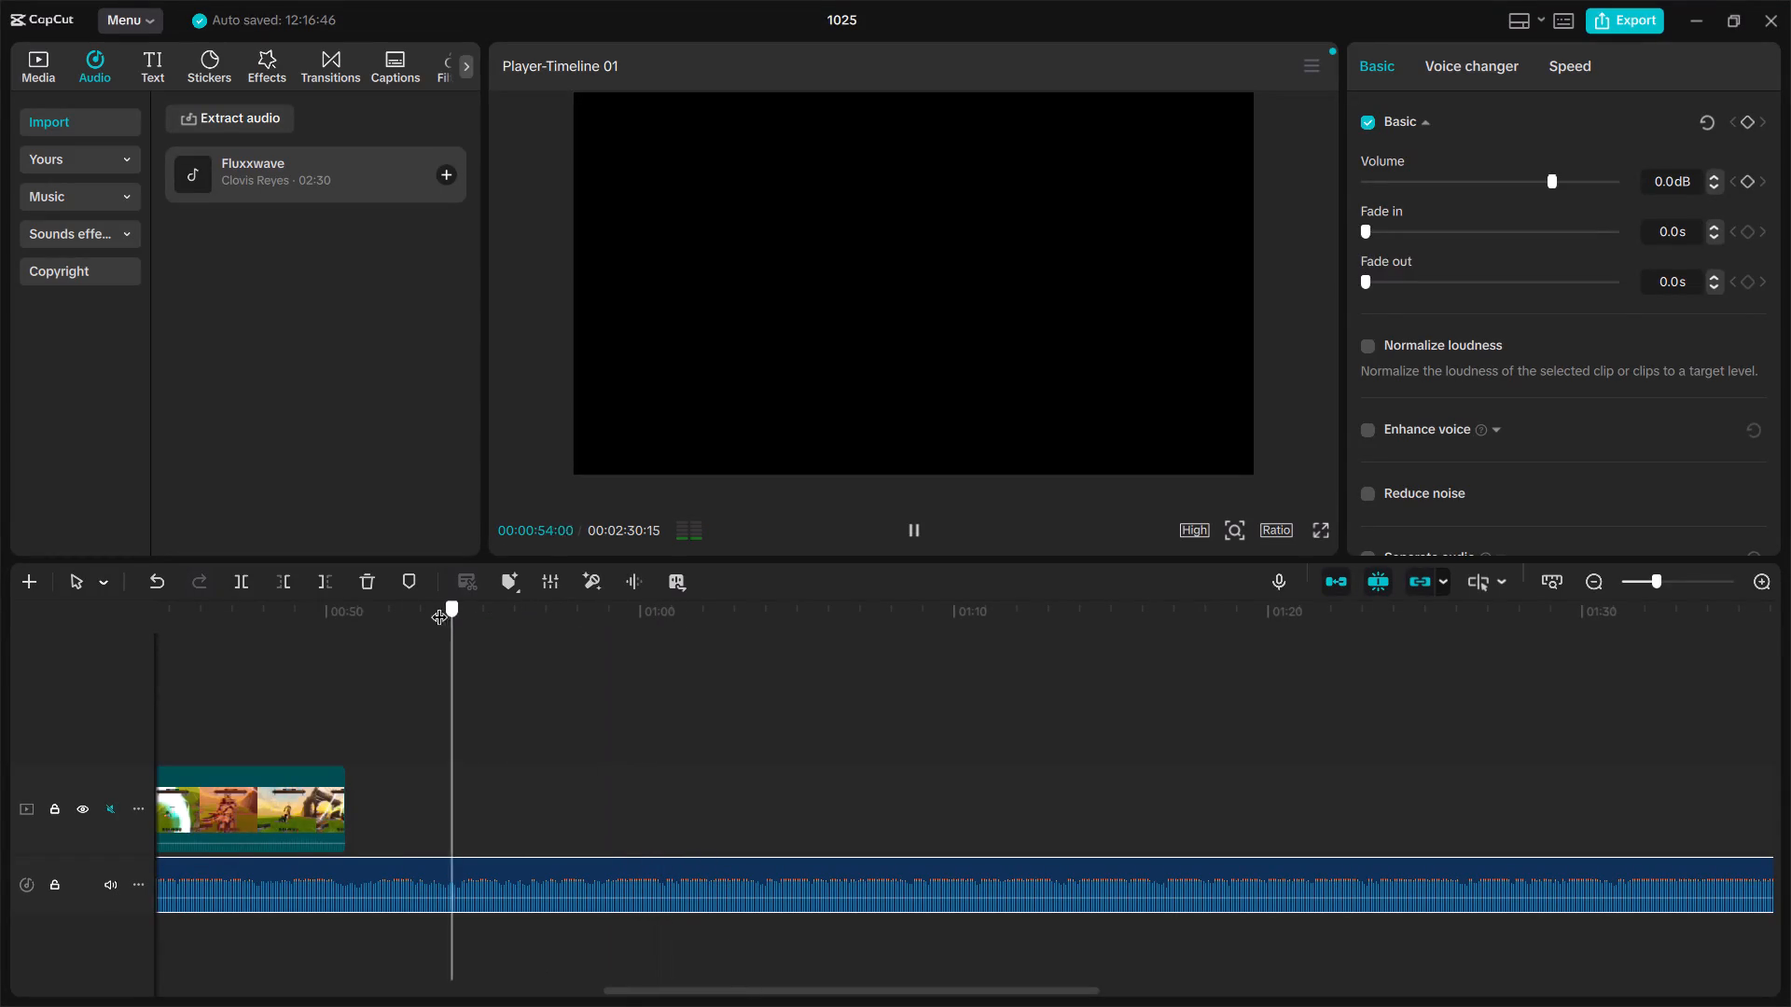
drag(439, 605, 347, 623)
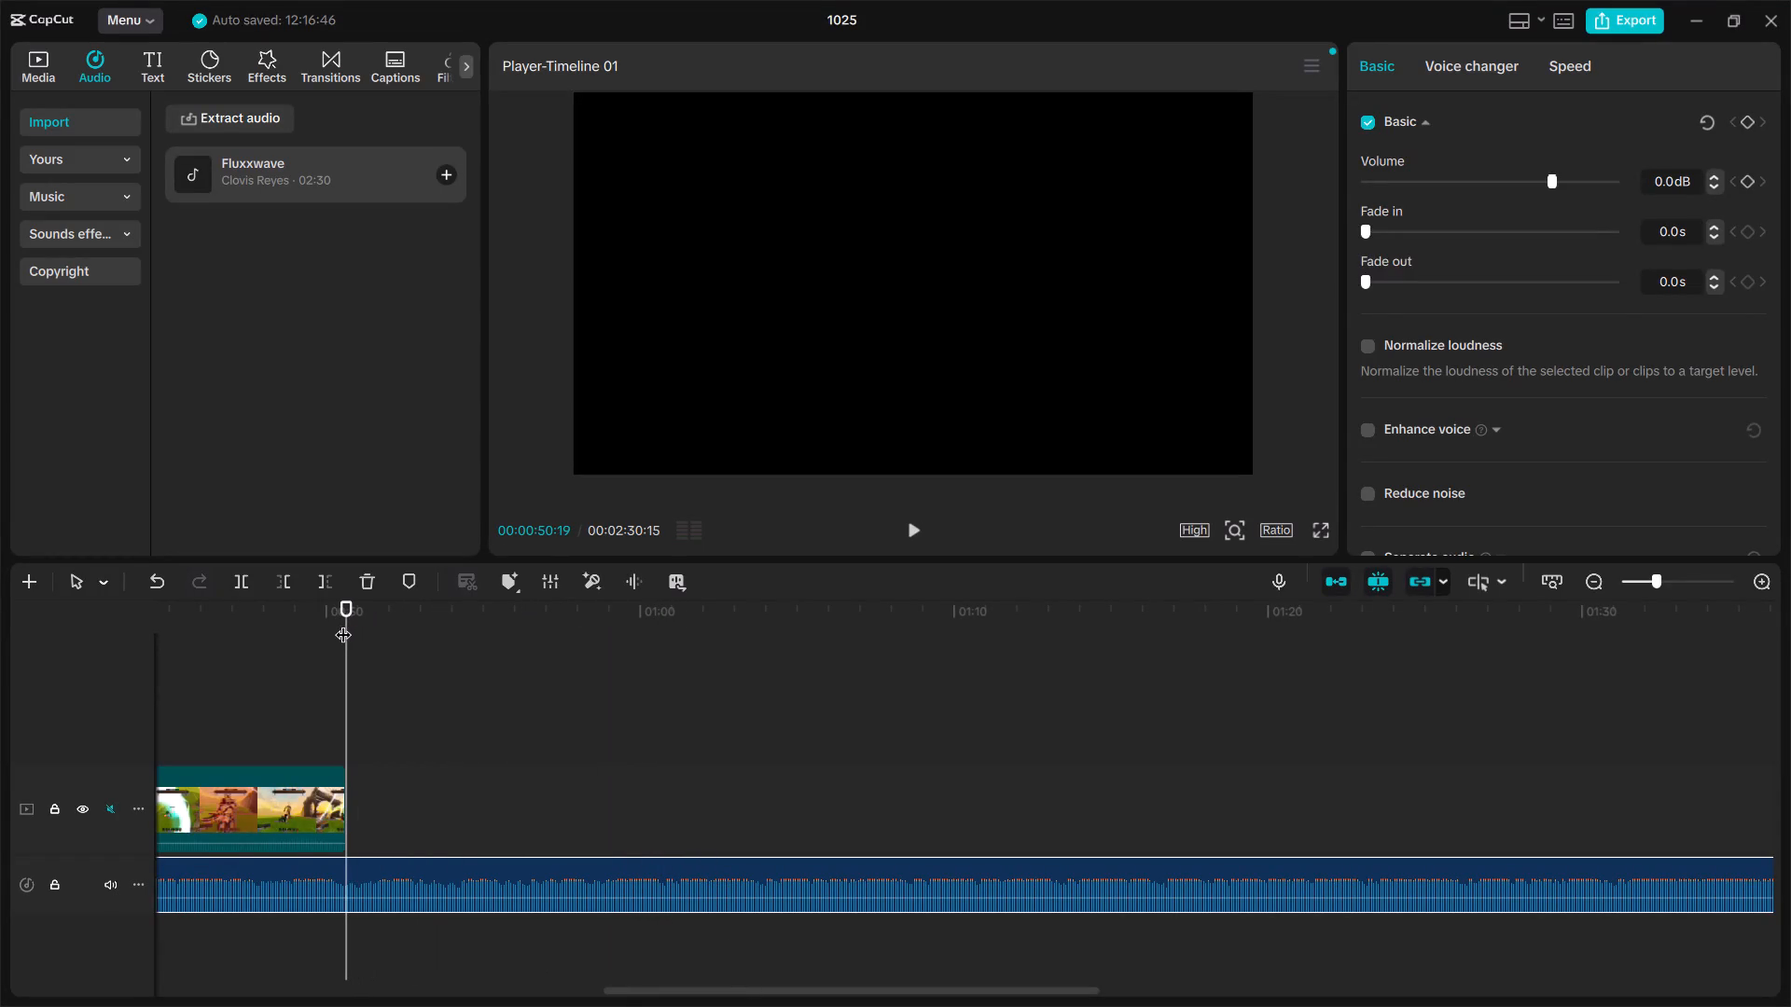
key(ctrl+b)
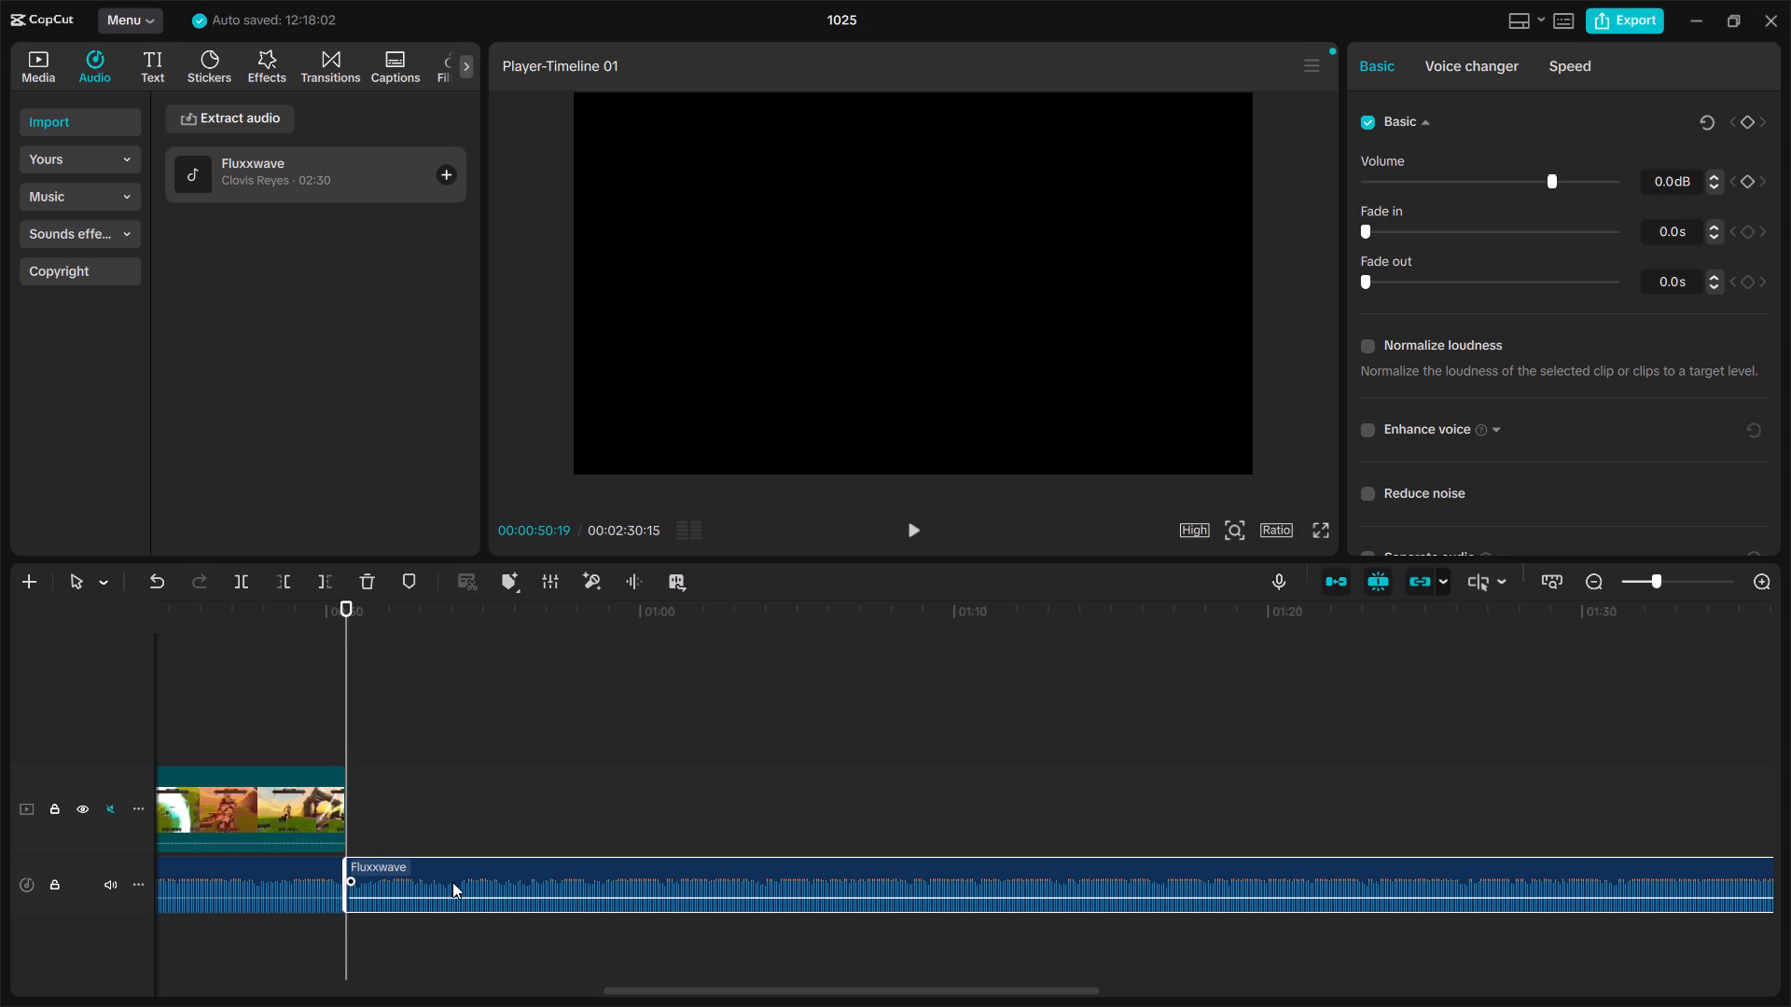
key(BackSpace)
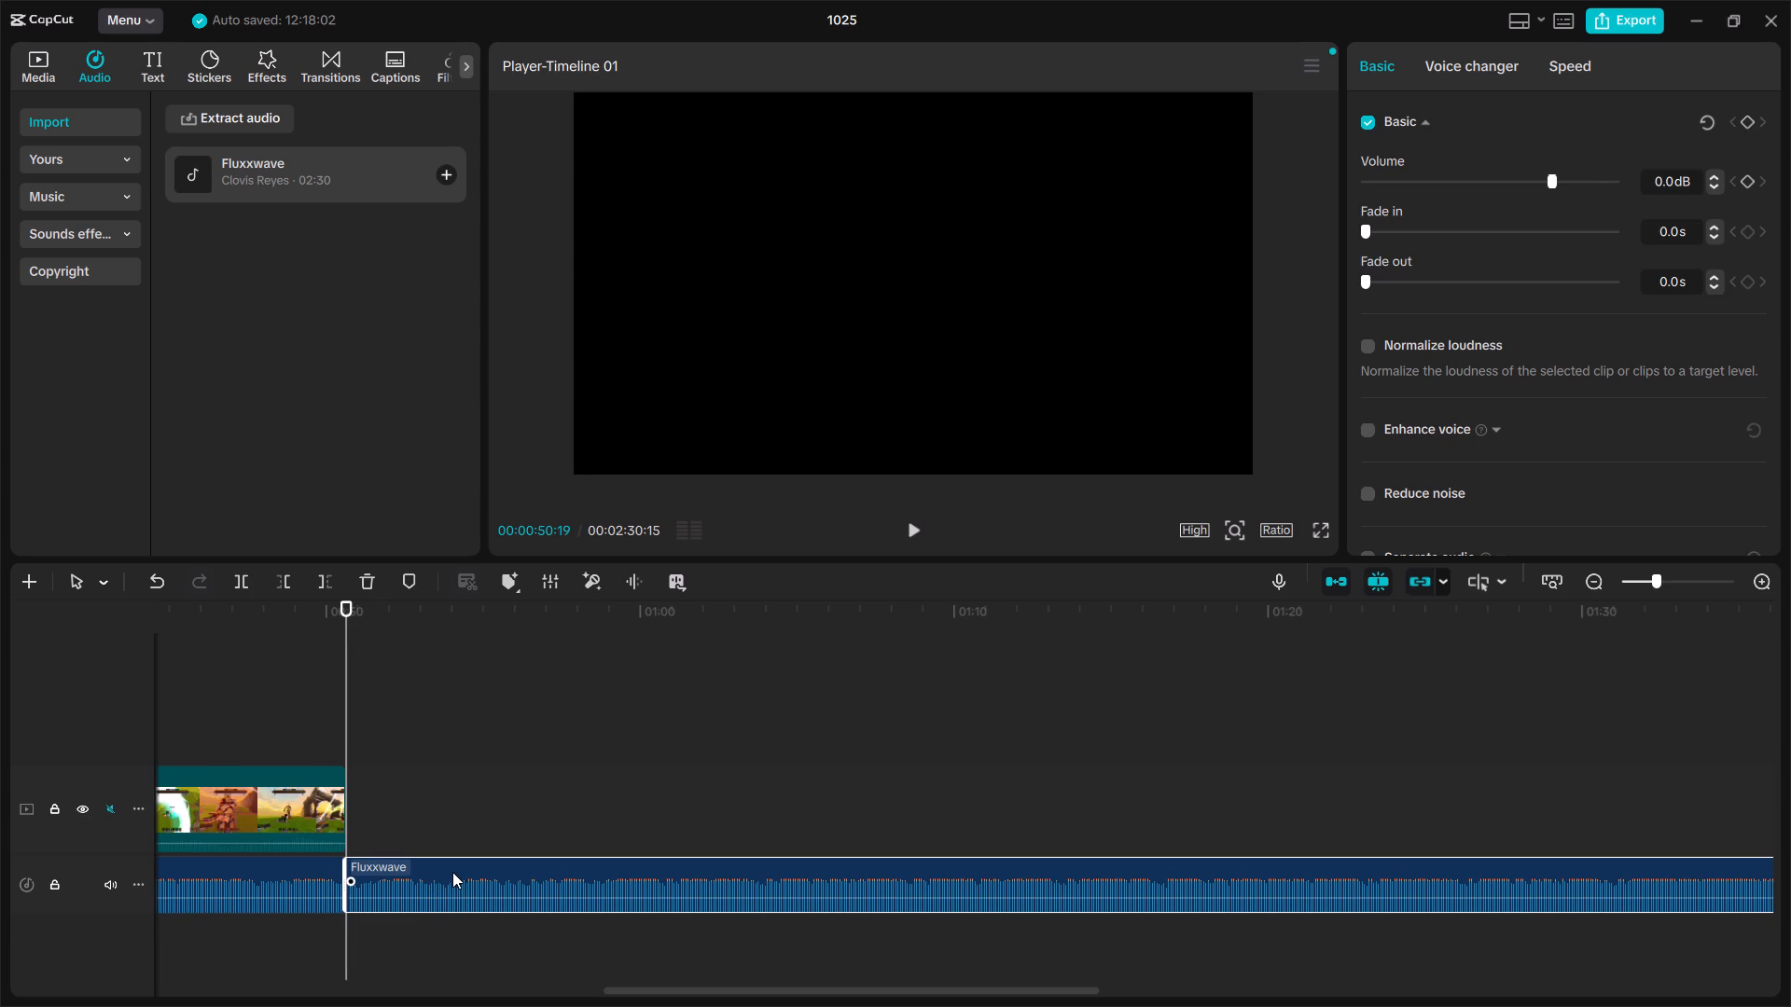
Return to the beginning of the timeline and play the sequence with the music up to about 00:00:07.
drag(1288, 600, 1277, 600)
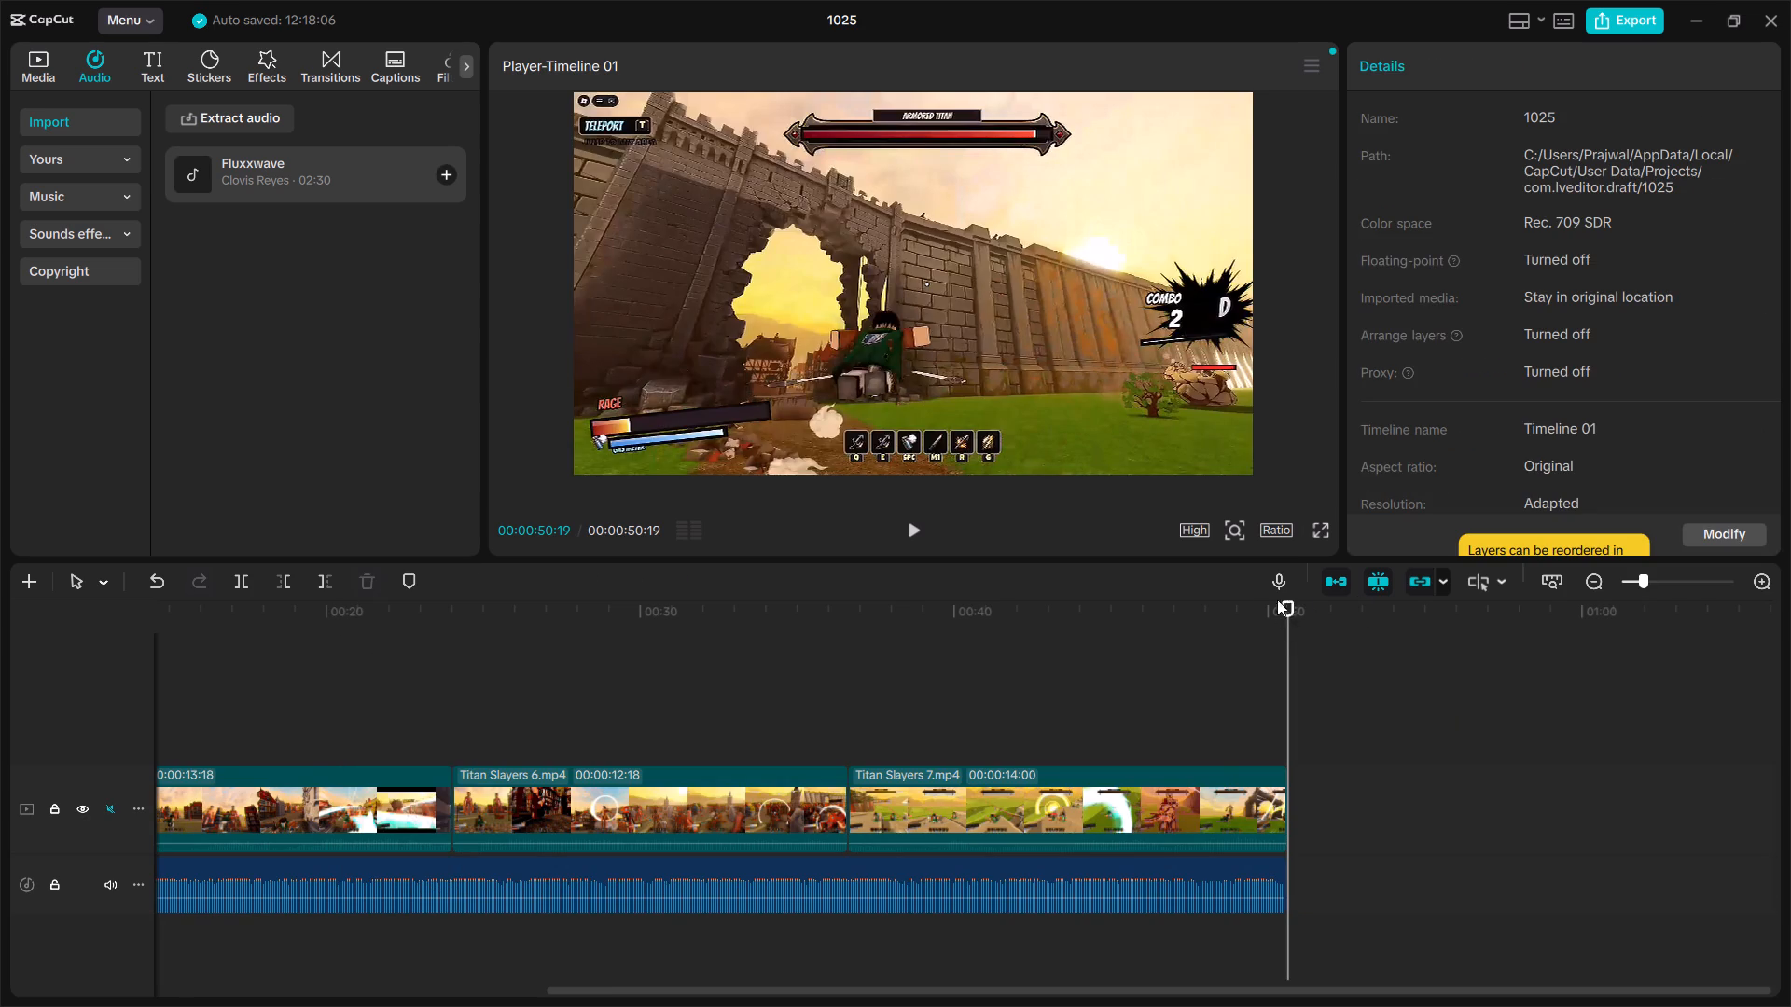
drag(1277, 600, 132, 624)
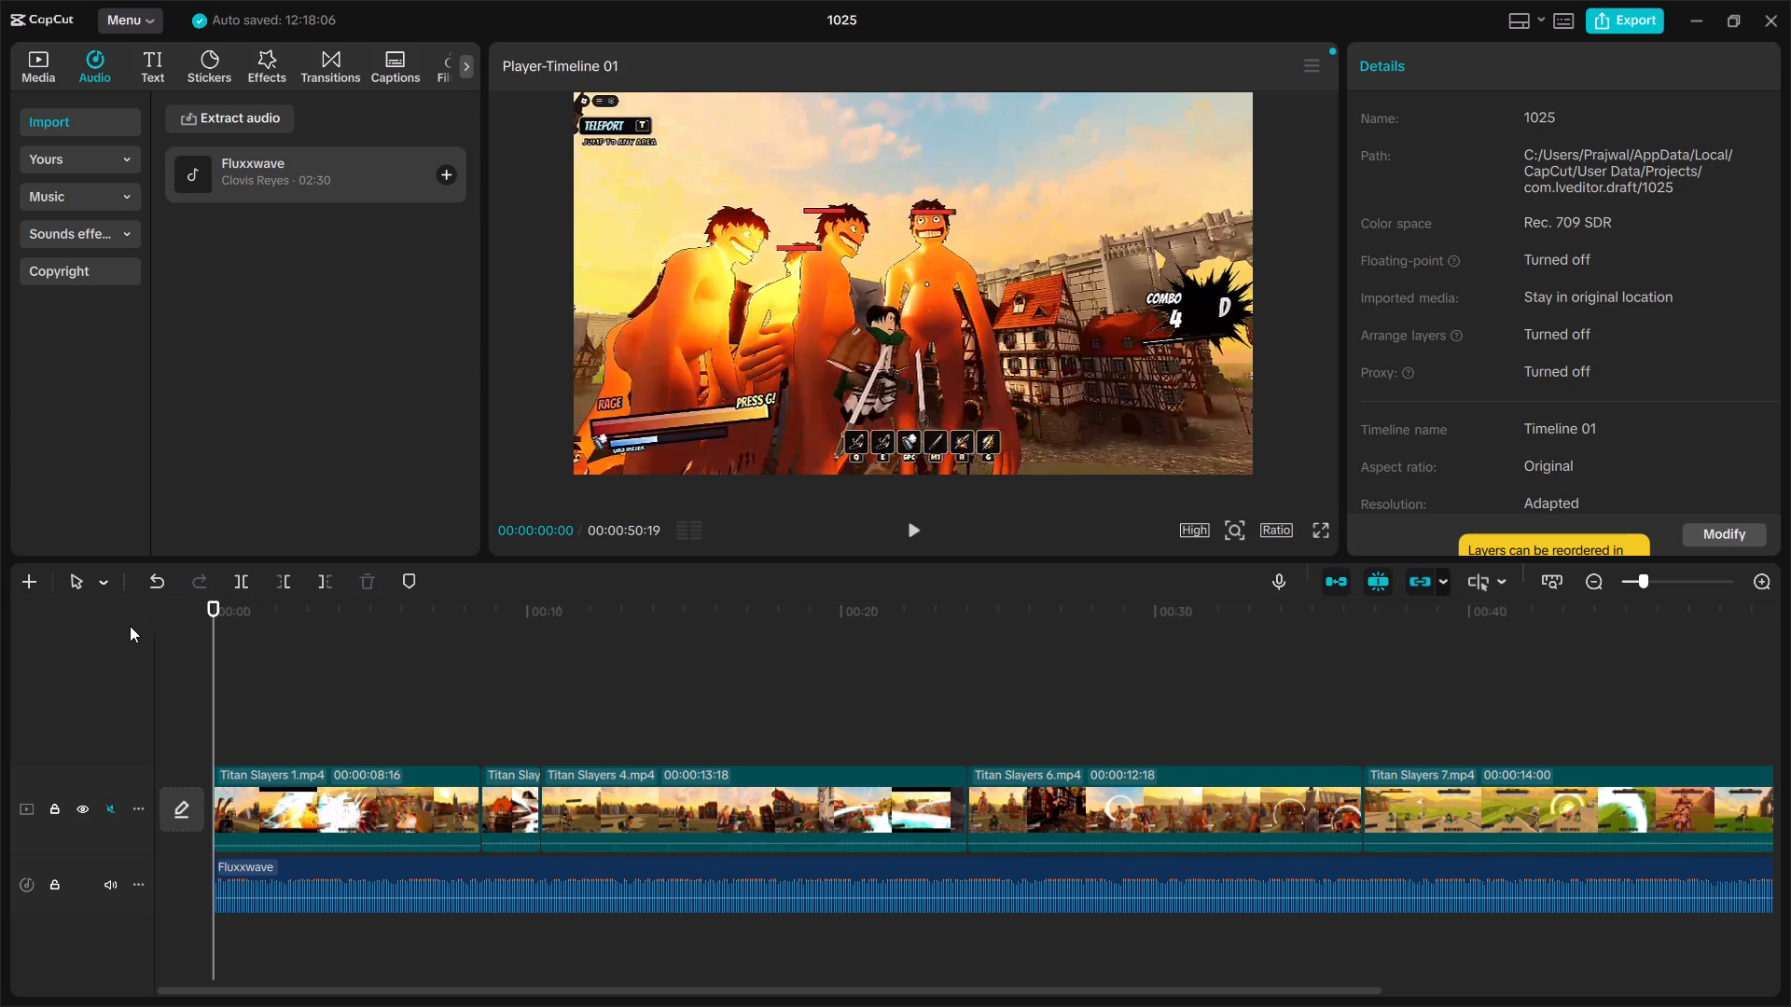
key(v)
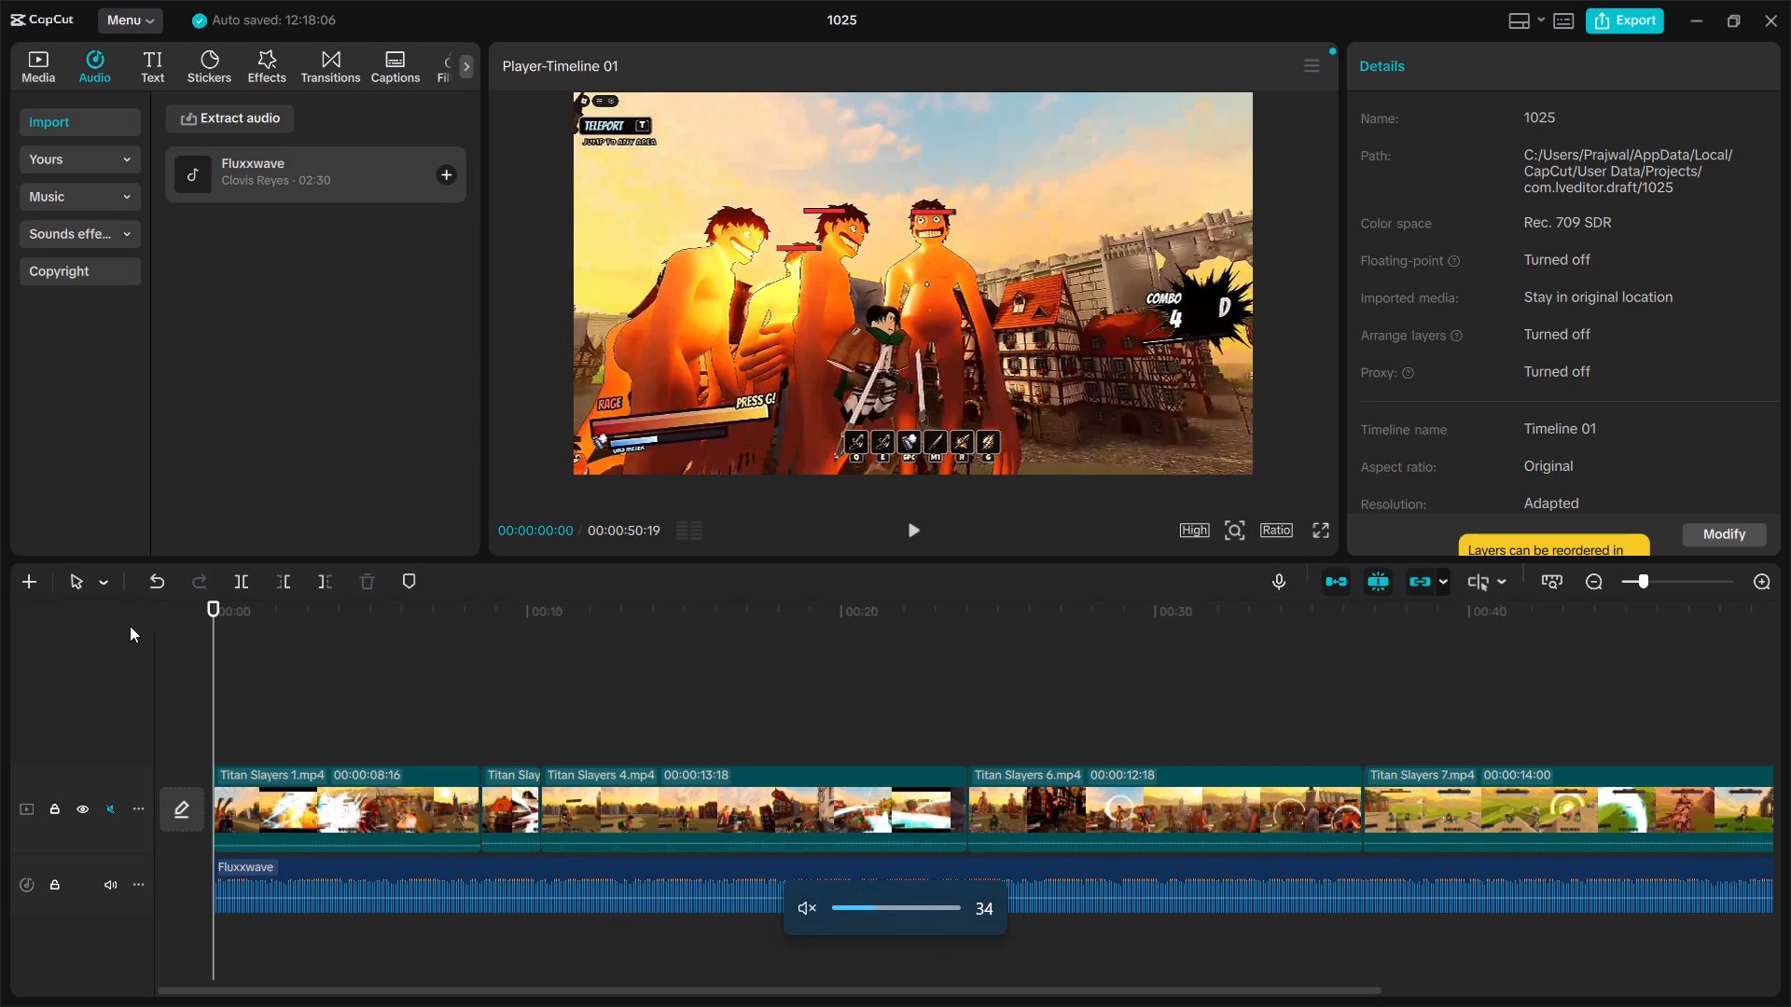
key(space)
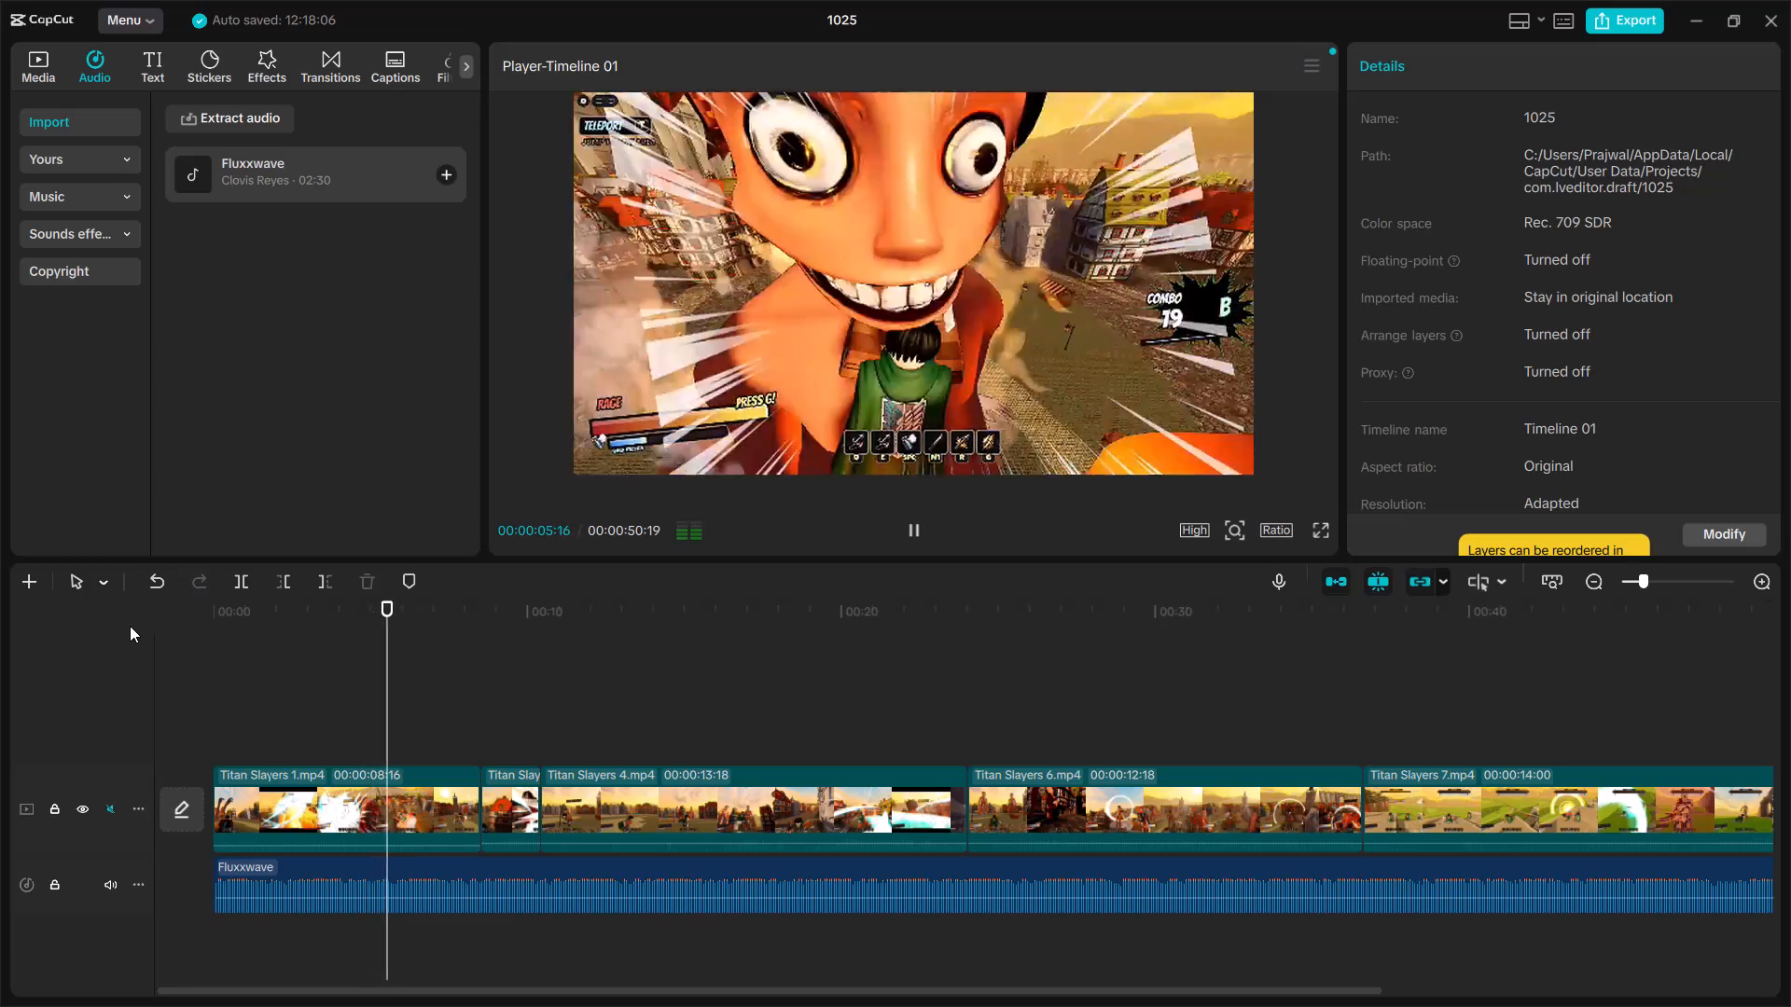
key(space)
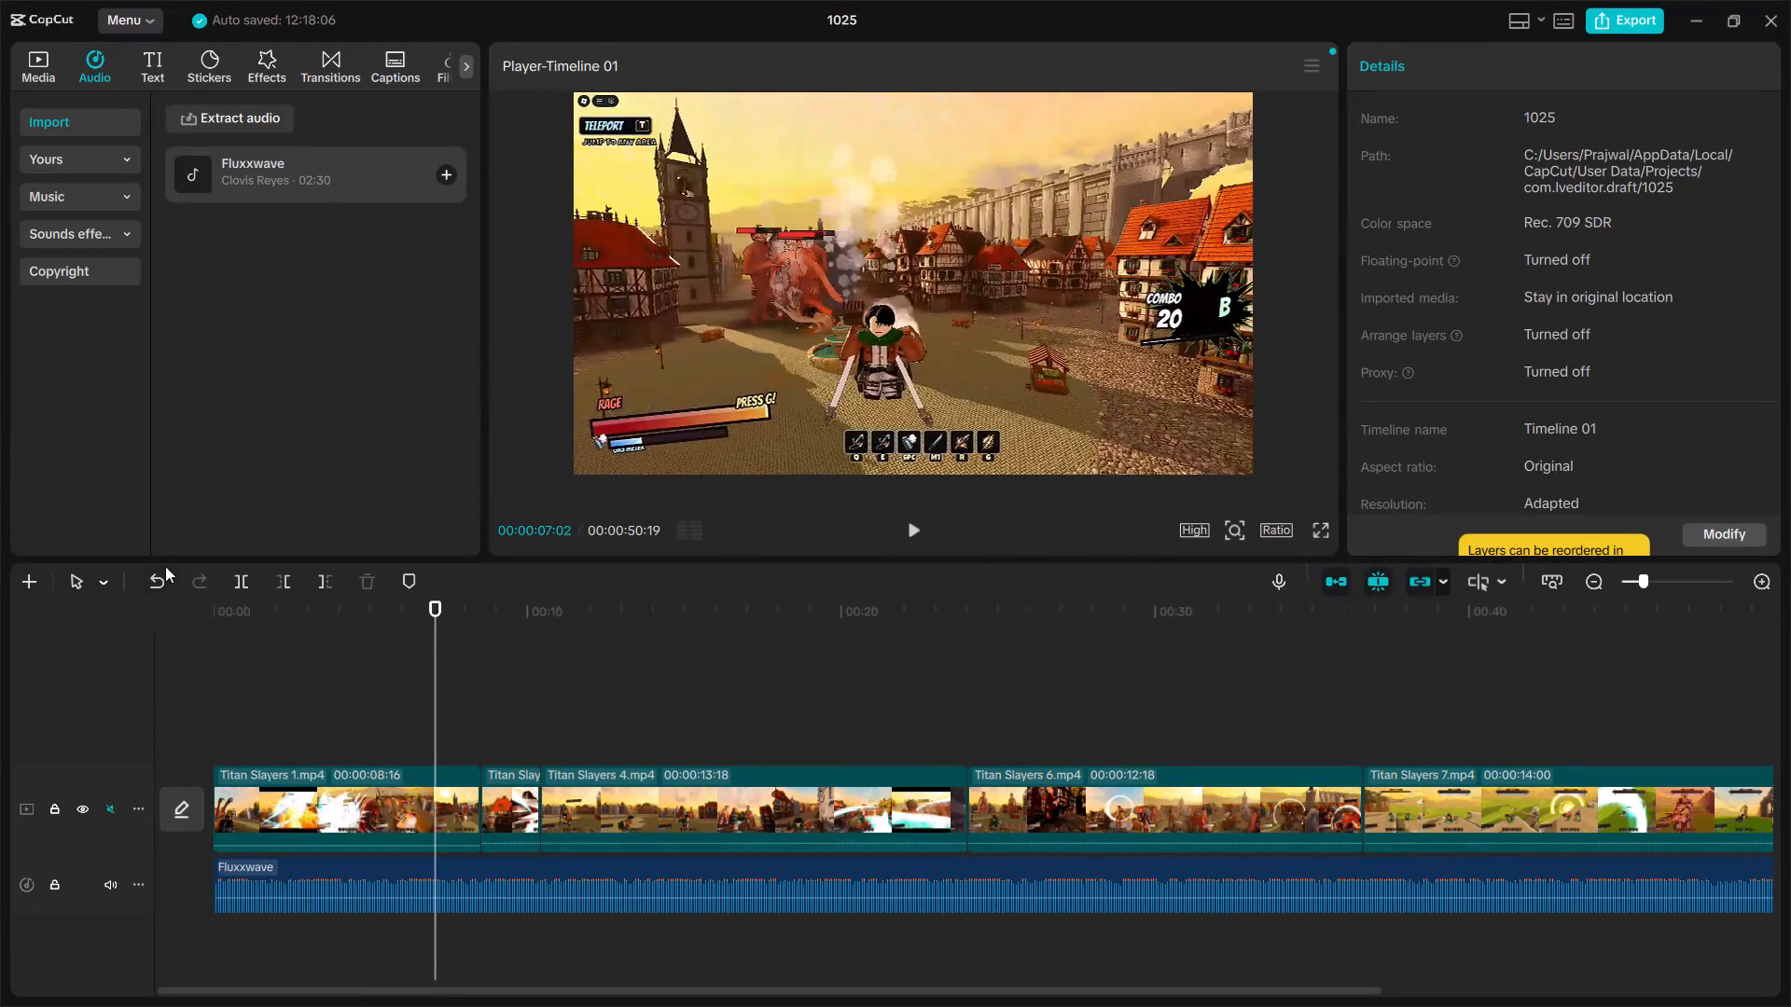
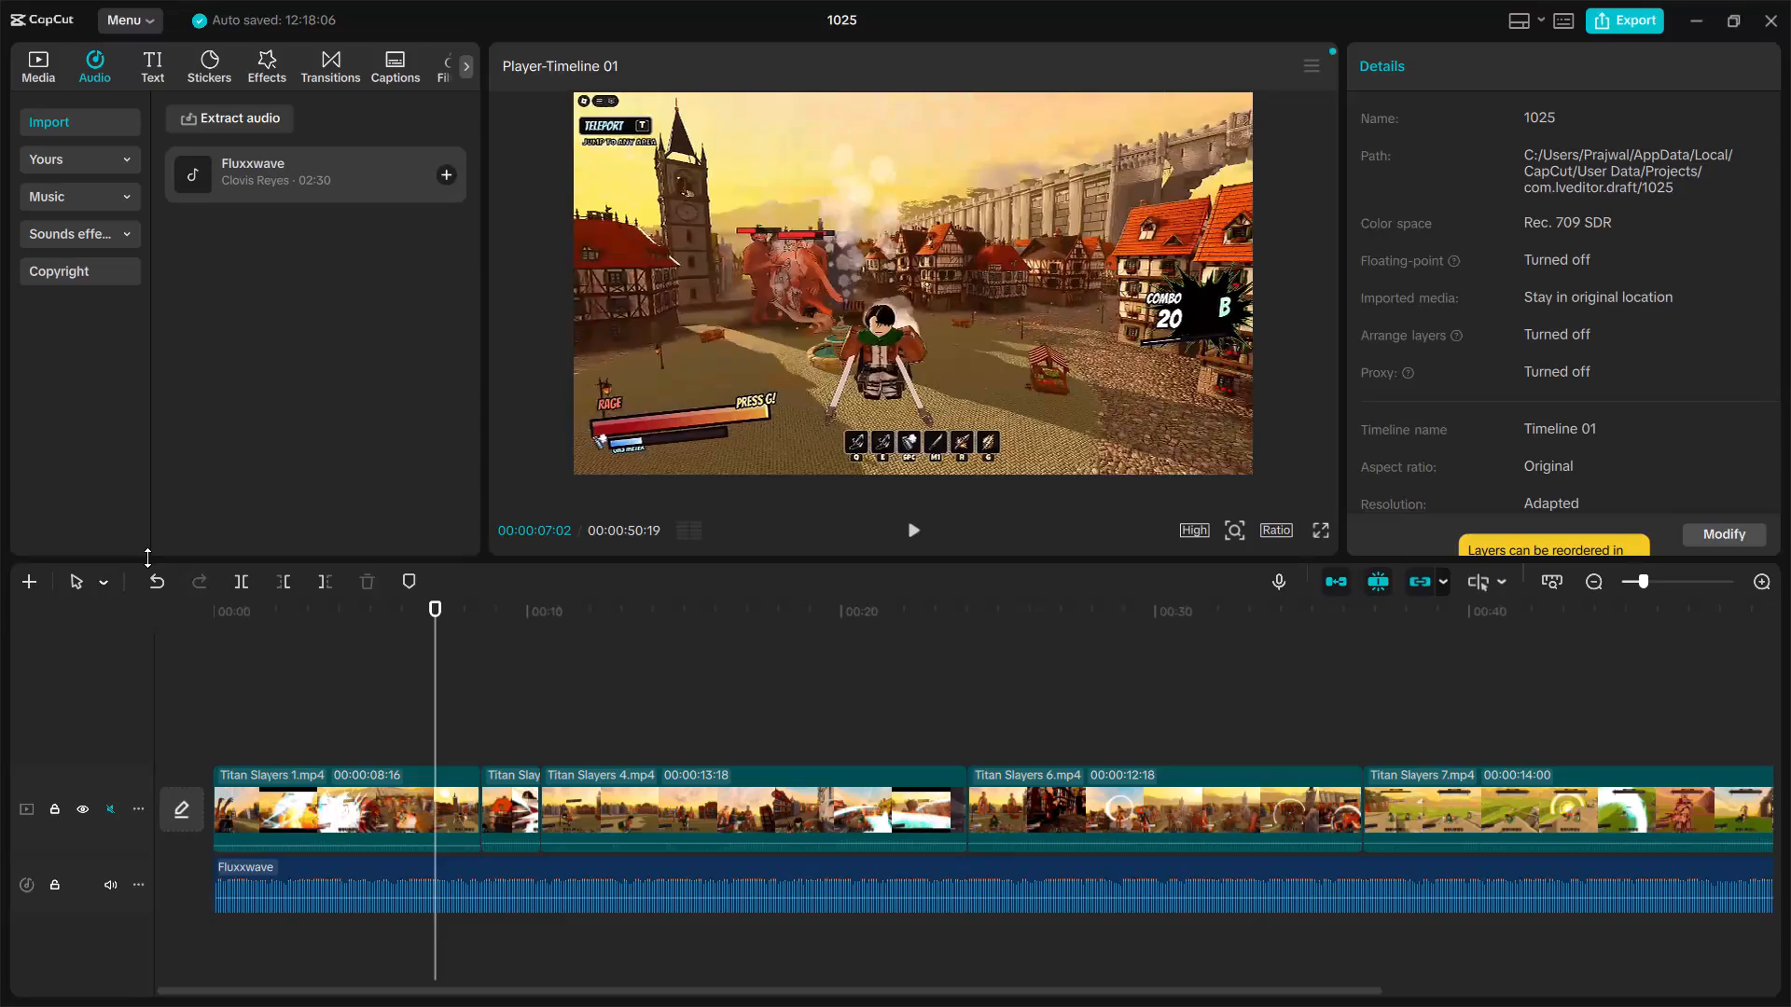
Play the sequence on from 00:00:07:02 and preview the custom adjustment.
key(space)
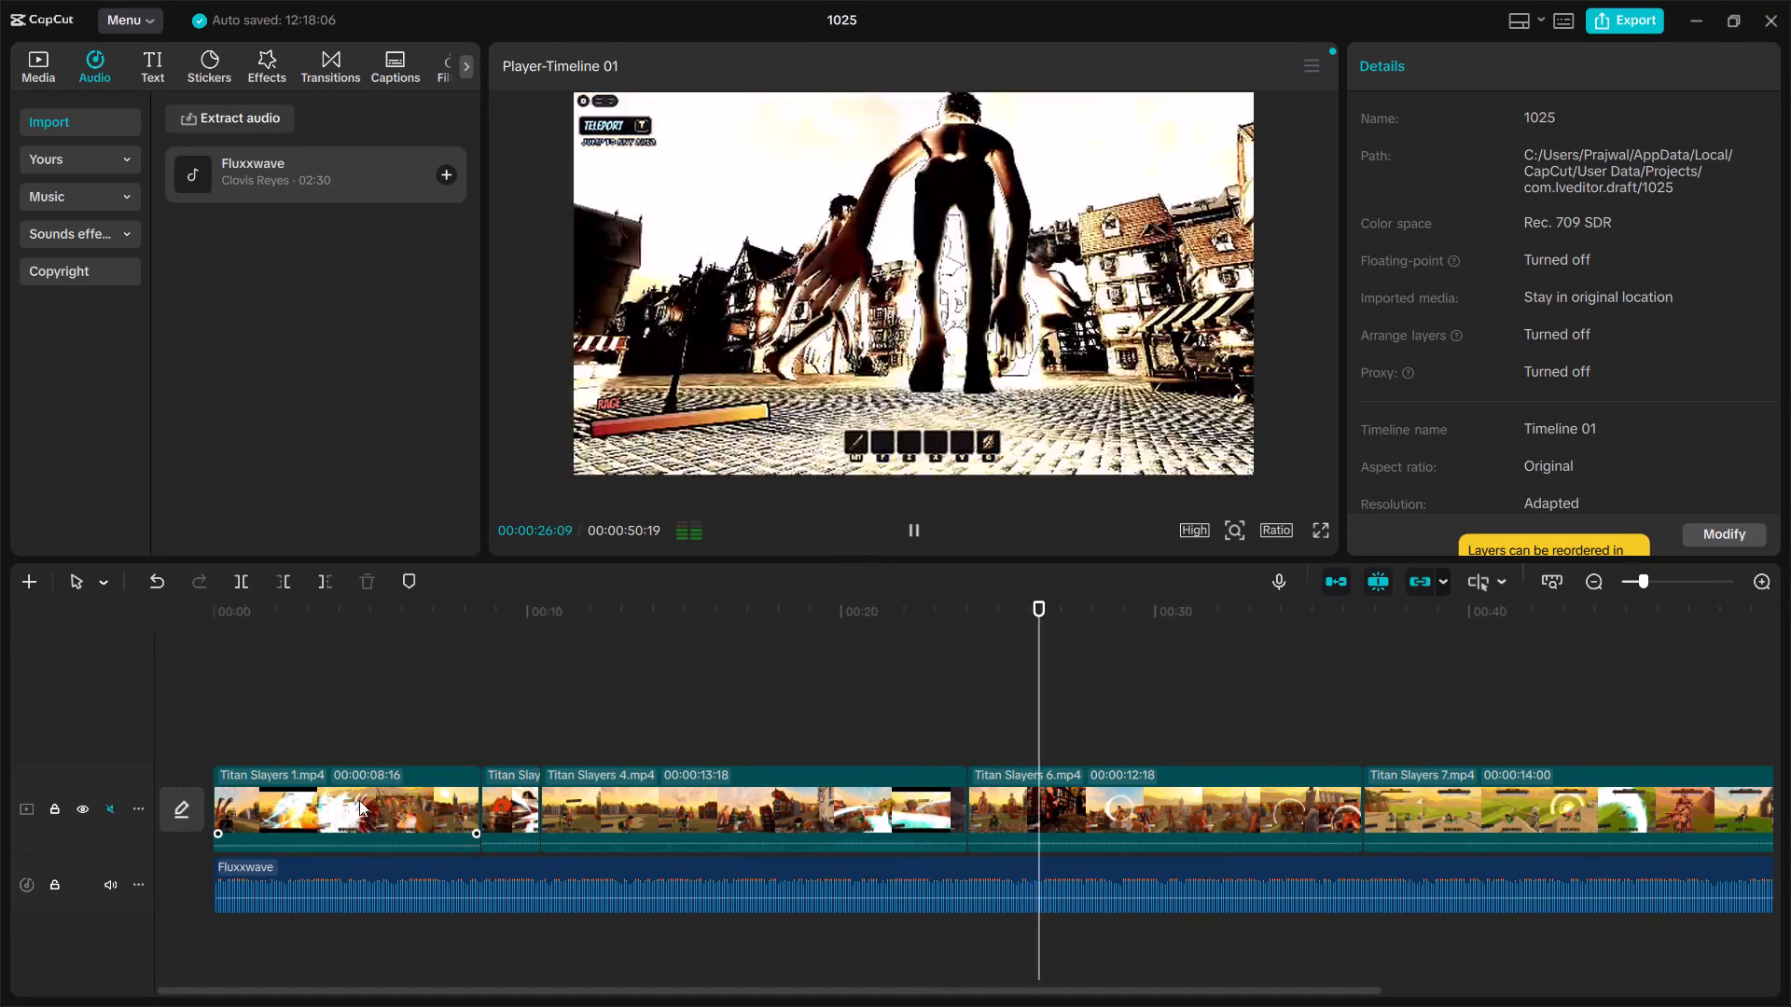
click(463, 64)
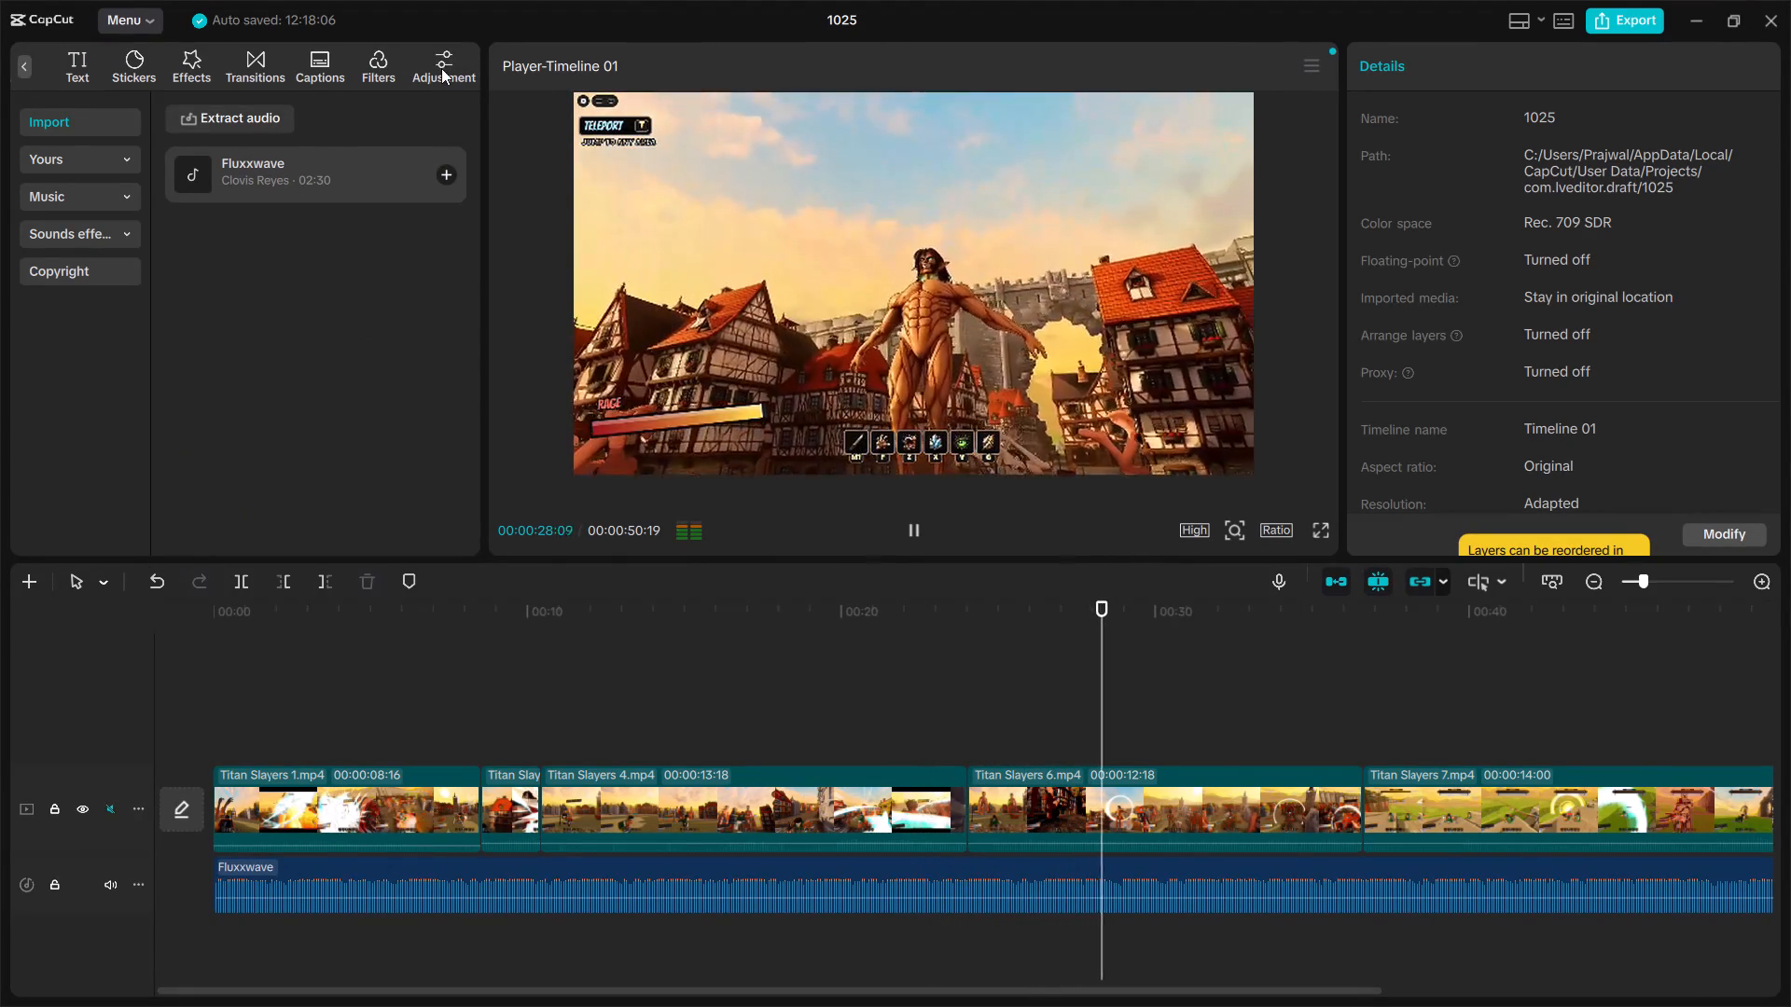
click(437, 69)
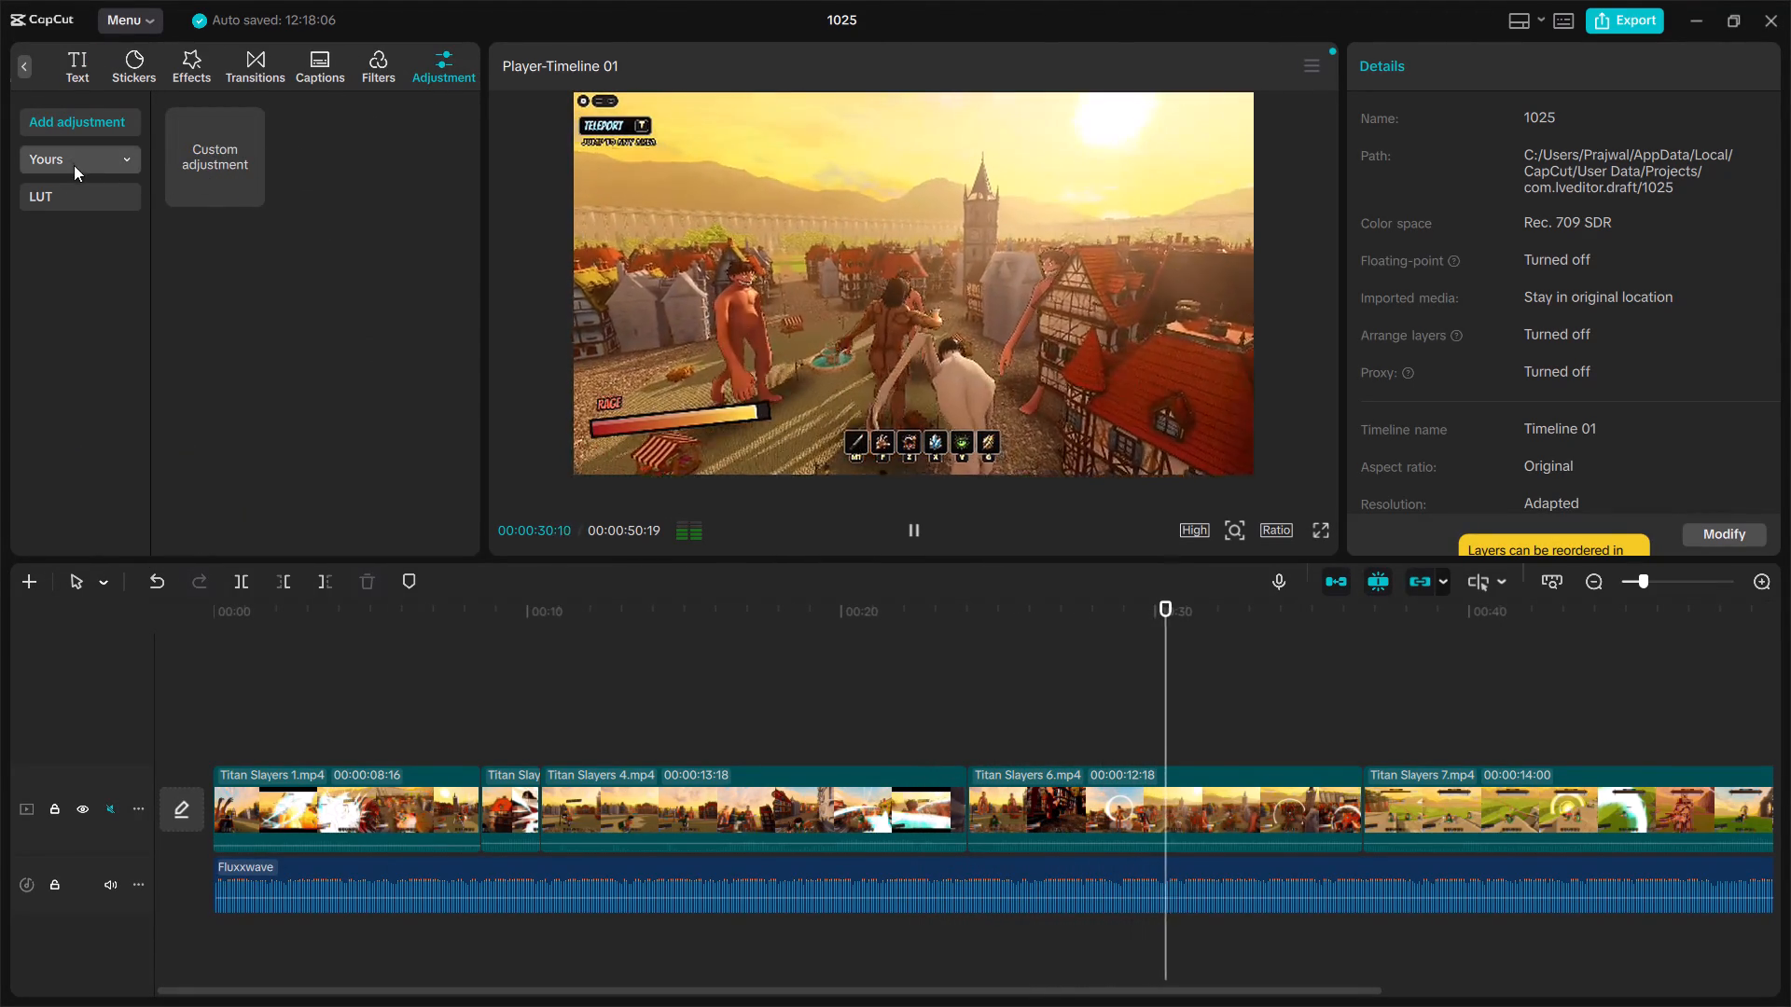
click(207, 149)
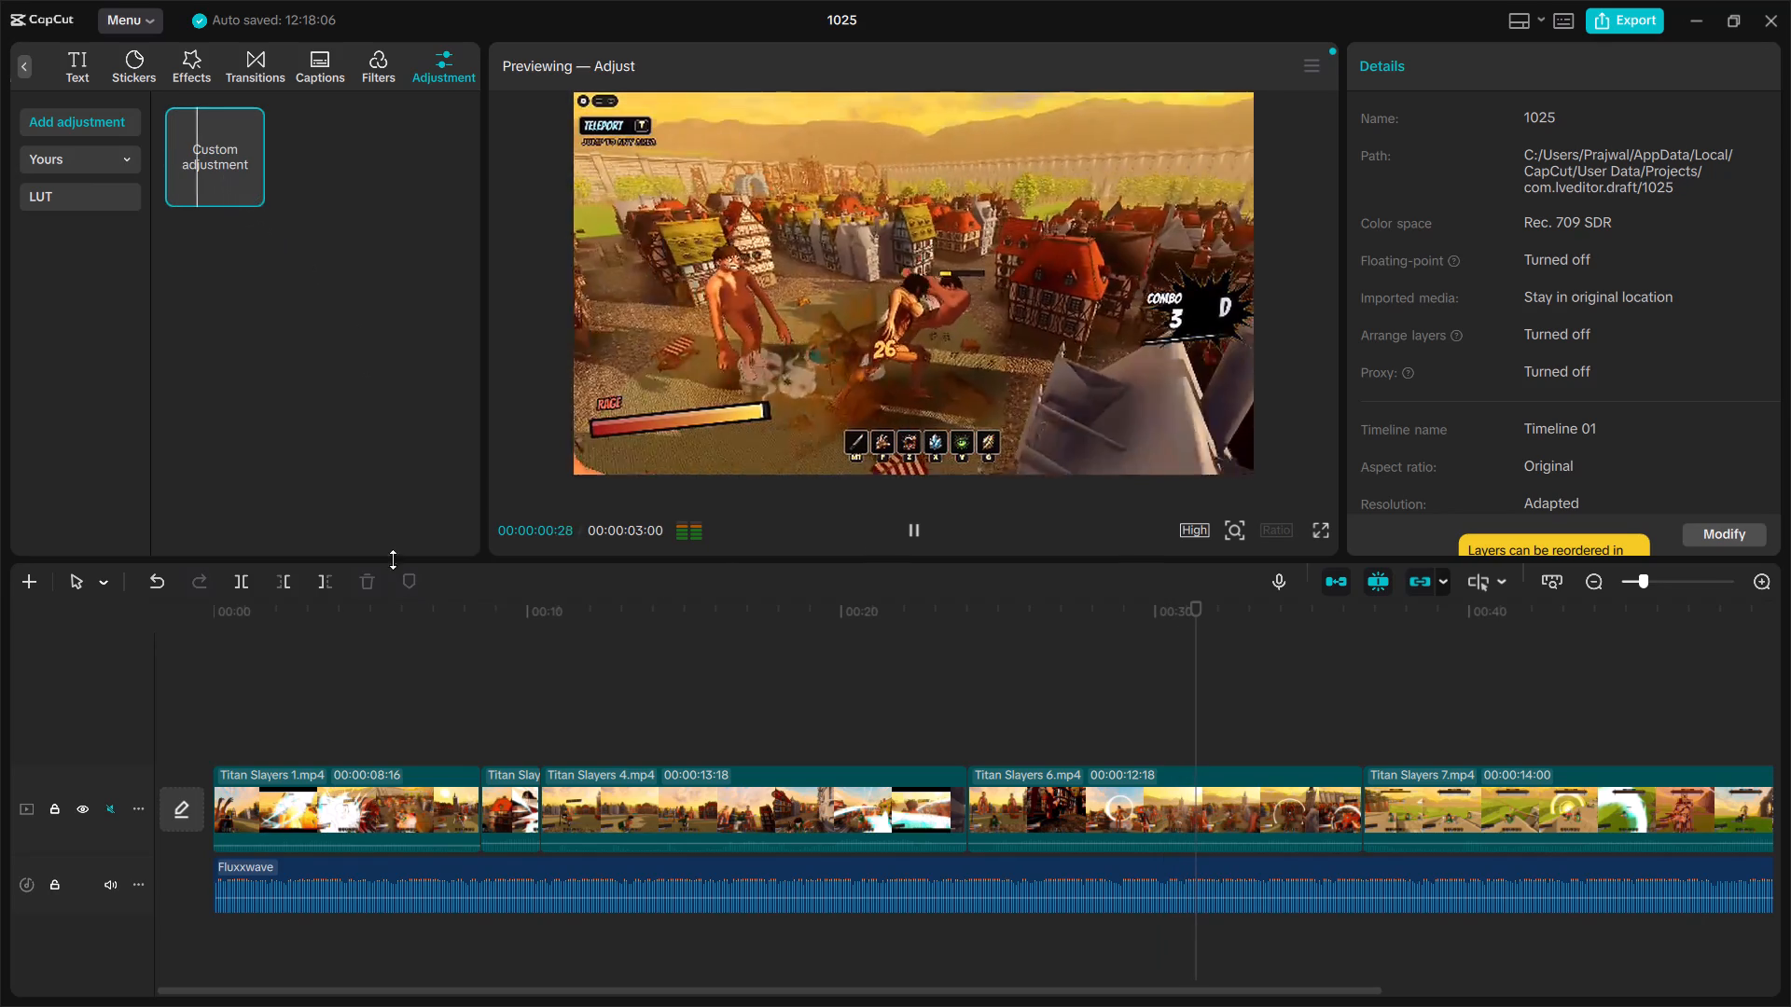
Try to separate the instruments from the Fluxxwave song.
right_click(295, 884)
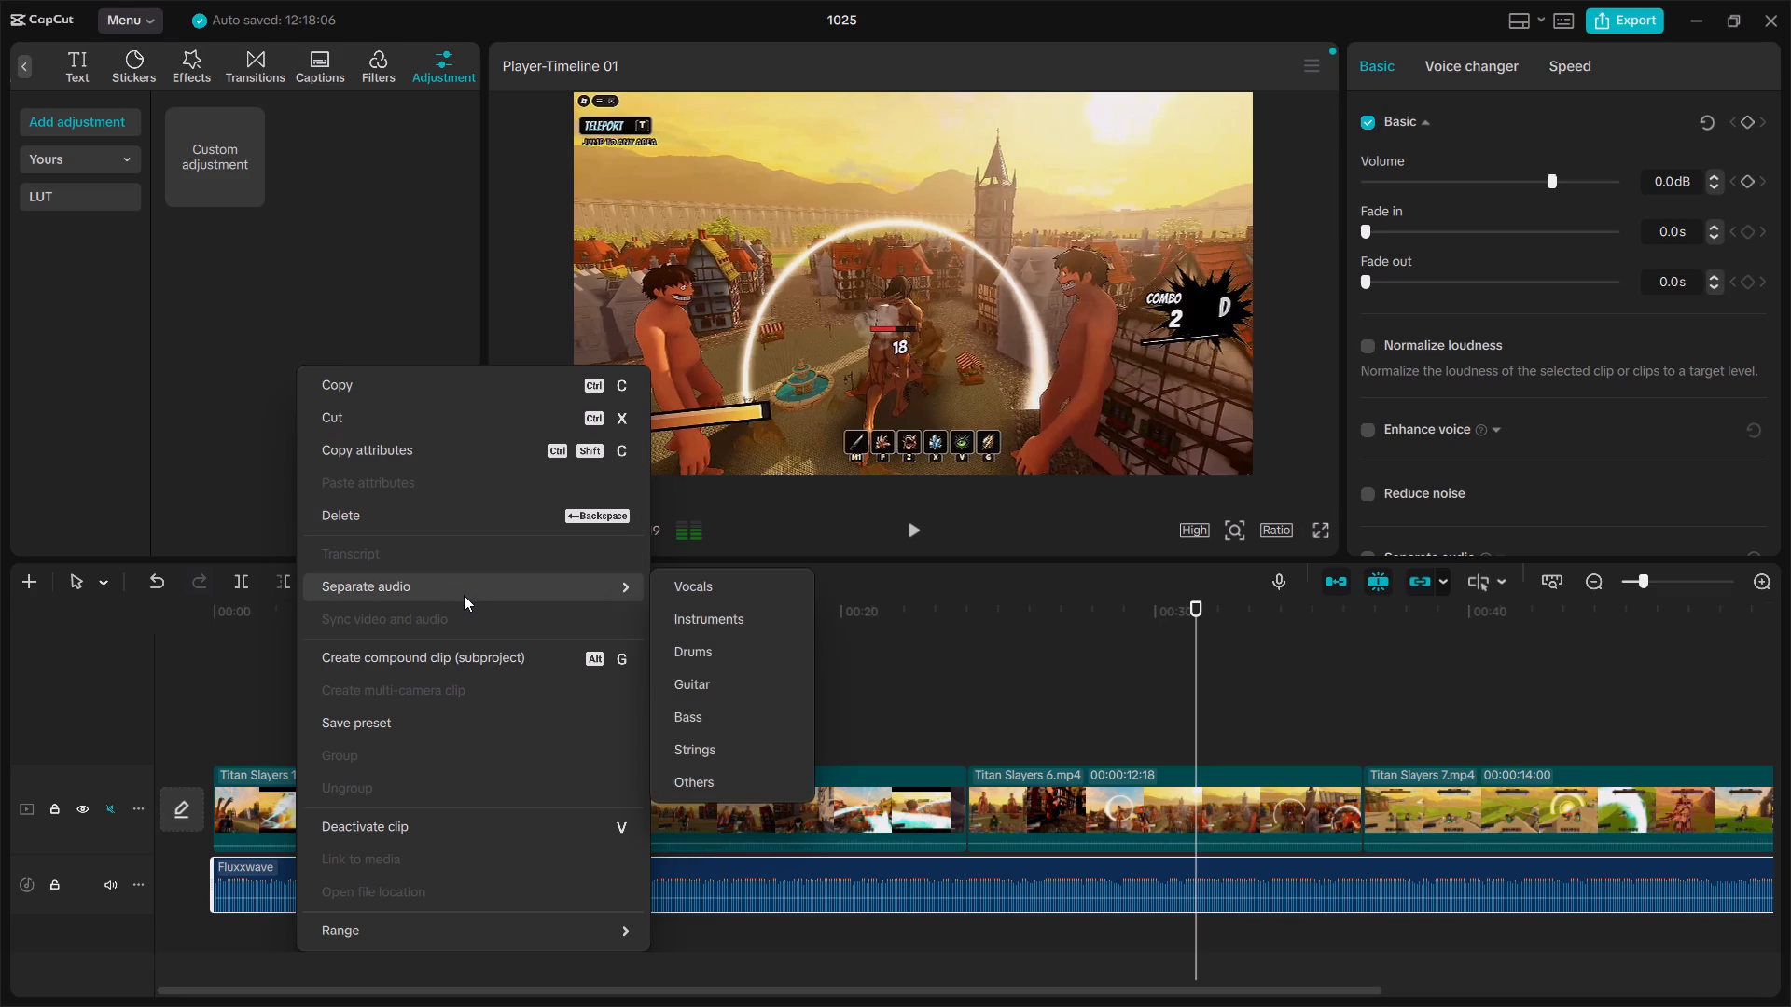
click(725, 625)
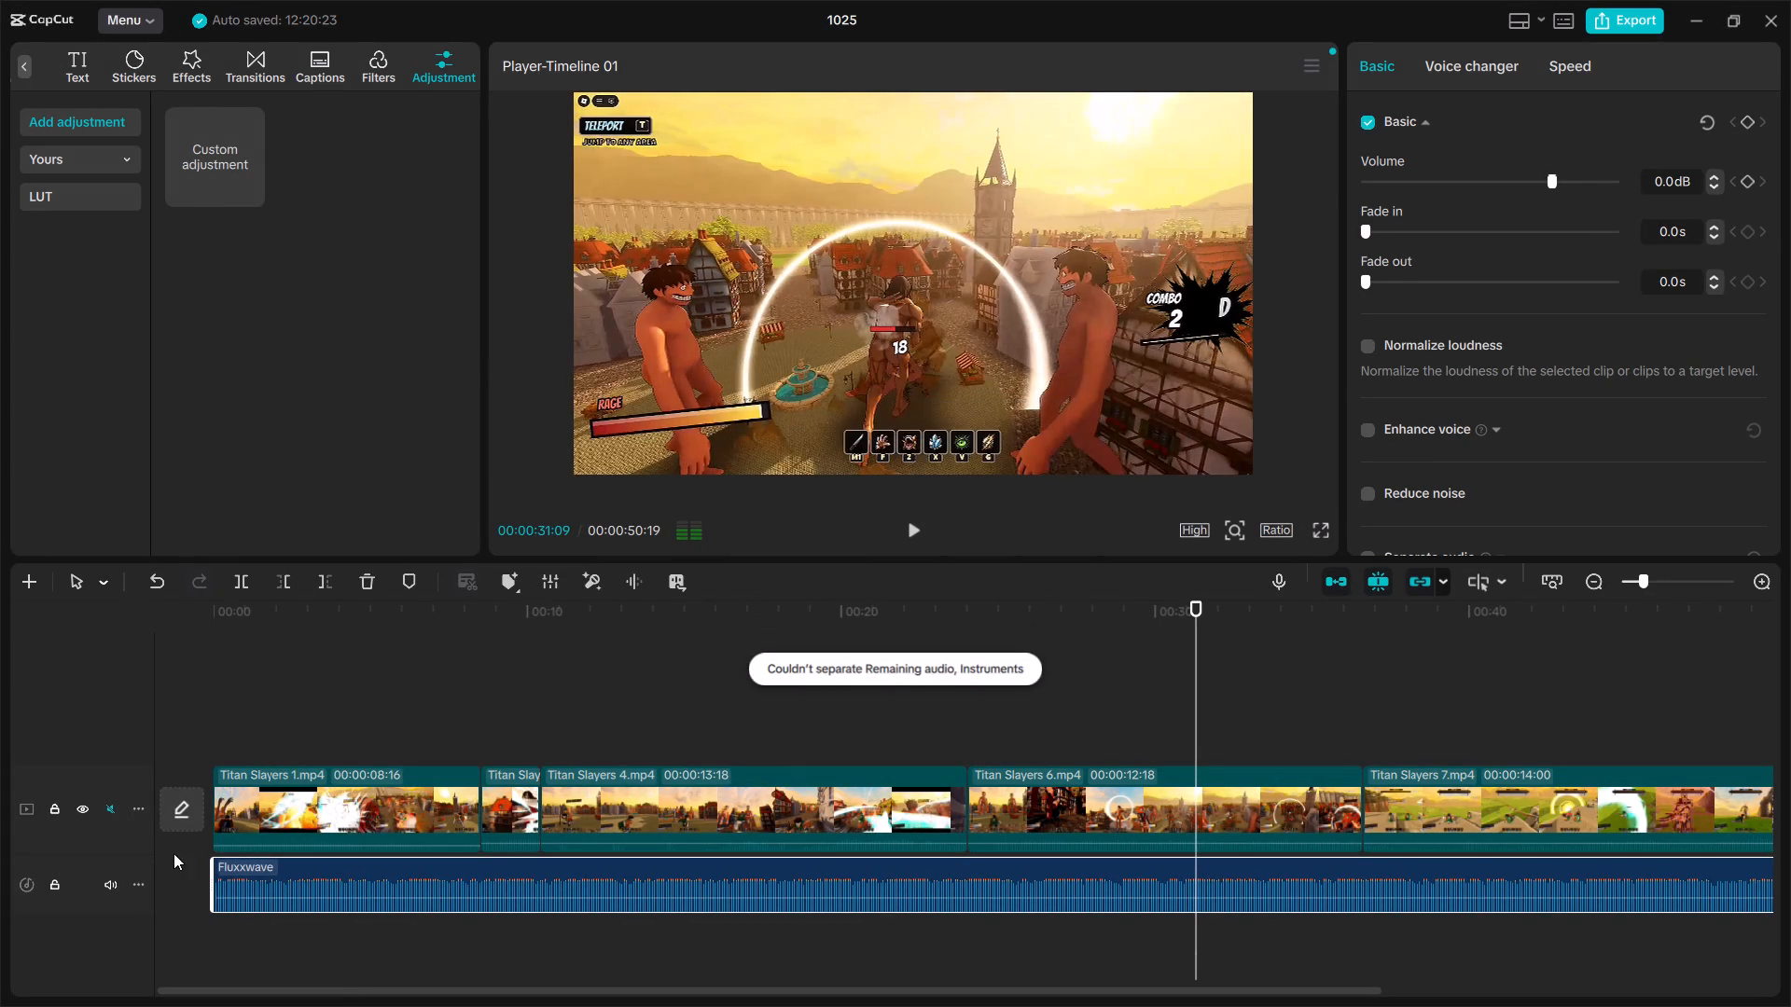
Play the sequence on from 00:00:31:09 and open the available transitions.
click(916, 535)
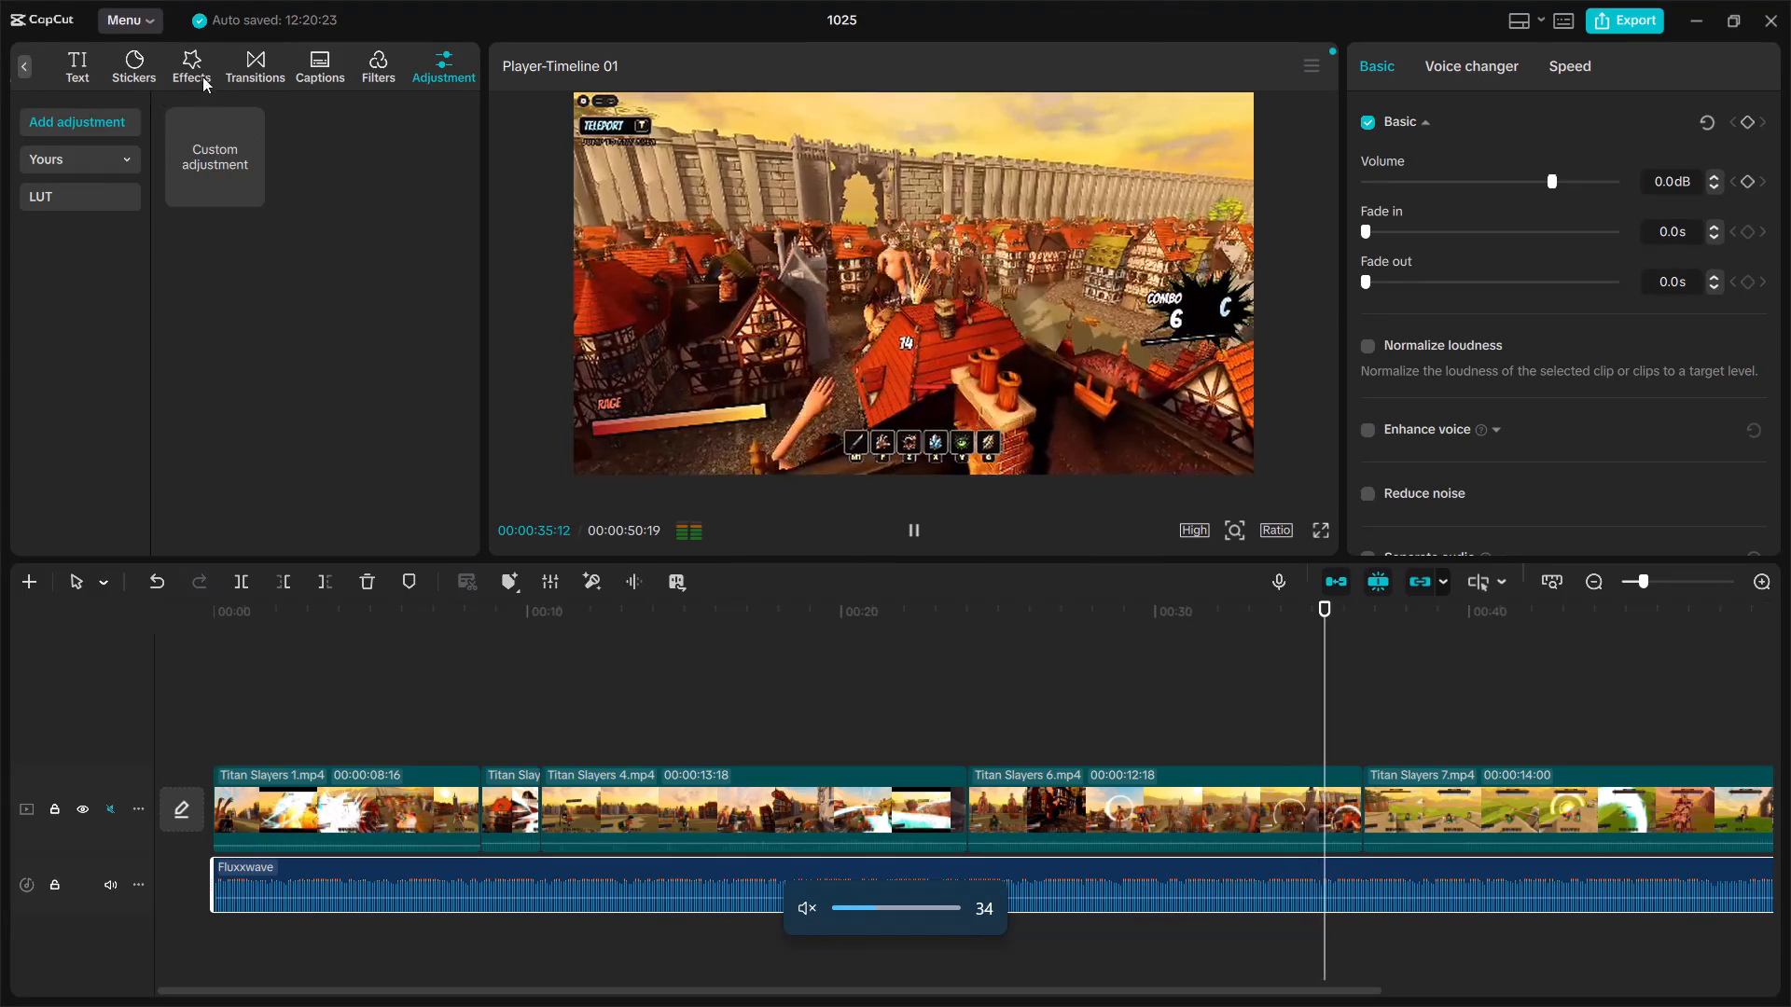
click(269, 73)
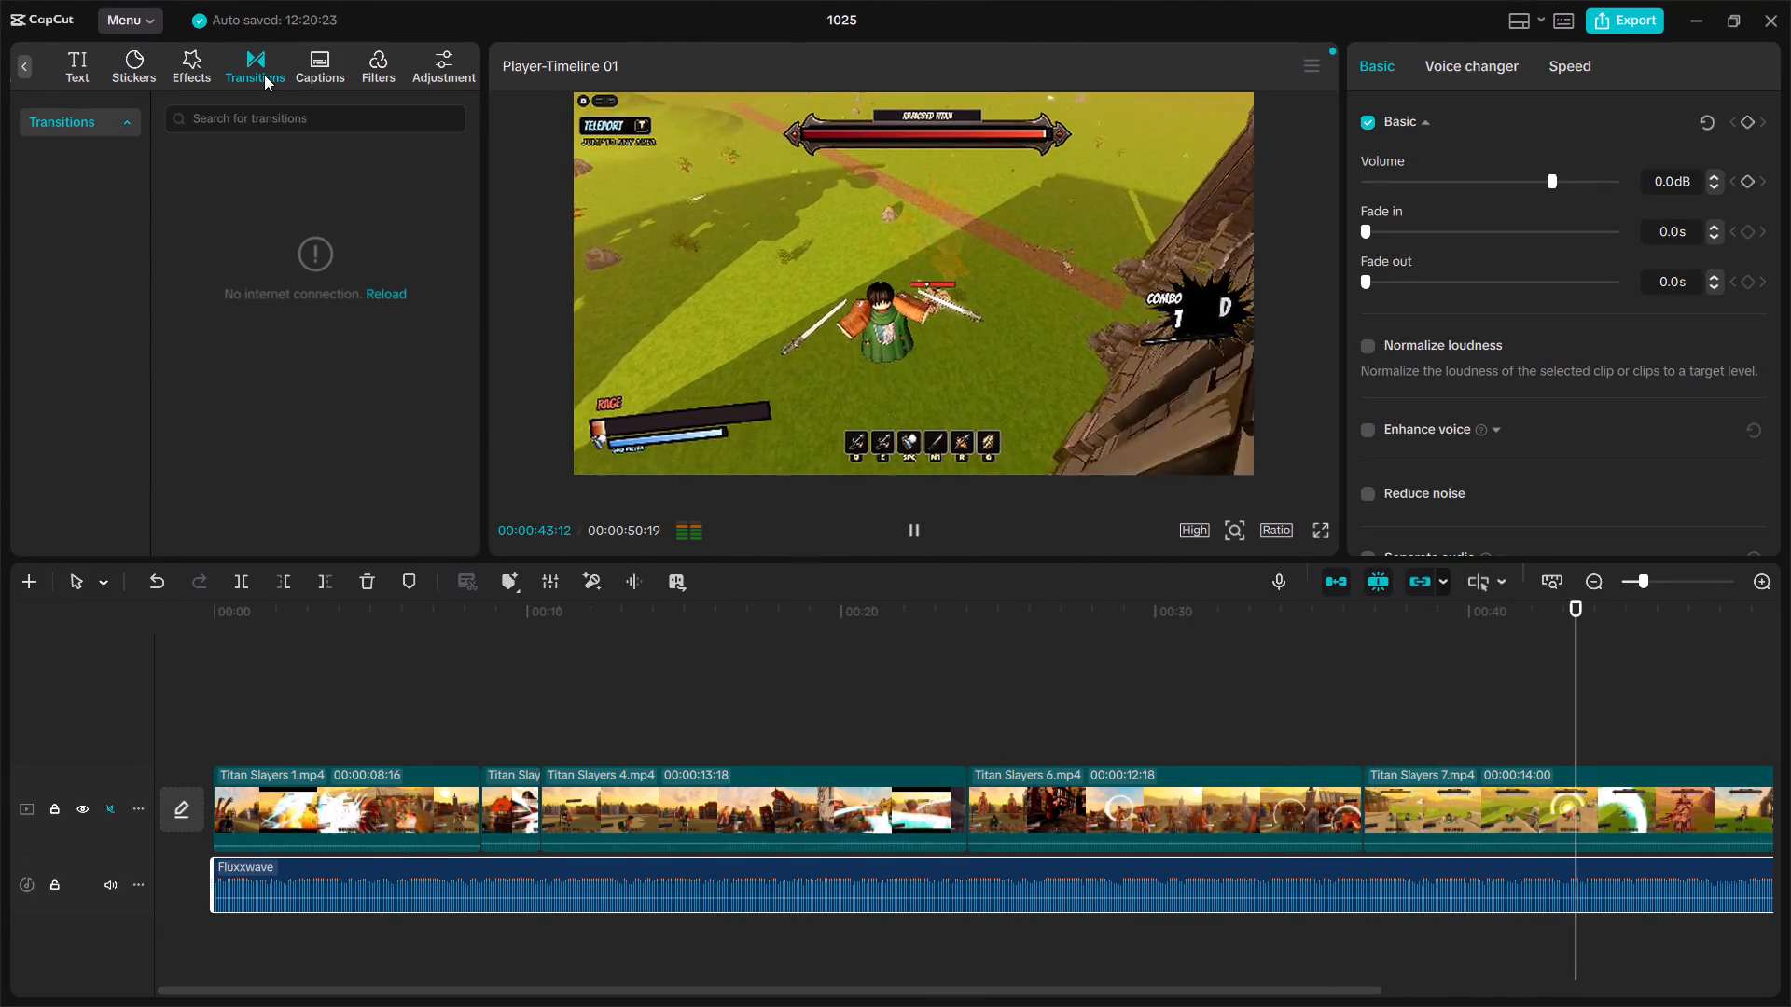
drag(264, 75, 272, 103)
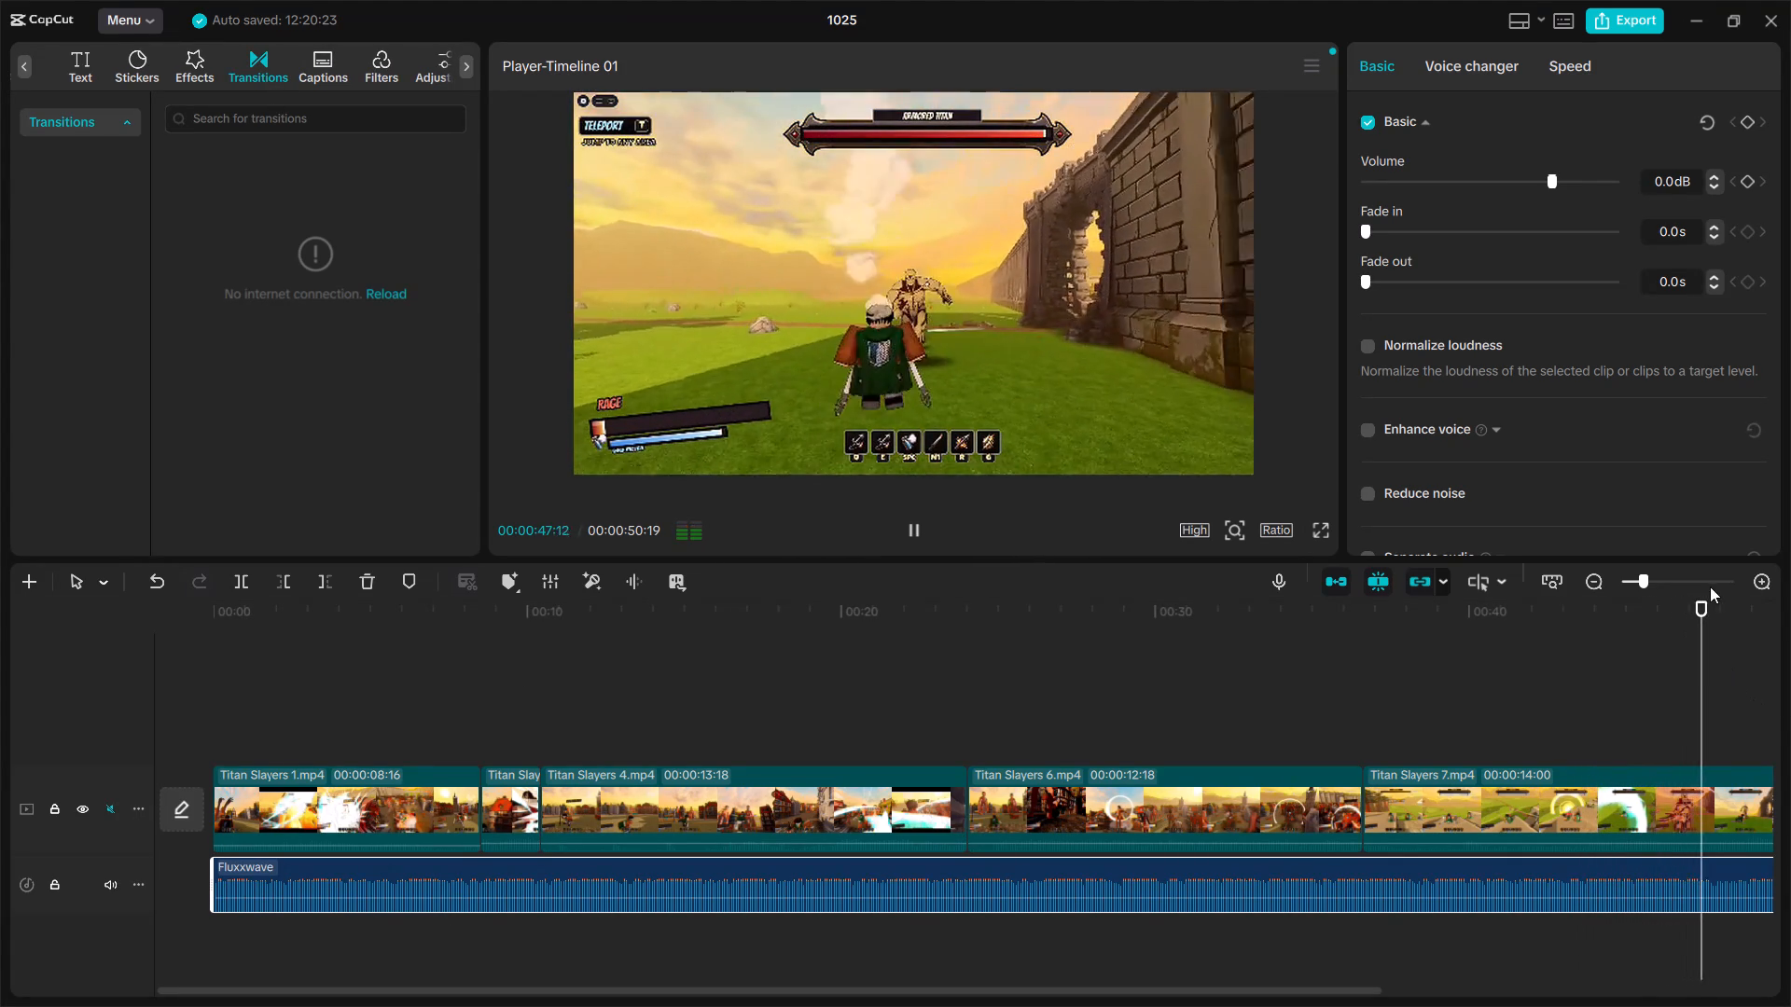
Split the Fluxxwave song at 00:00:30:01, within the Titan Slayers 6 clip, and delete the part after it.
drag(1716, 606, 319, 694)
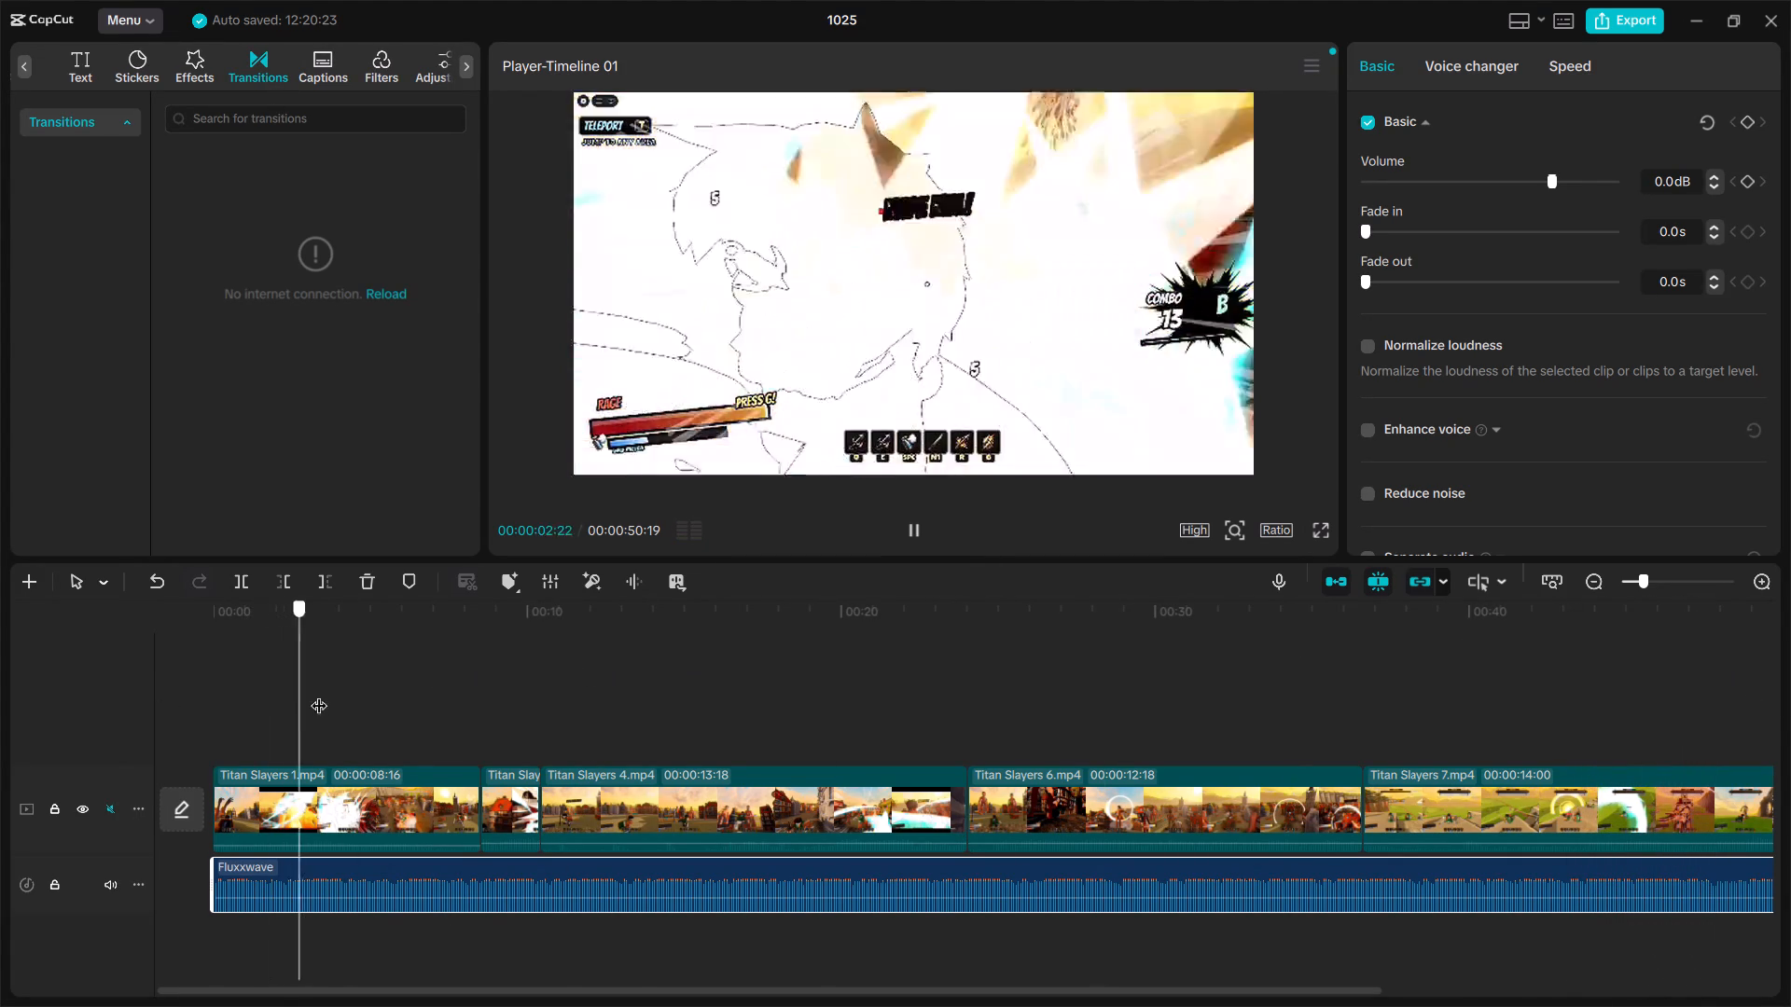
drag(319, 694, 663, 782)
click(759, 900)
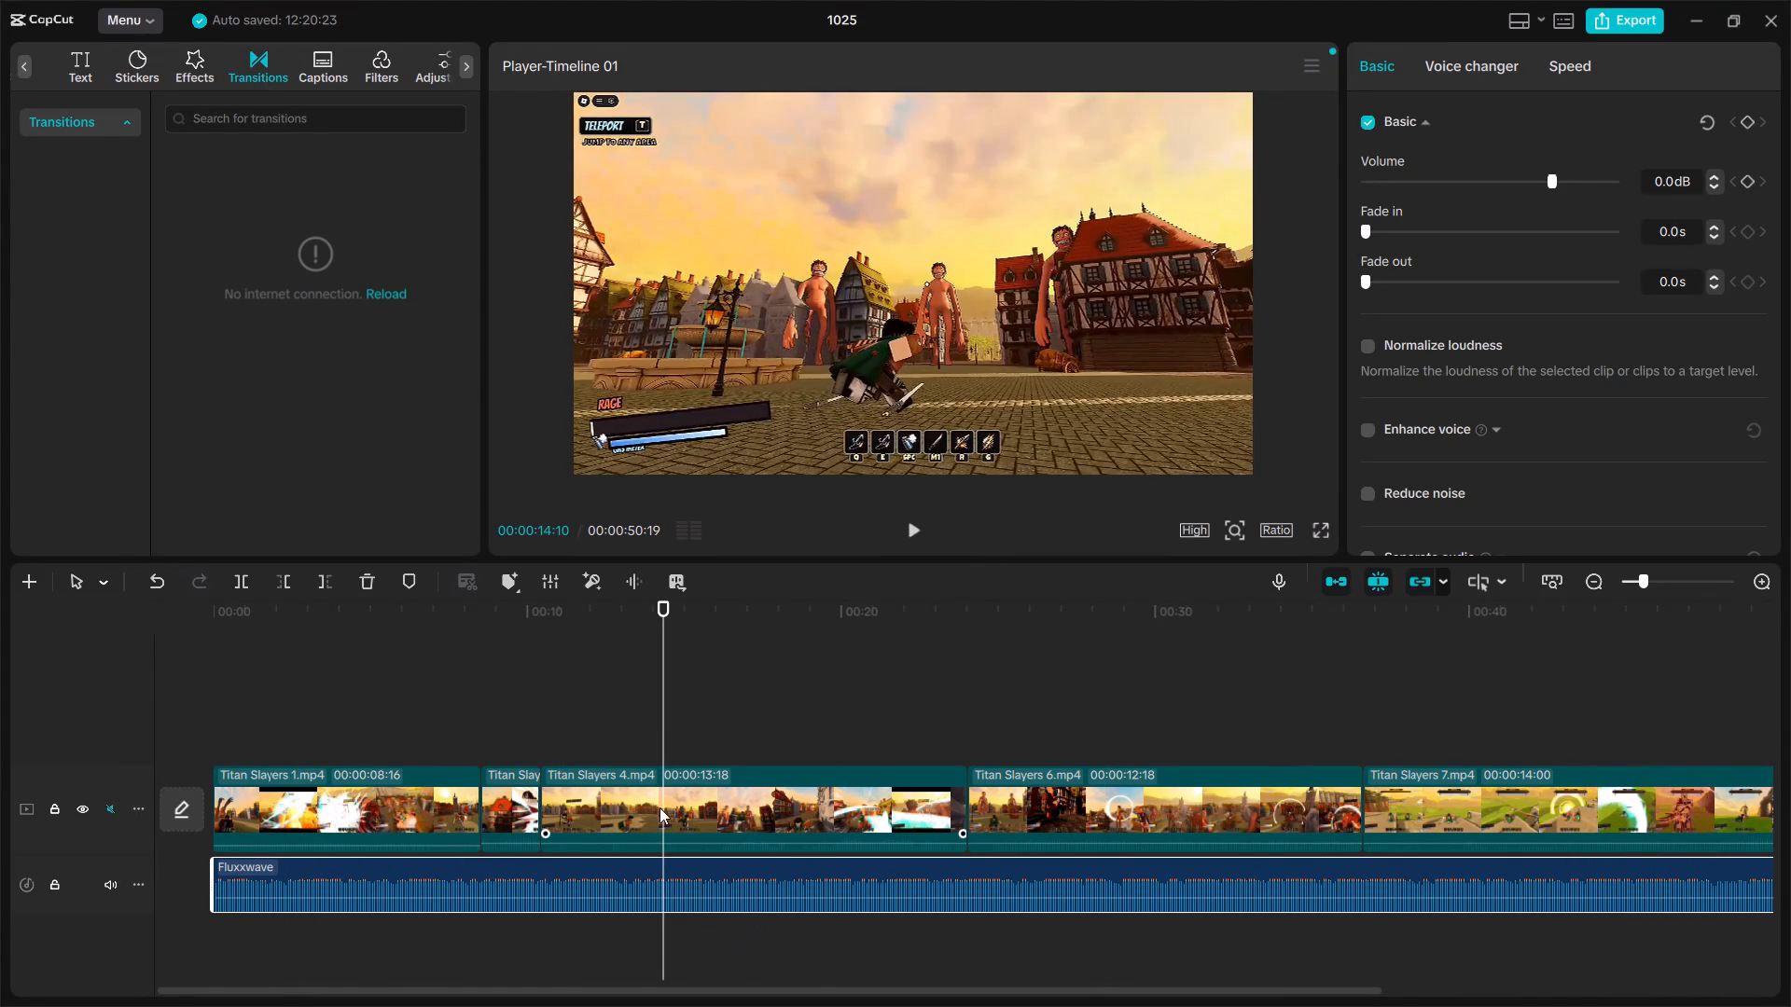
drag(659, 602, 730, 620)
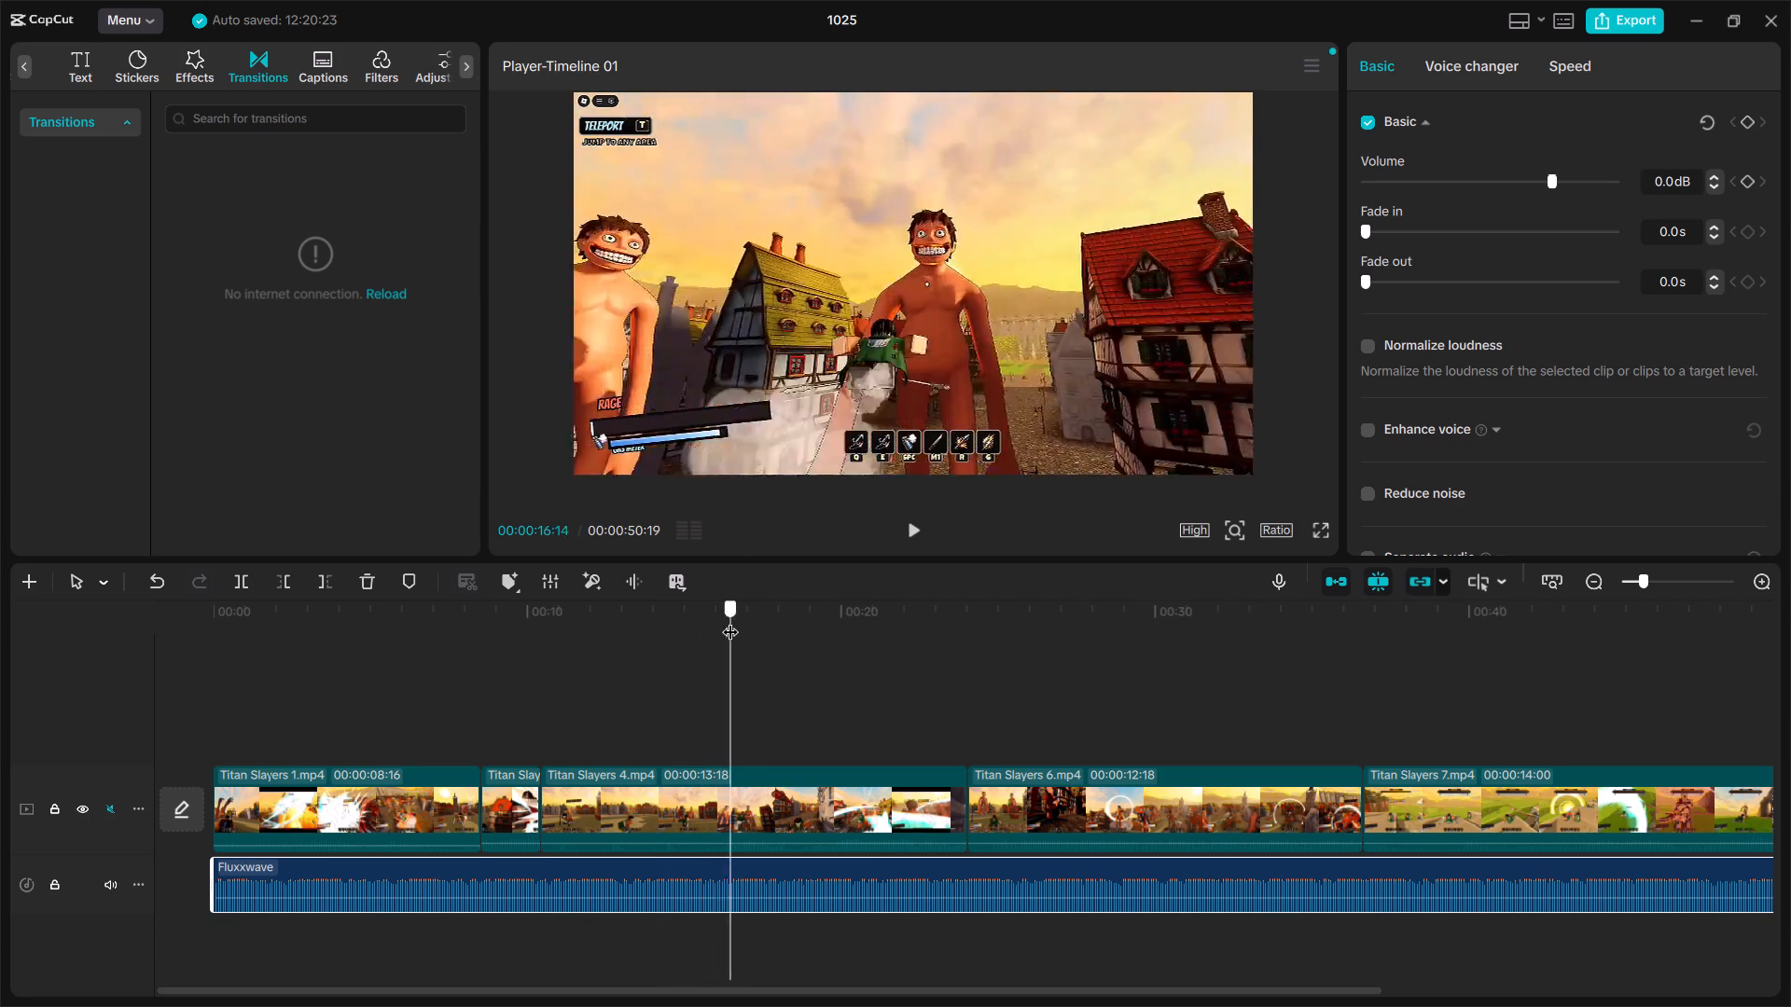
drag(730, 620, 1048, 669)
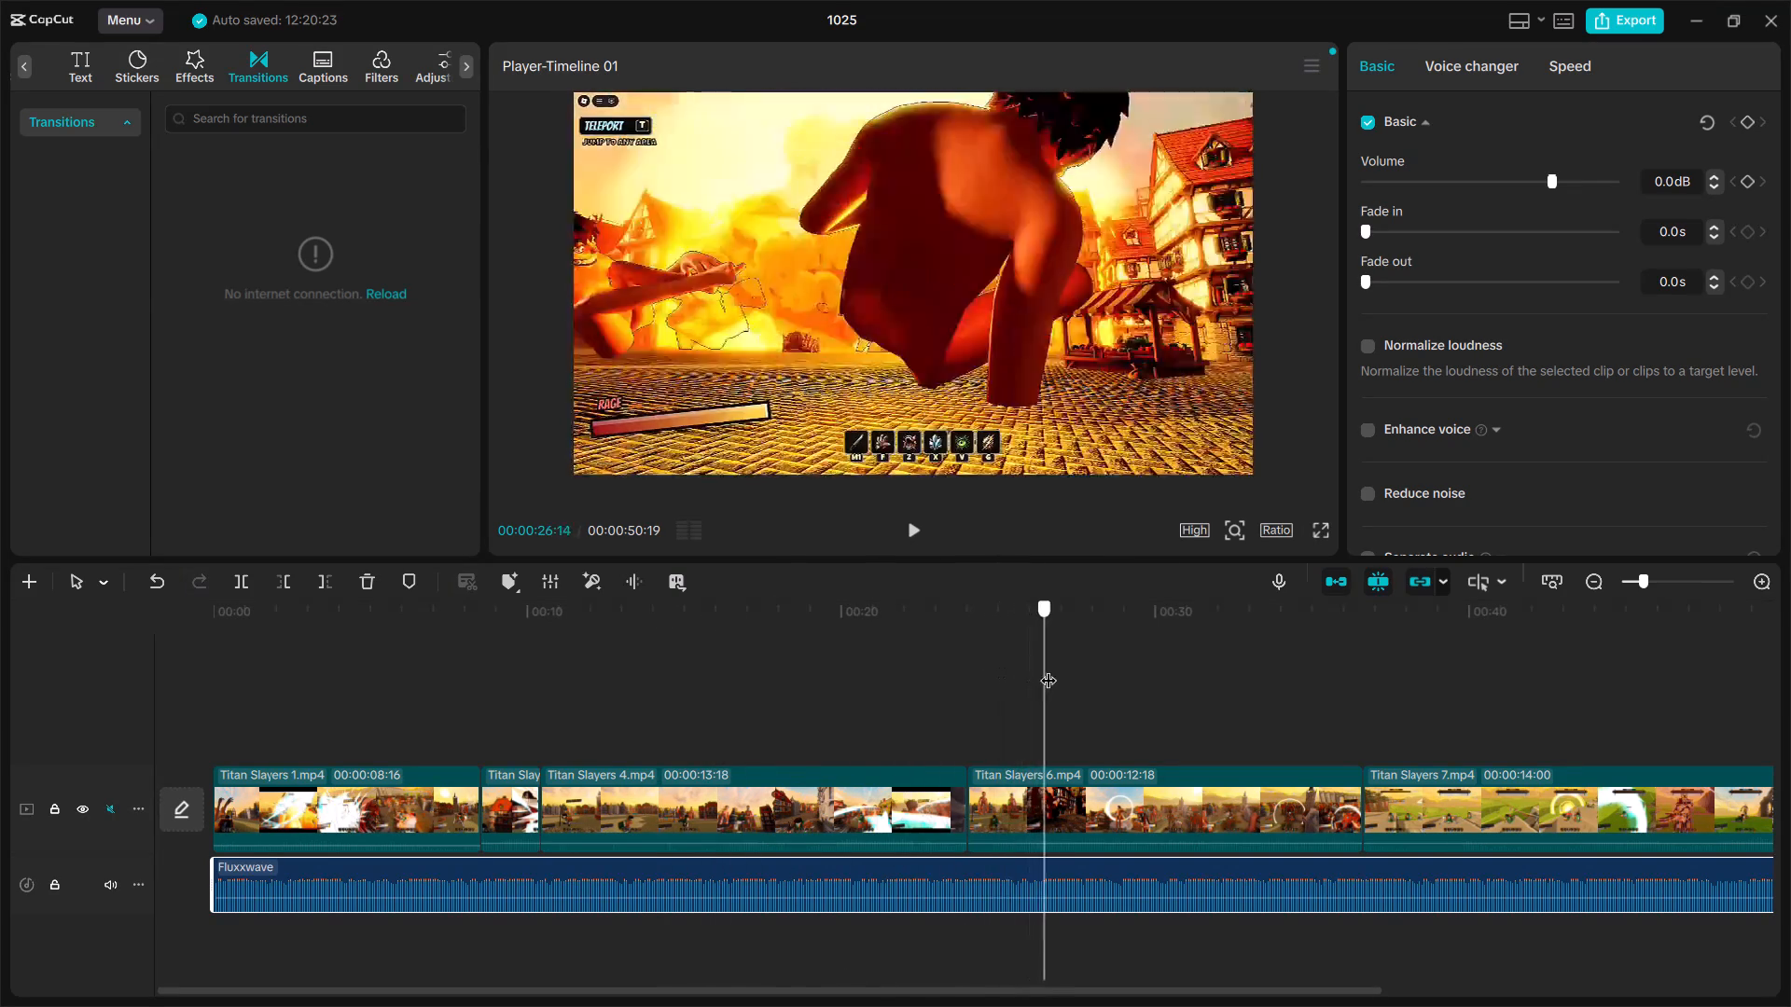
drag(1048, 669, 1135, 674)
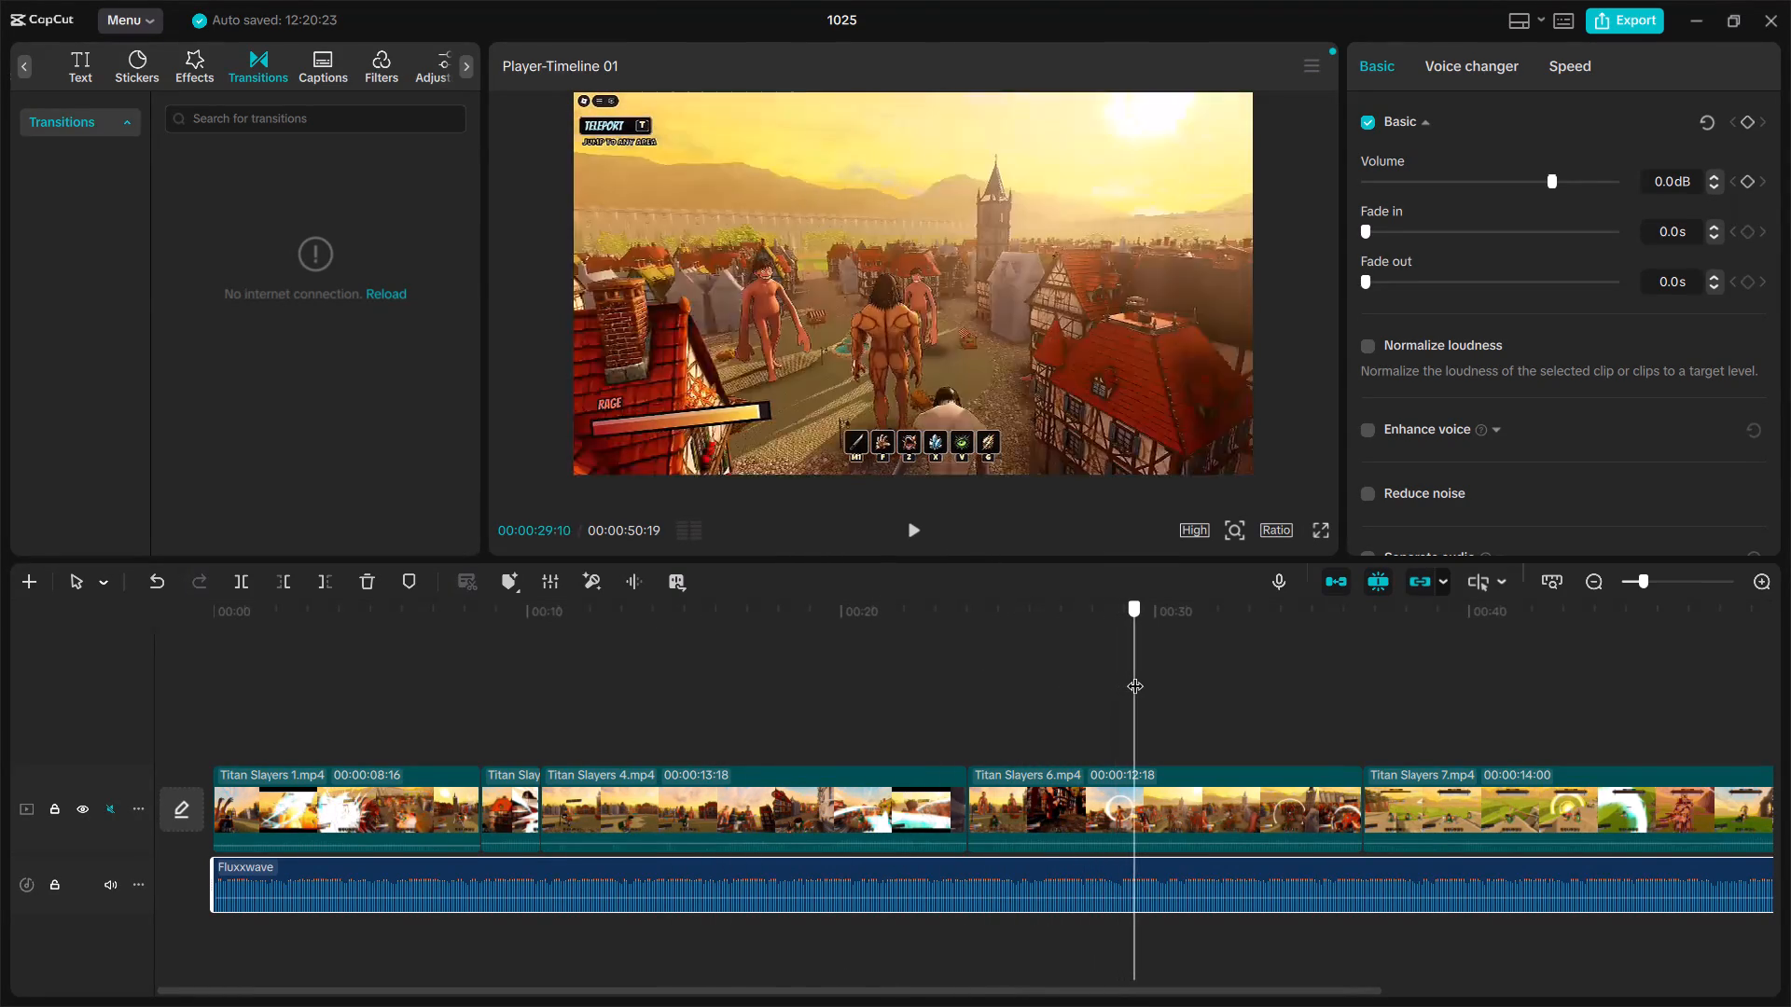
drag(1135, 674, 1168, 676)
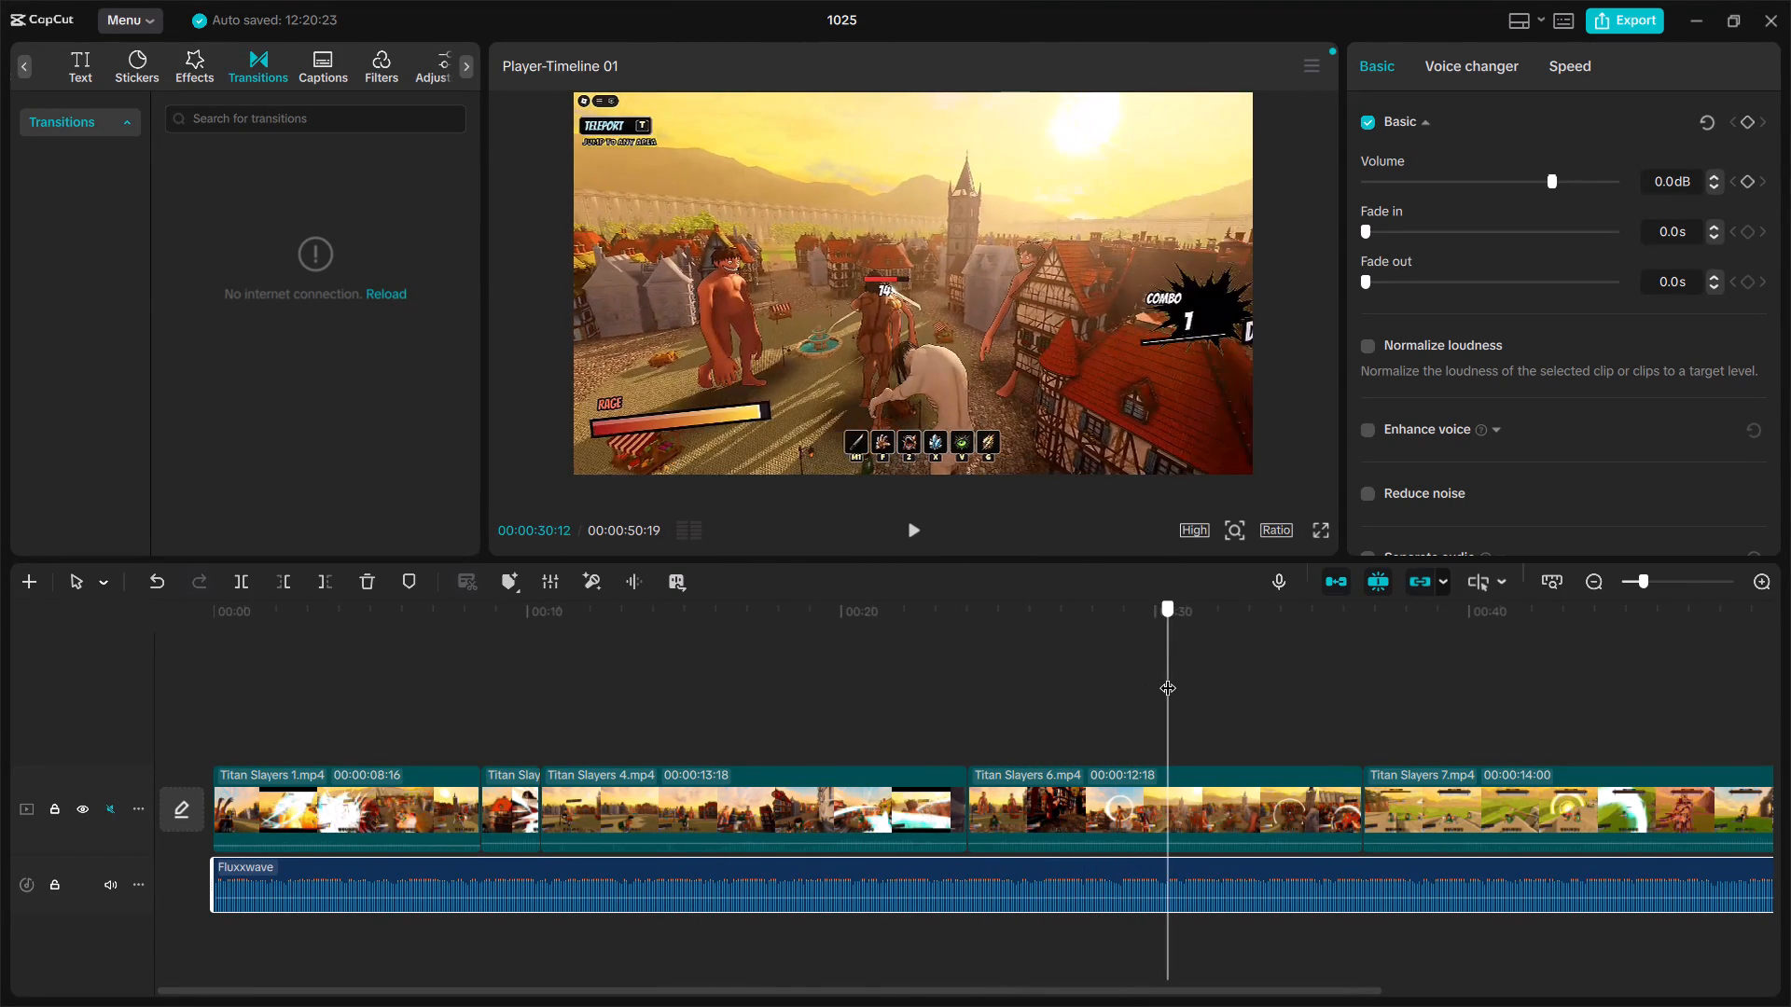
drag(1168, 676, 1156, 682)
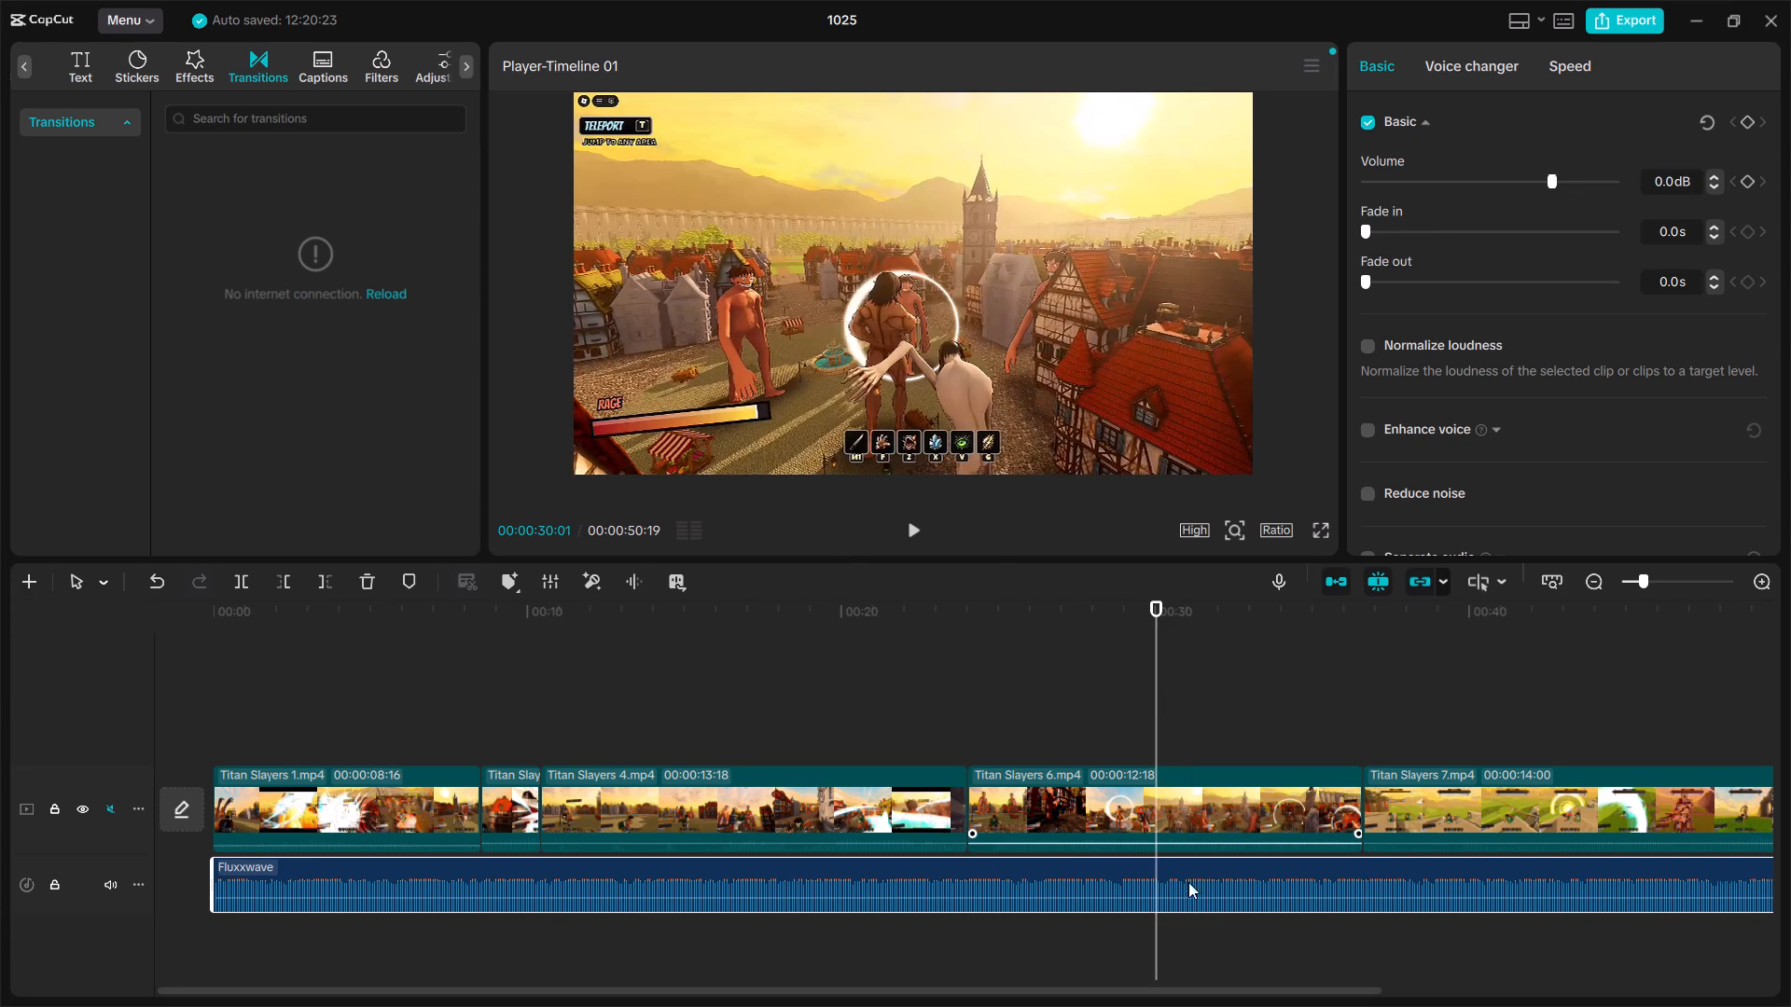
ctrl+click(1183, 898)
key(ctrl+b)
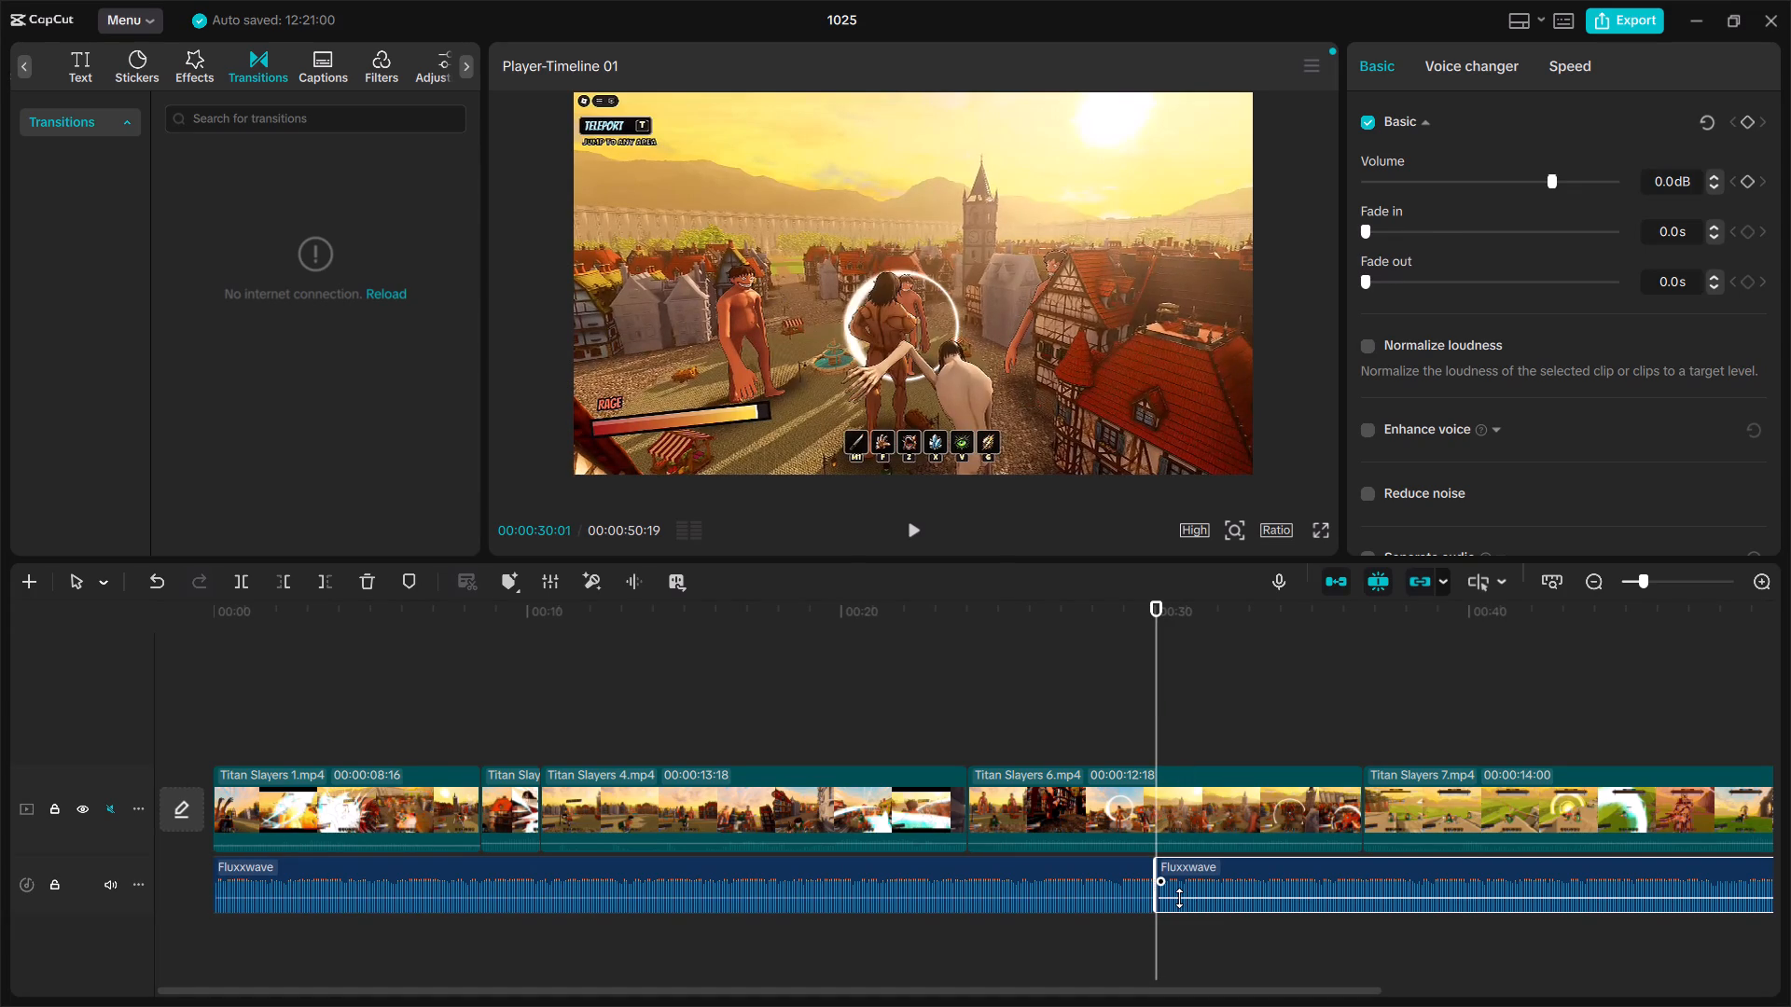
right_click(1179, 898)
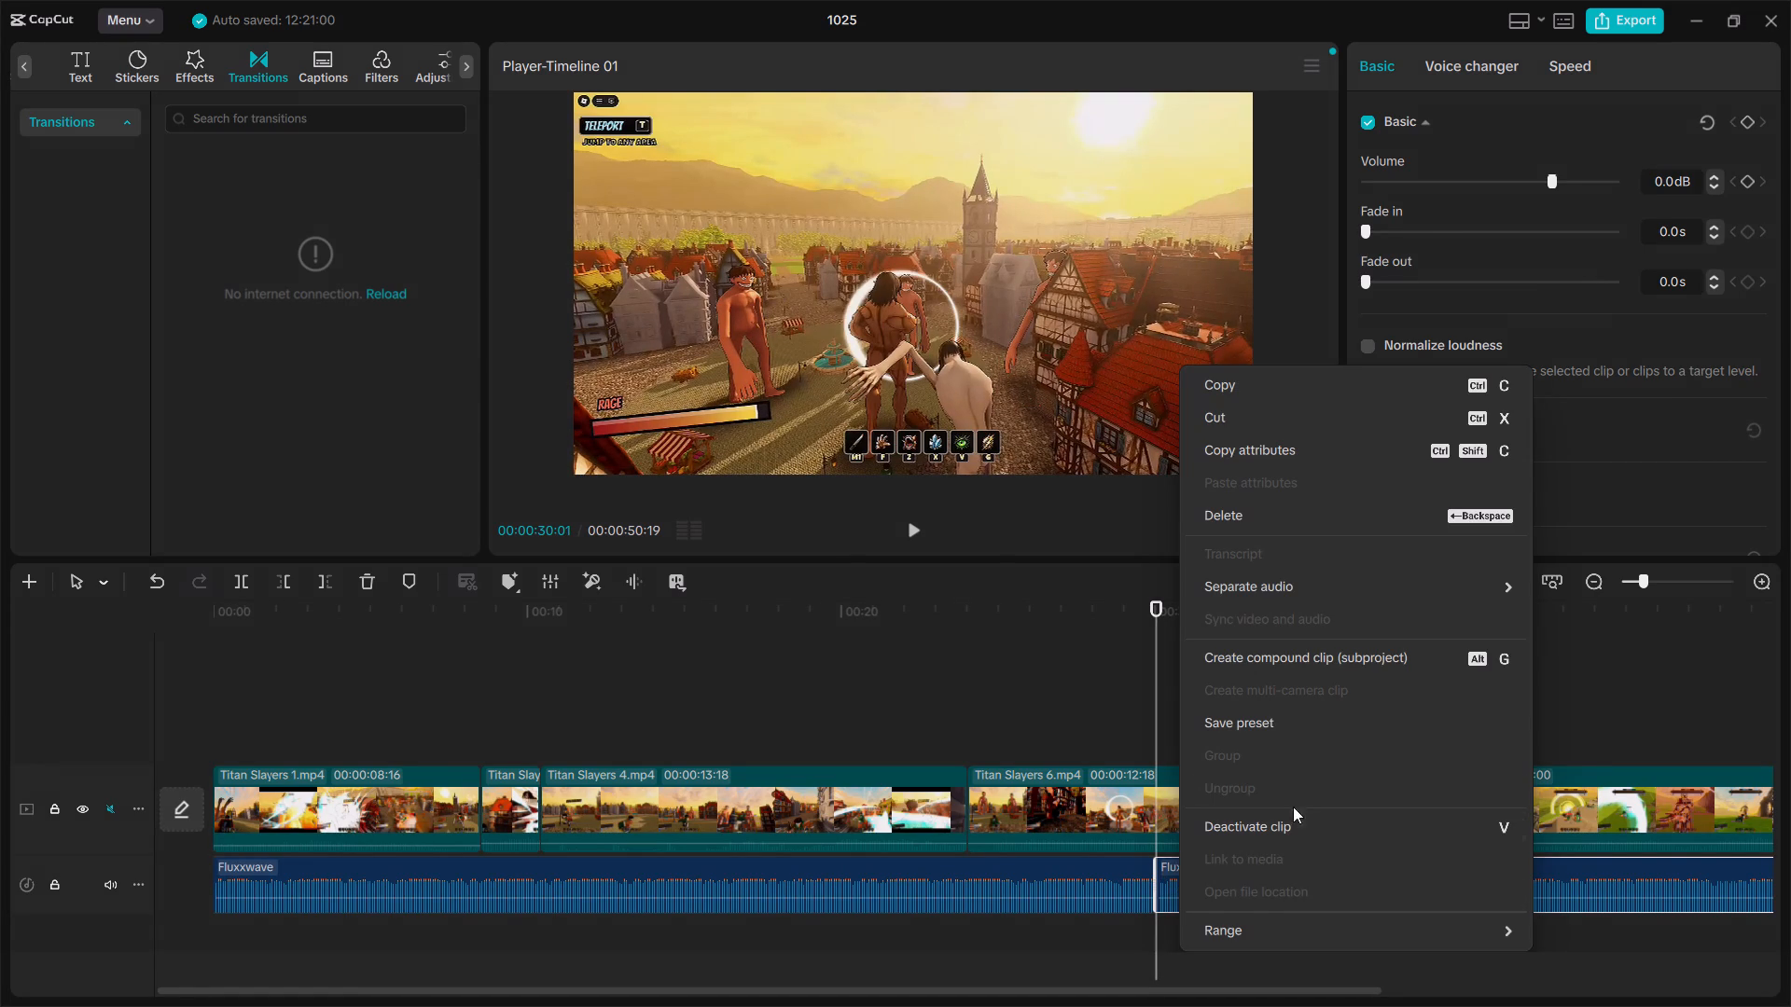
click(1297, 505)
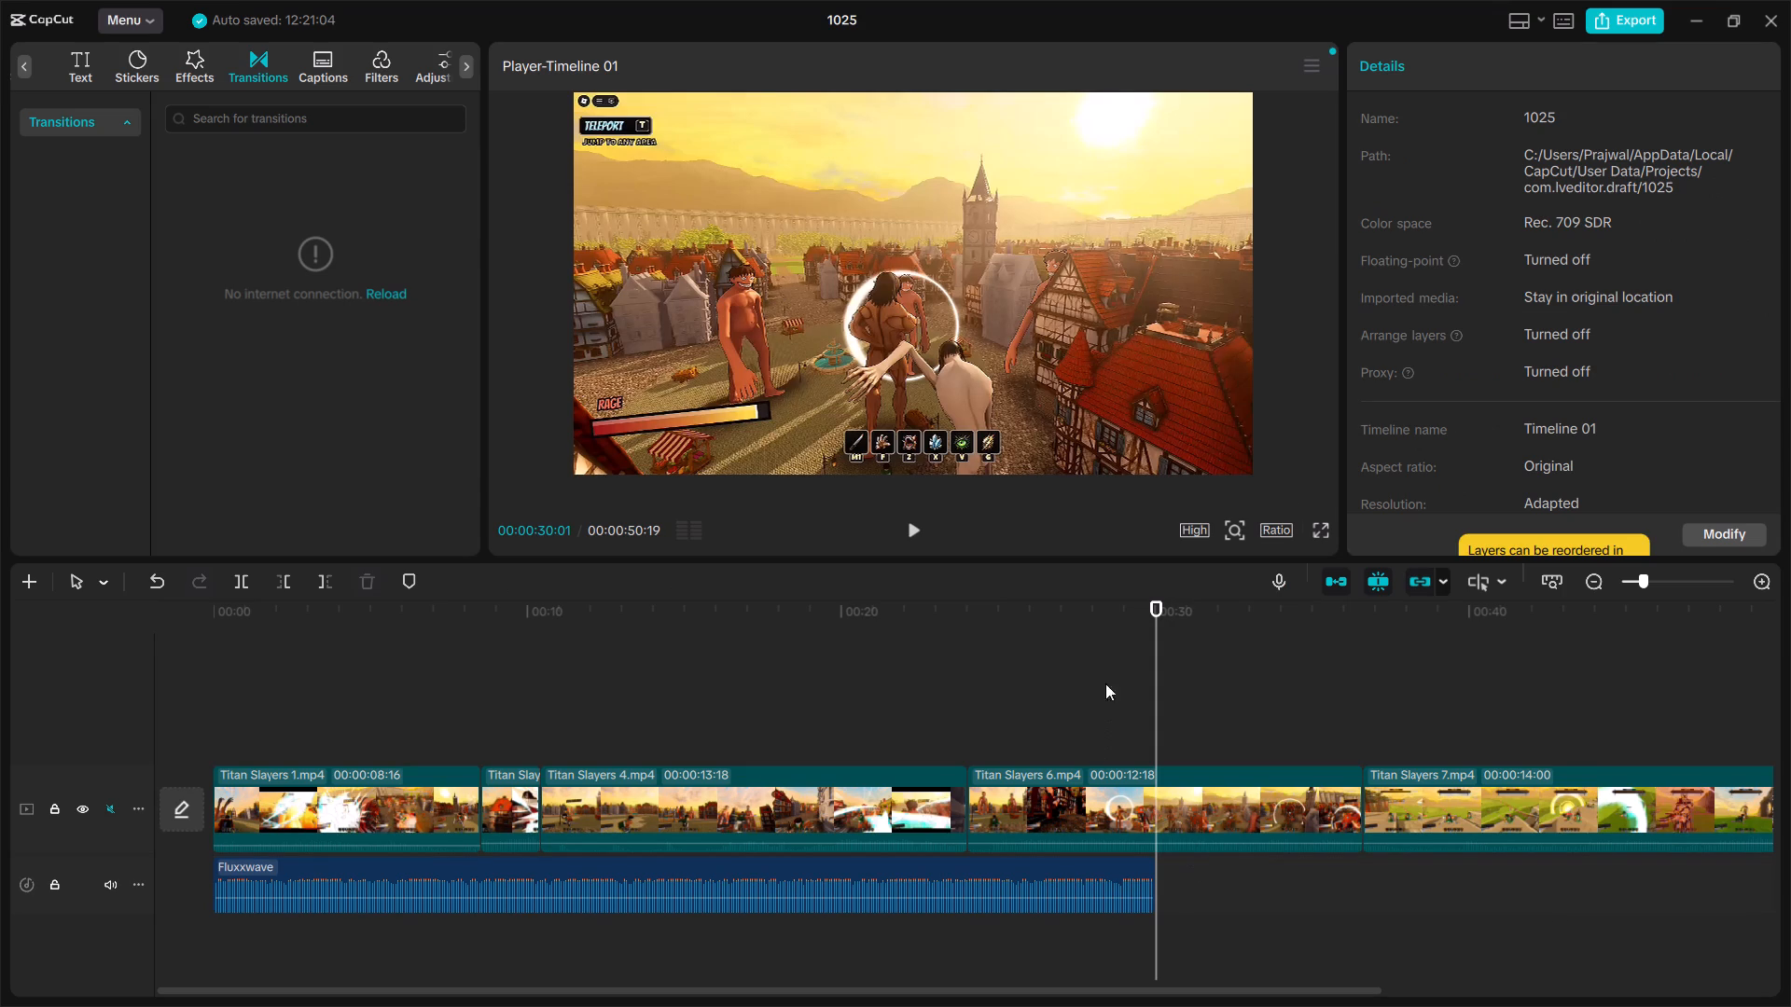
Return to the beginning of the timeline and play the opening in short bursts up to 00:00:03:26.
drag(1154, 600, 519, 691)
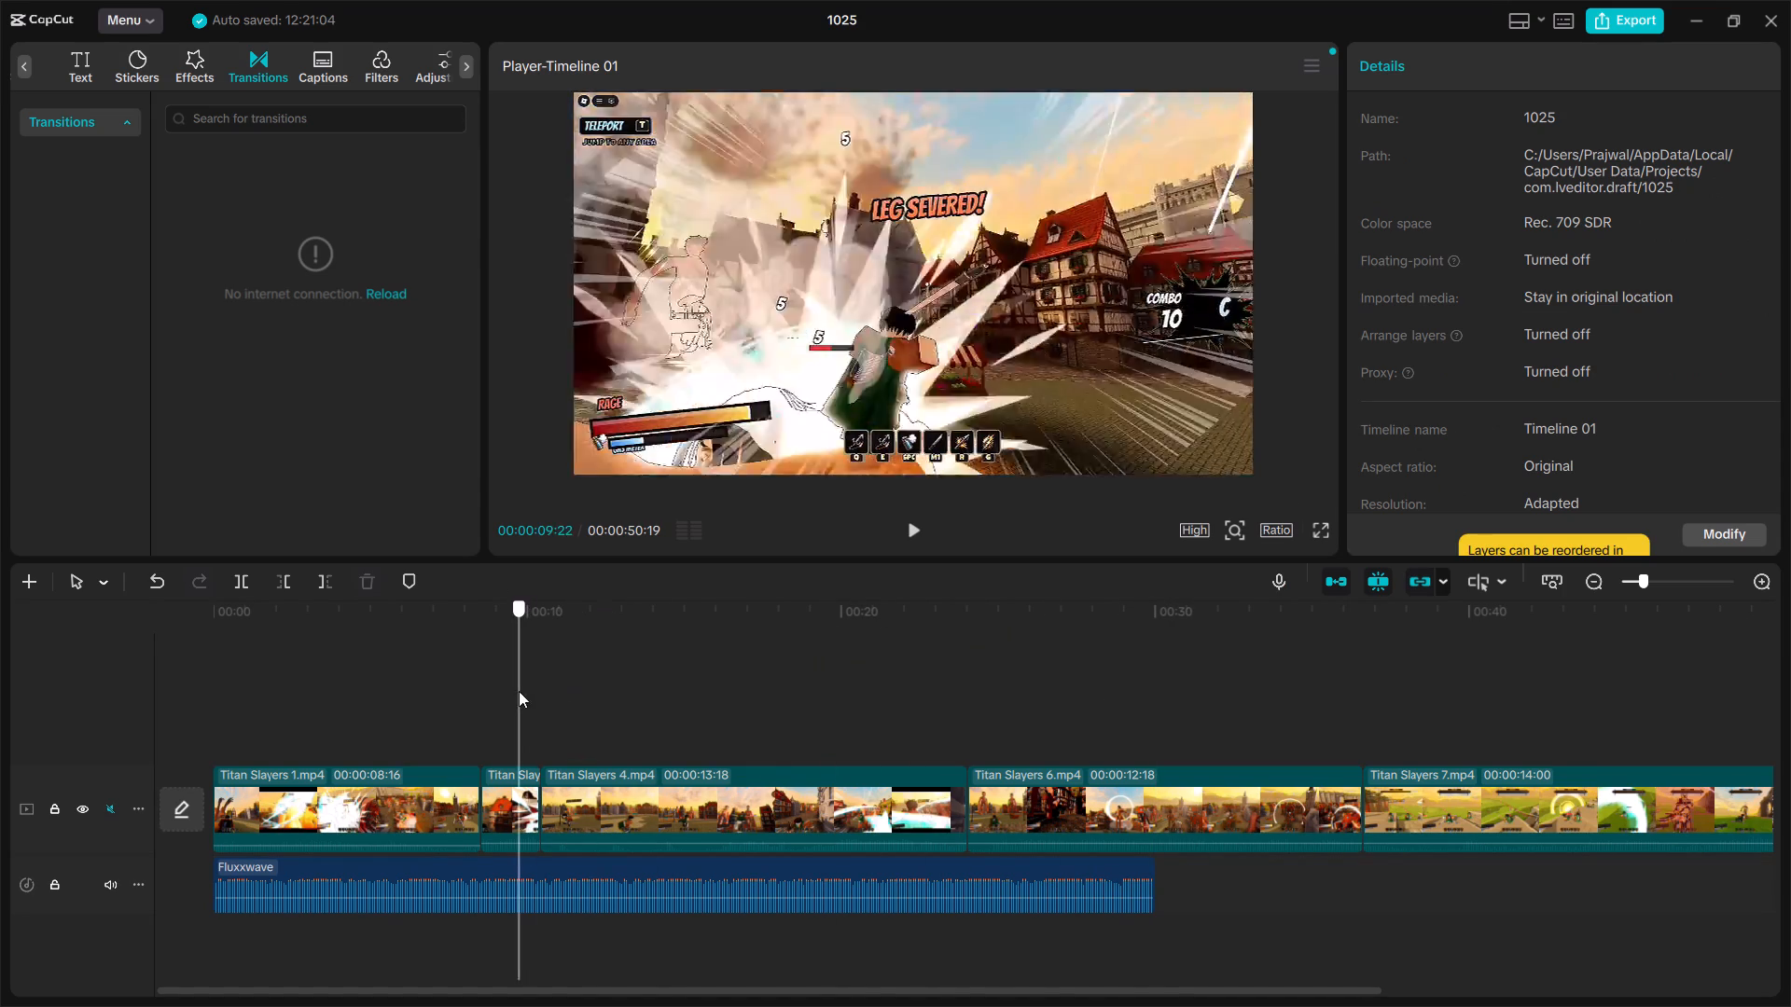
drag(519, 691, 207, 738)
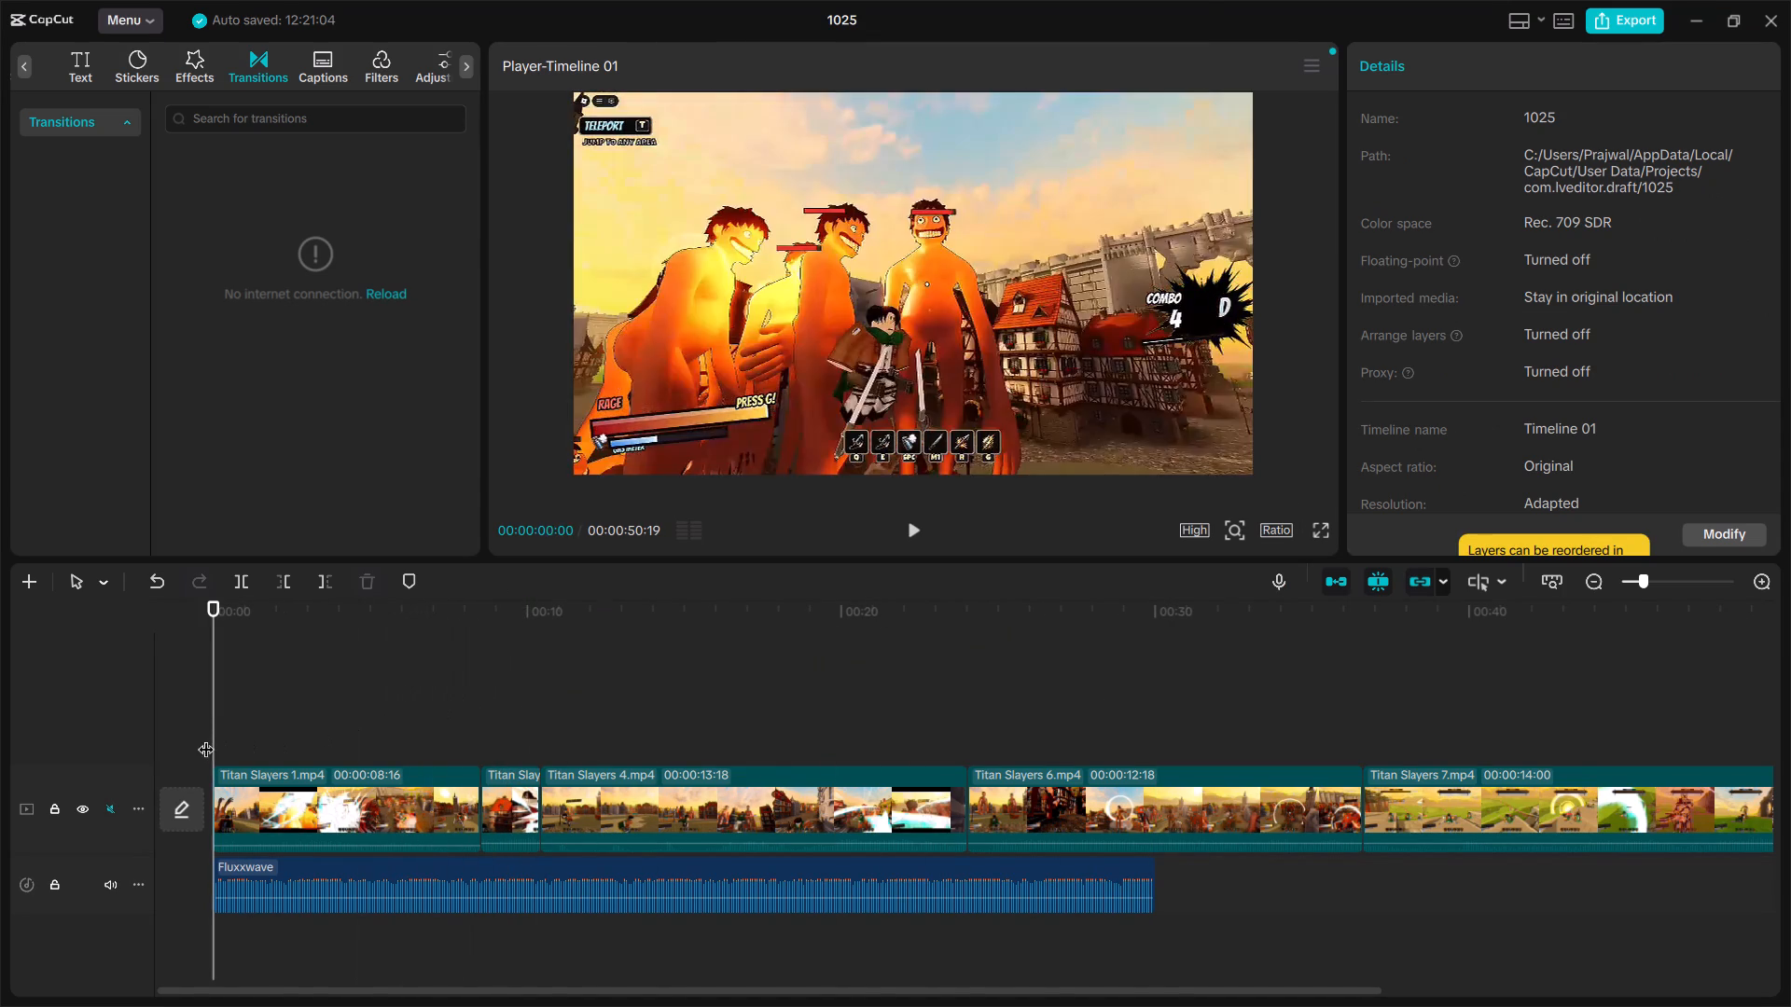
key(space)
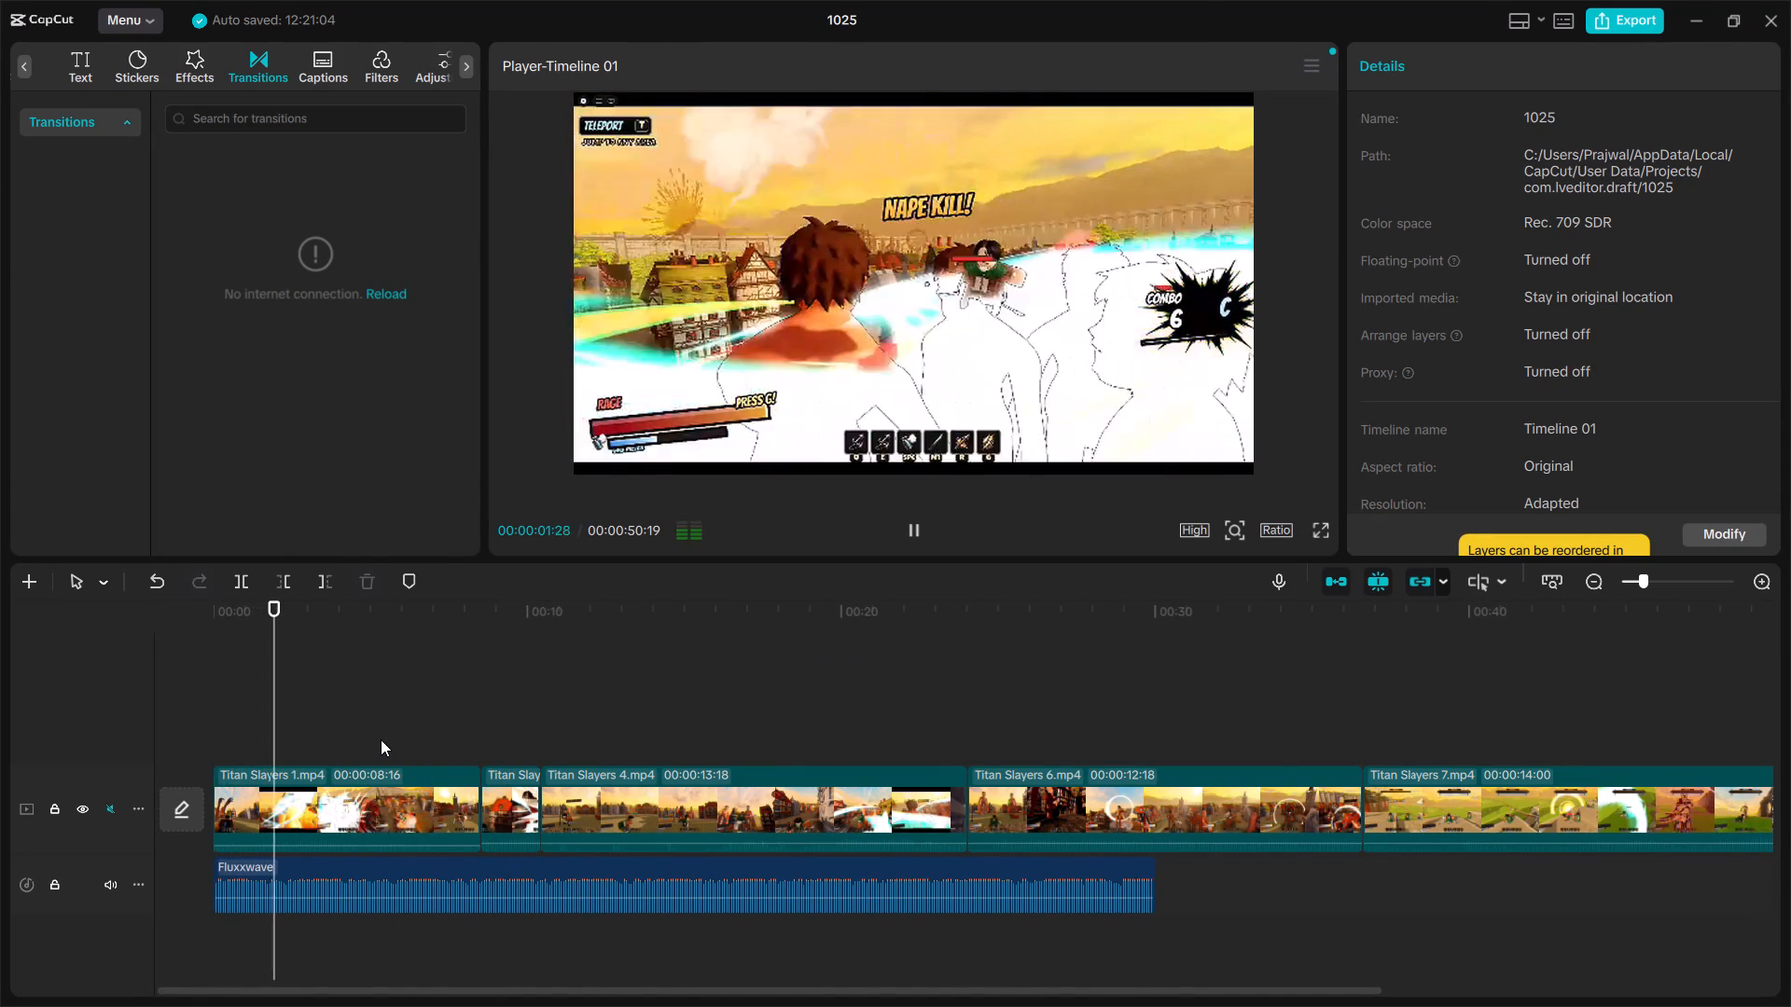
key(space)
key(space)
key(space)
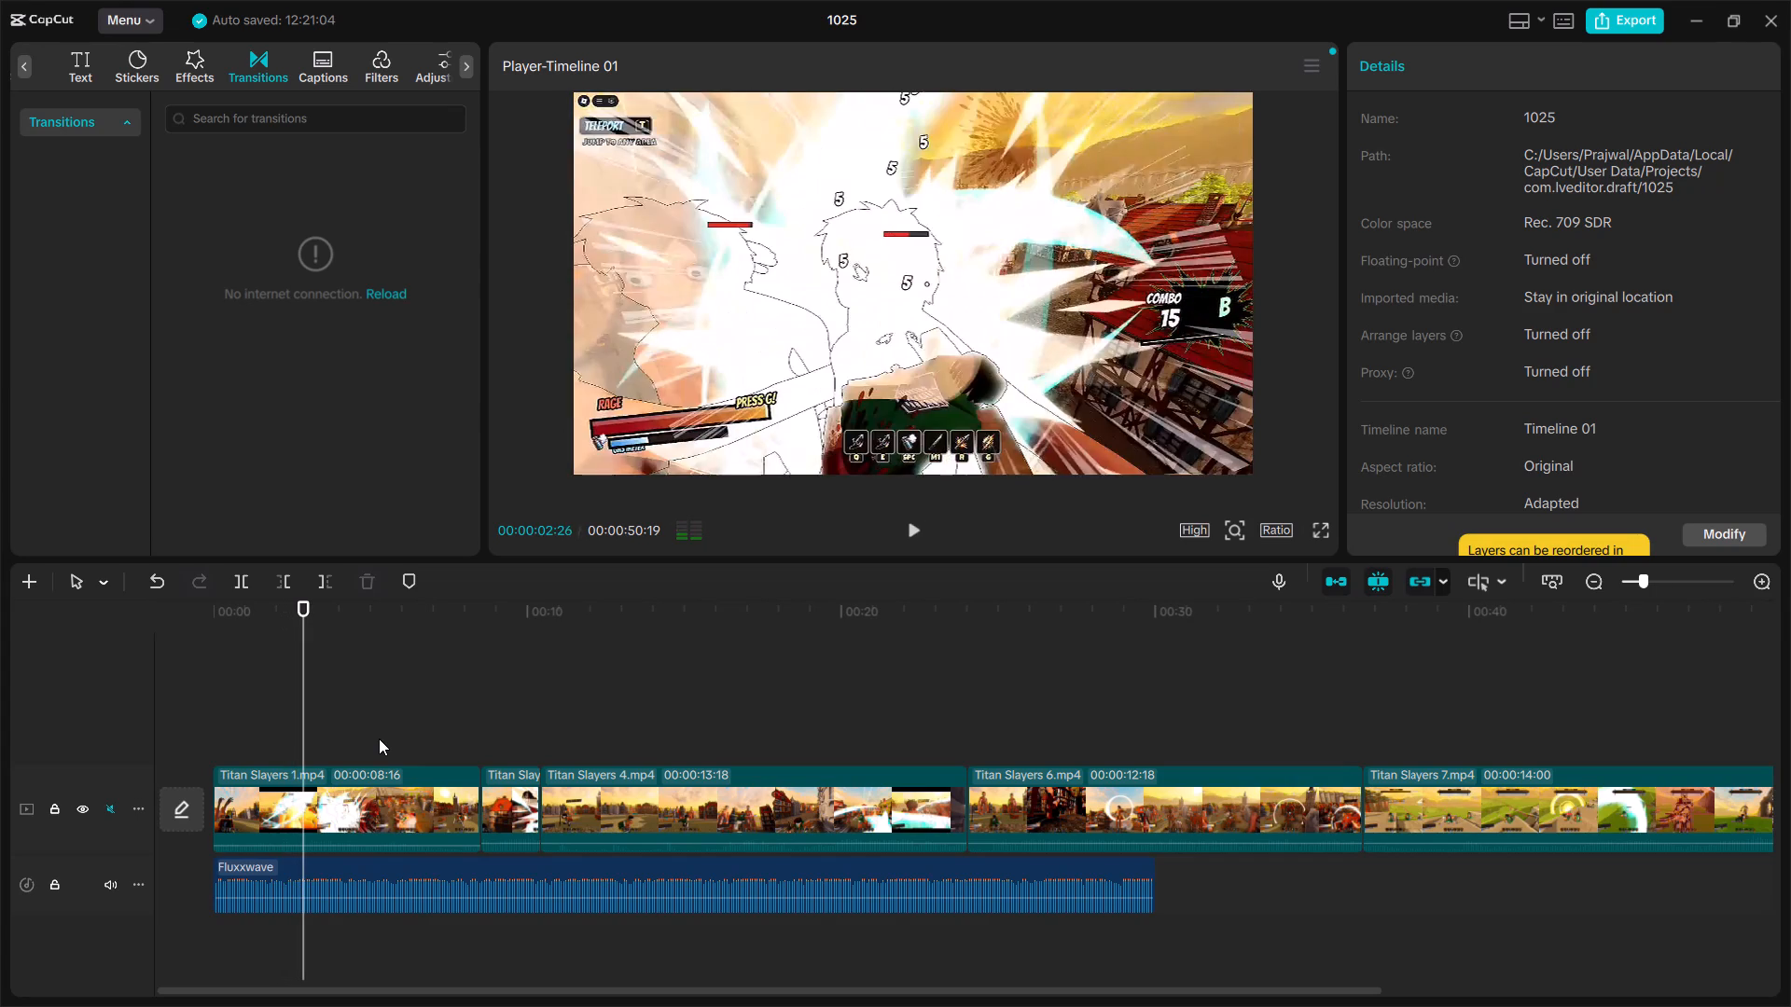
key(space)
key(space)
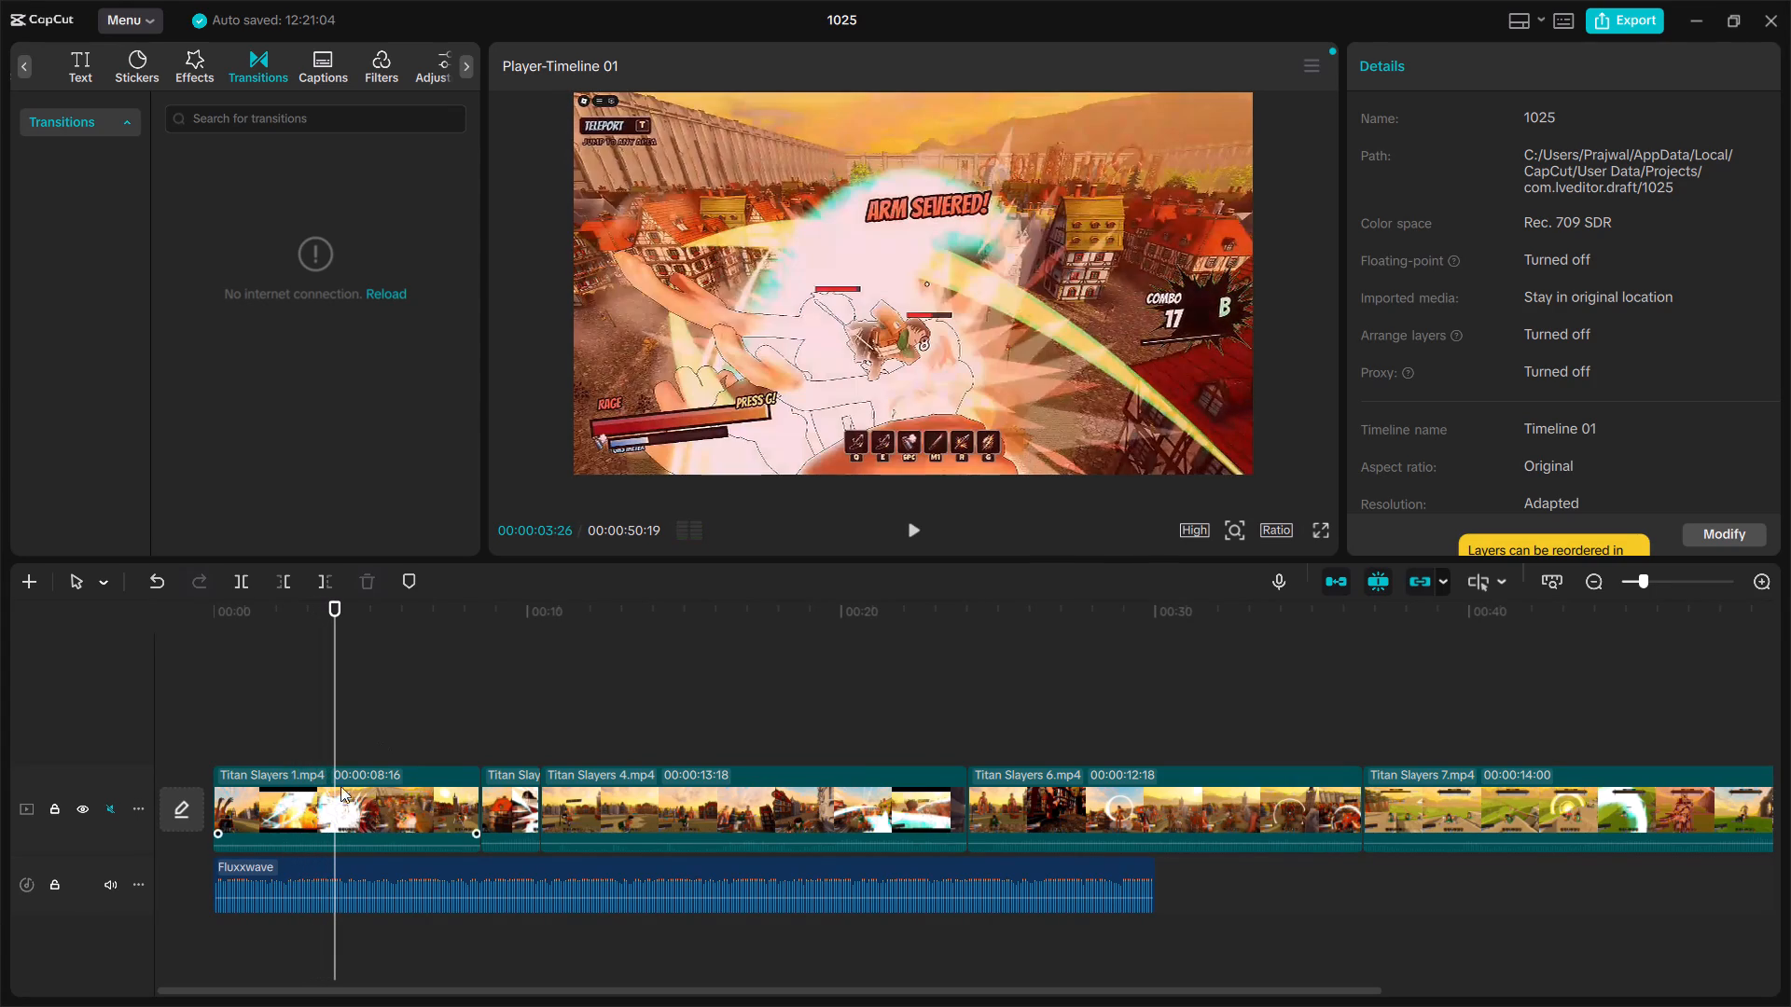
Unmute the video track holding the Titan Slayers clips.
click(105, 815)
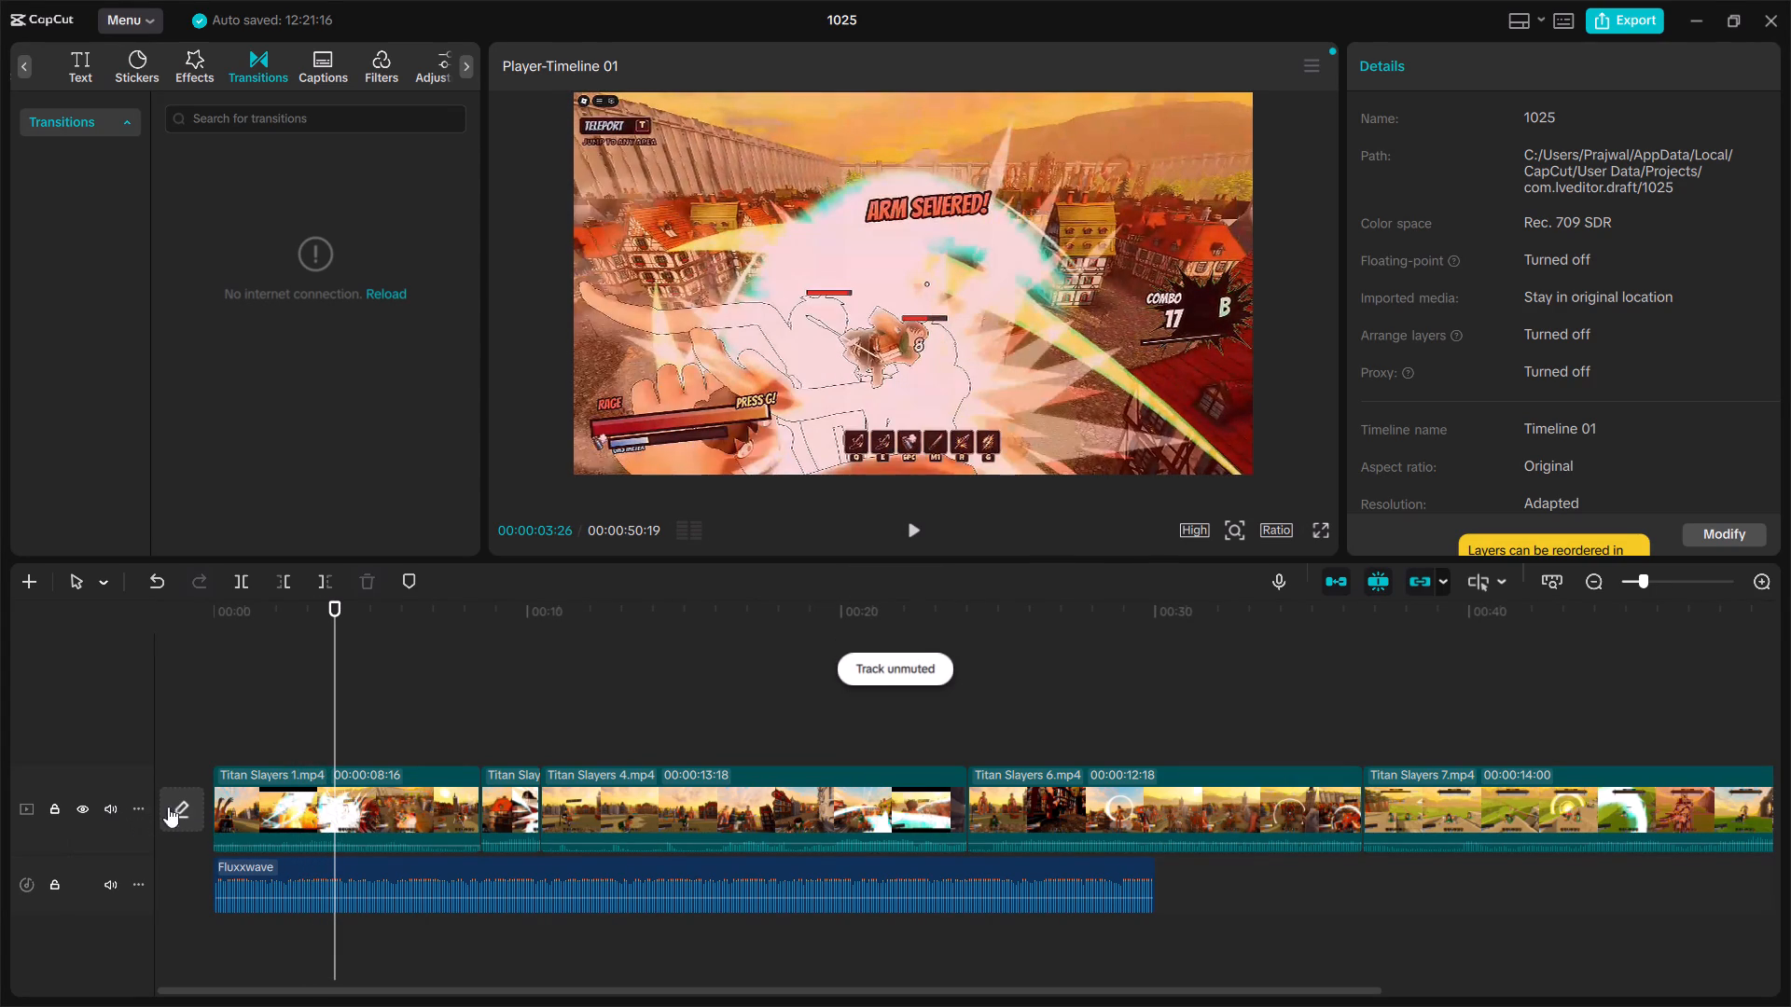
Play the sequence with game audio and music from 00:00:03:26 to 00:00:16:15, pausing to check individual moments.
key(space)
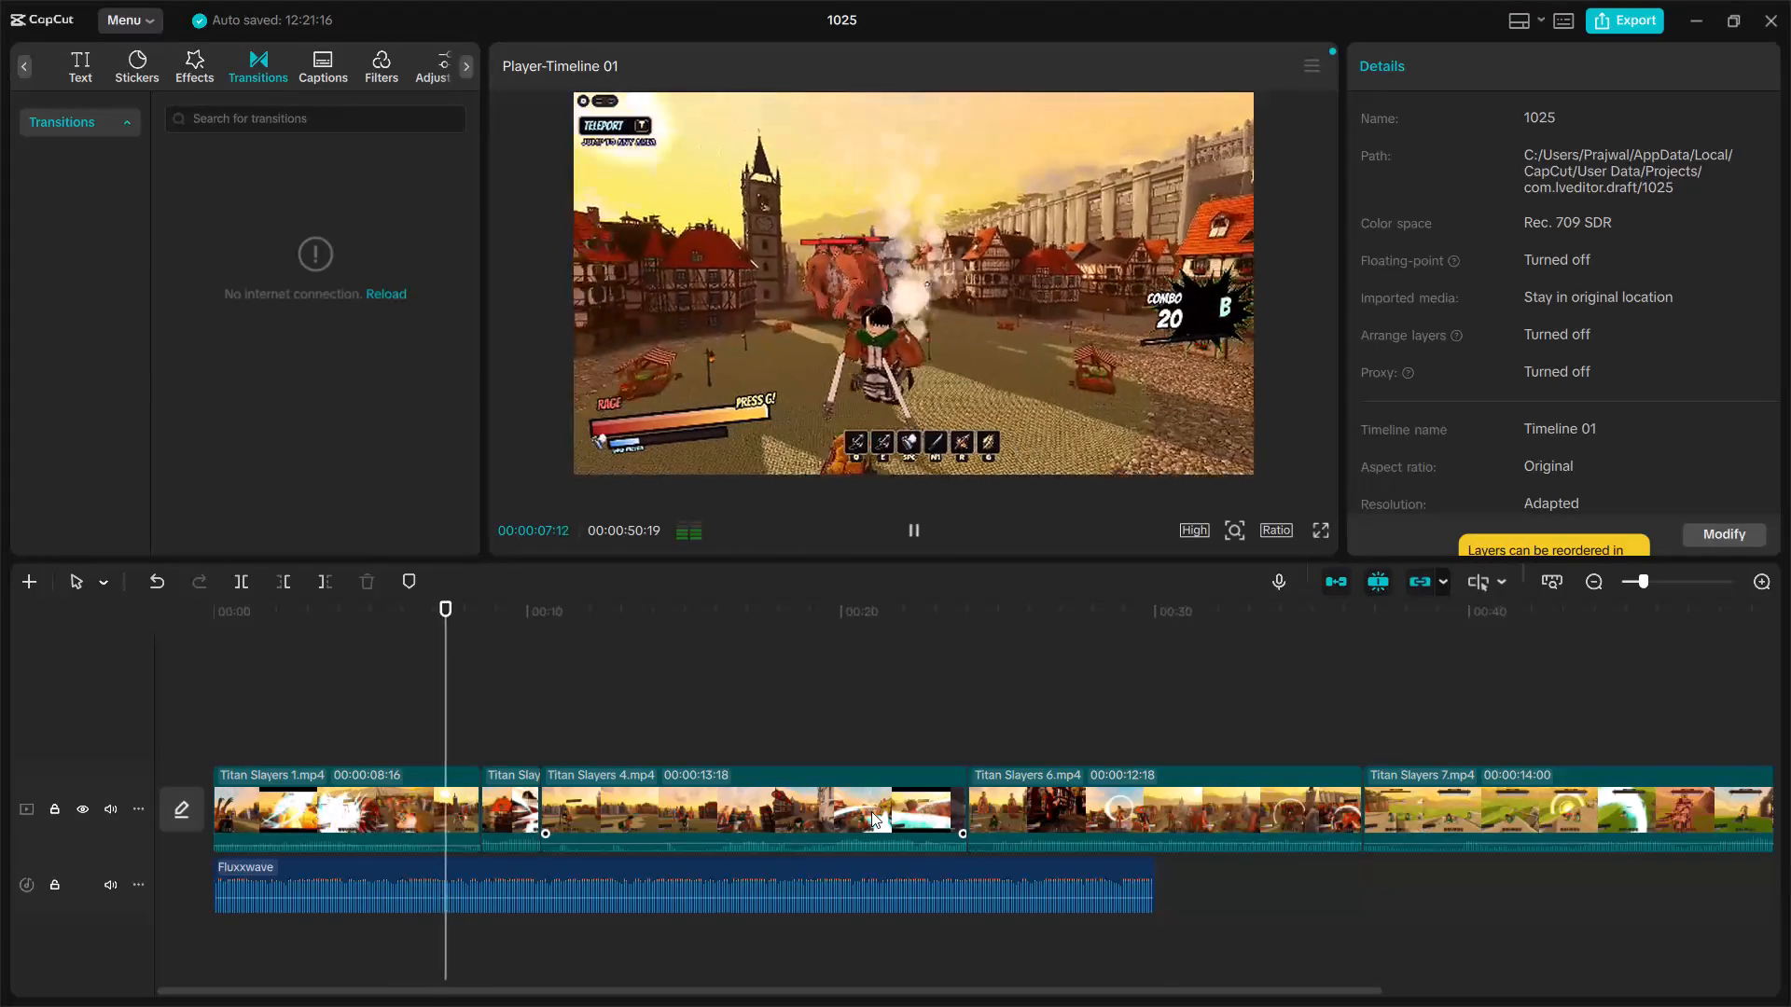
key(space)
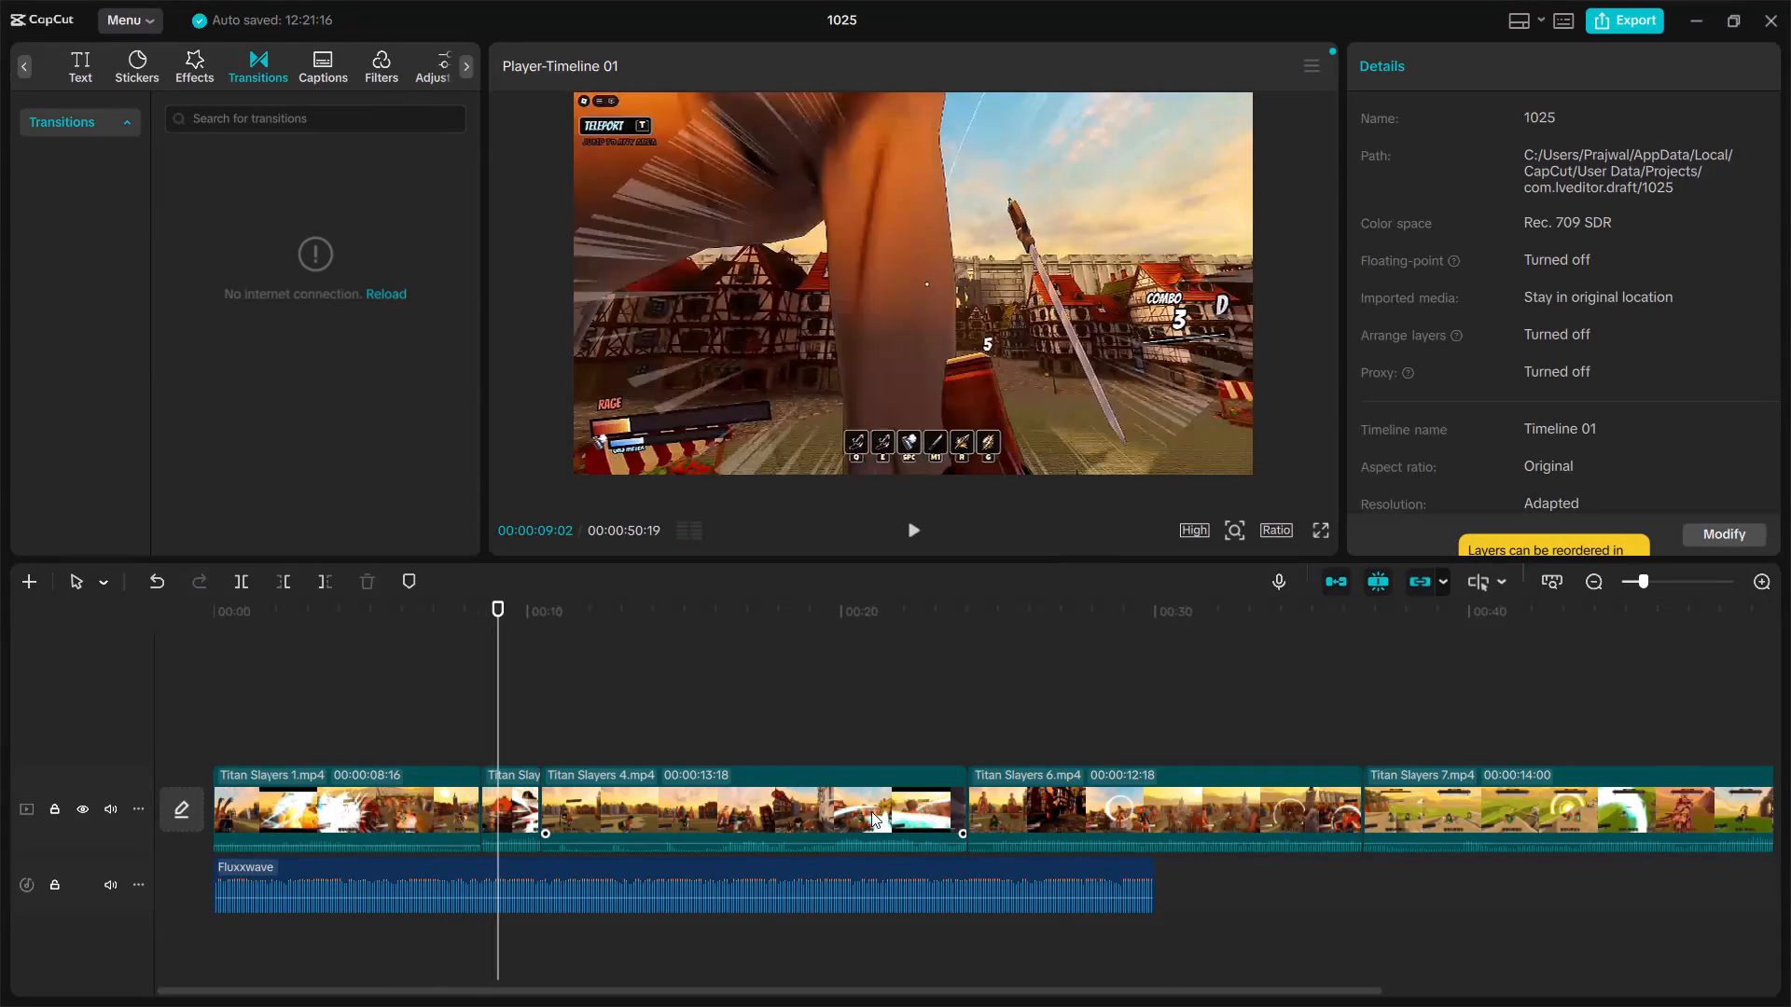
key(space)
key(space)
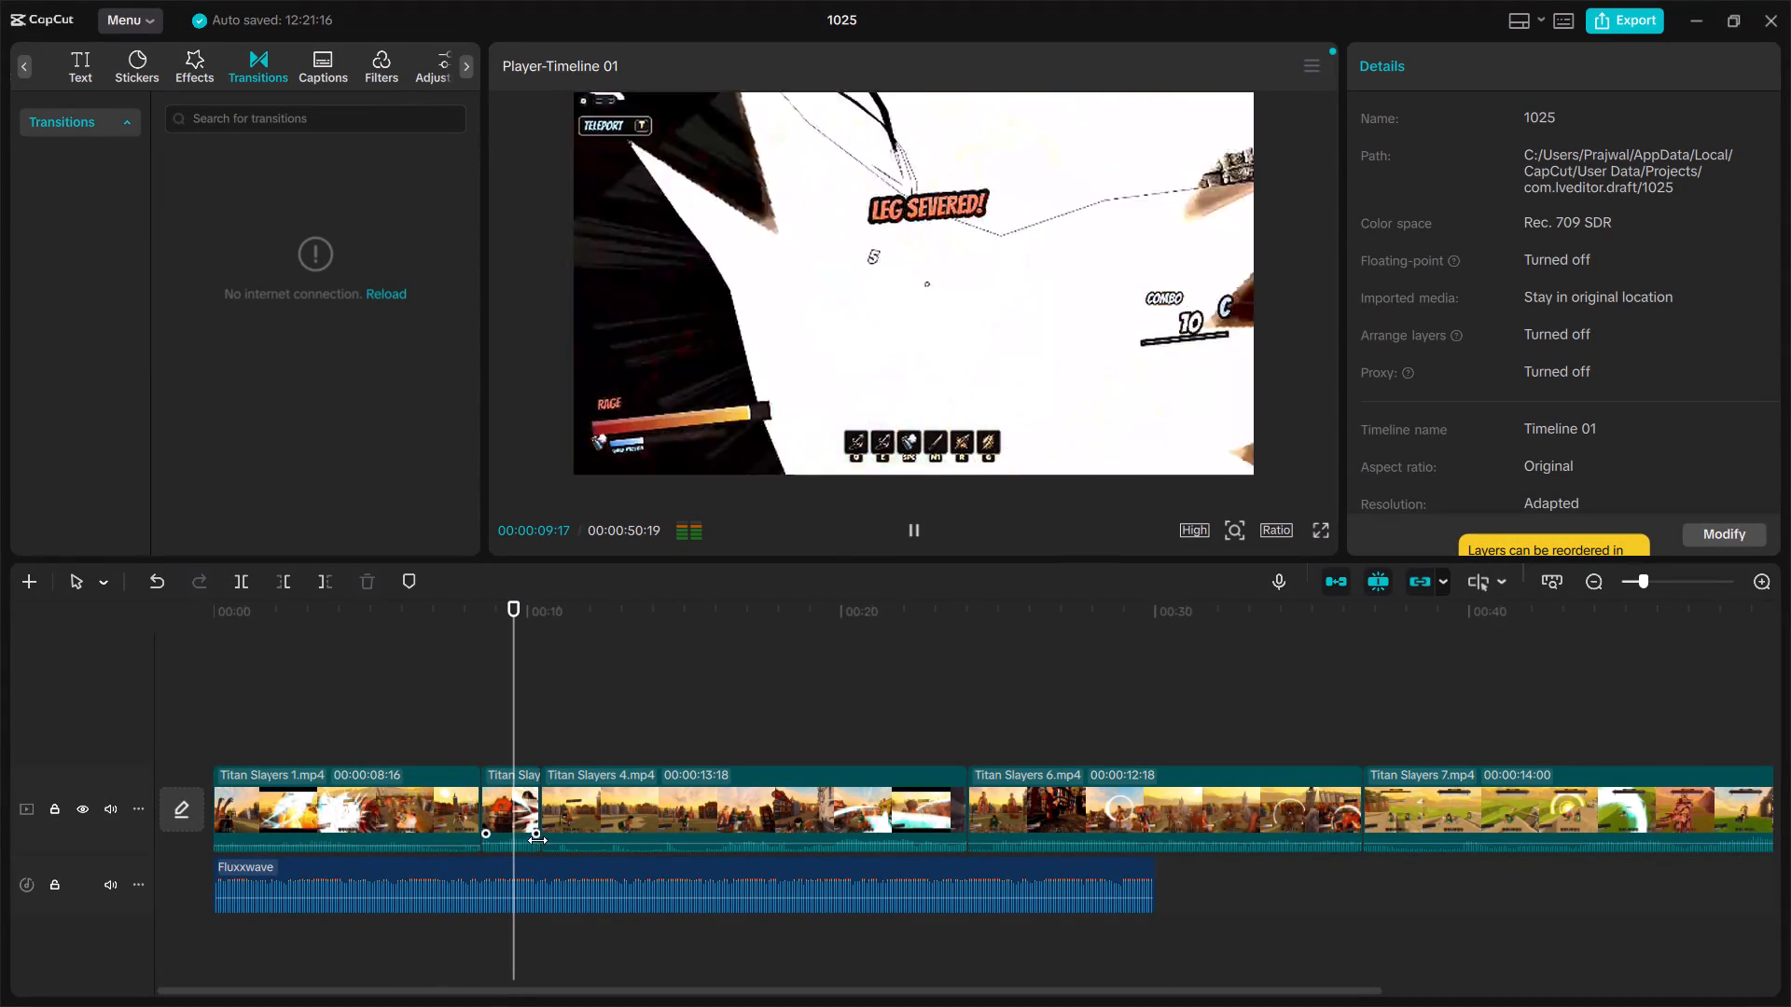
key(space)
key(space)
key(space)
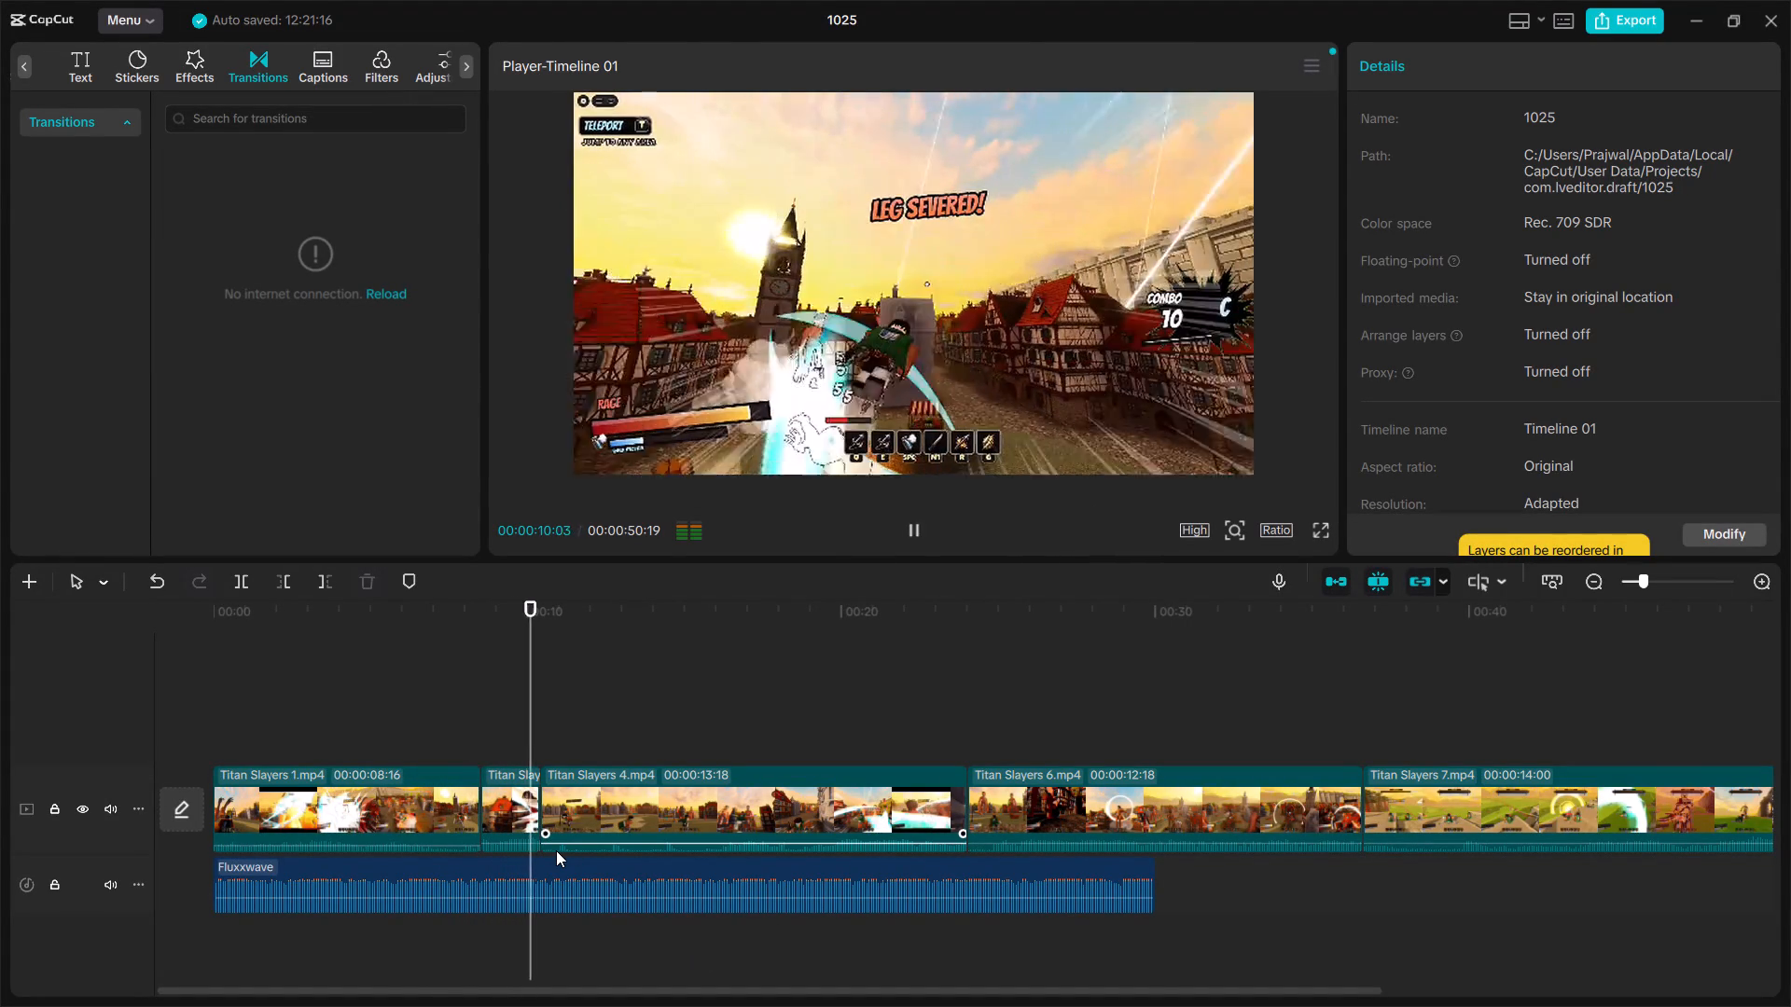
key(space)
key(space)
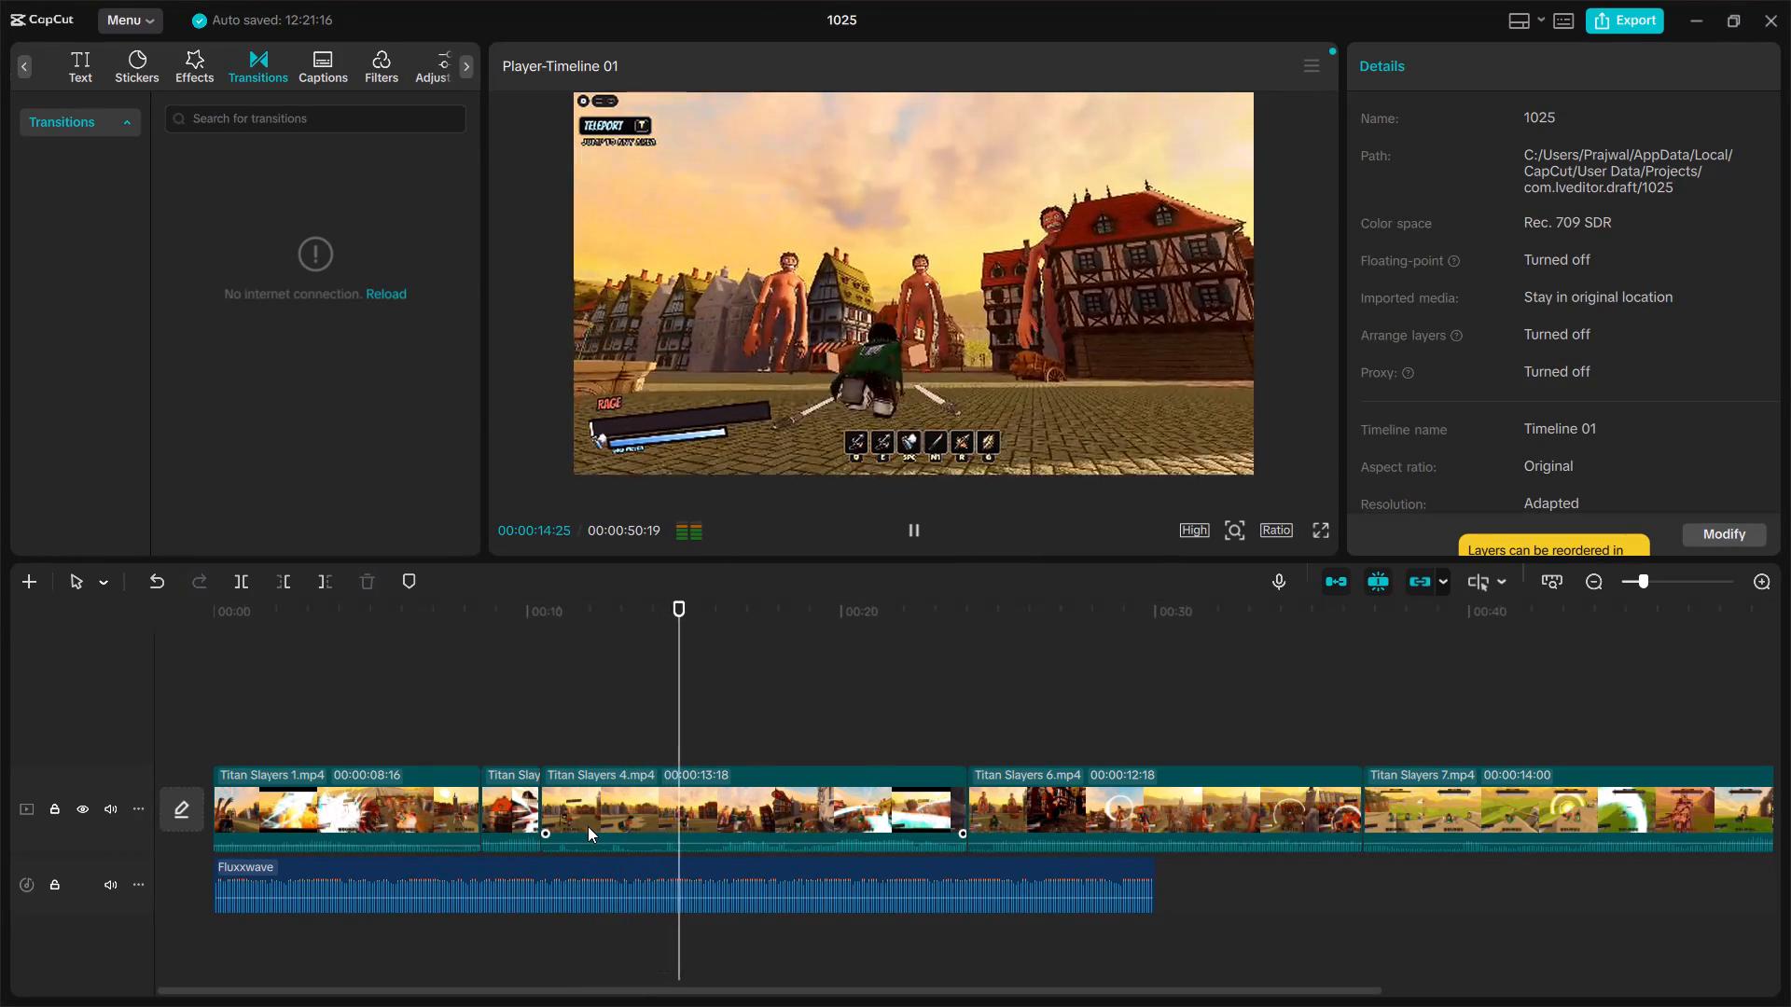
key(space)
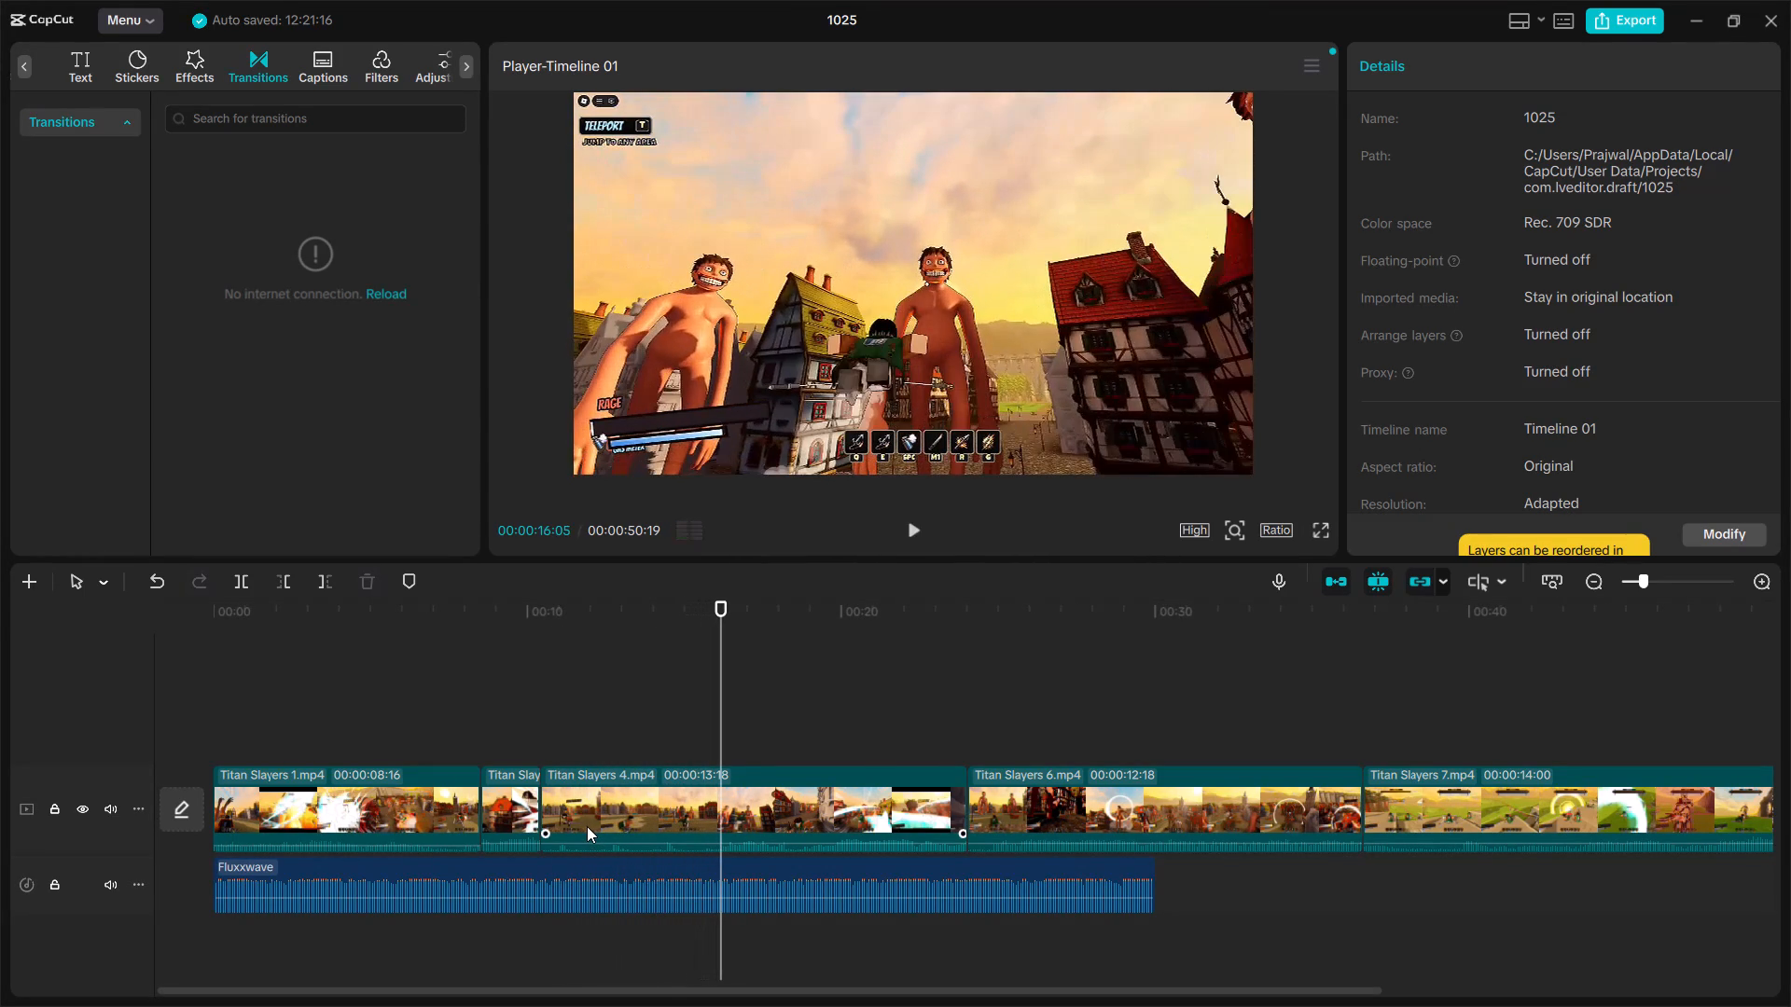
key(space)
key(space)
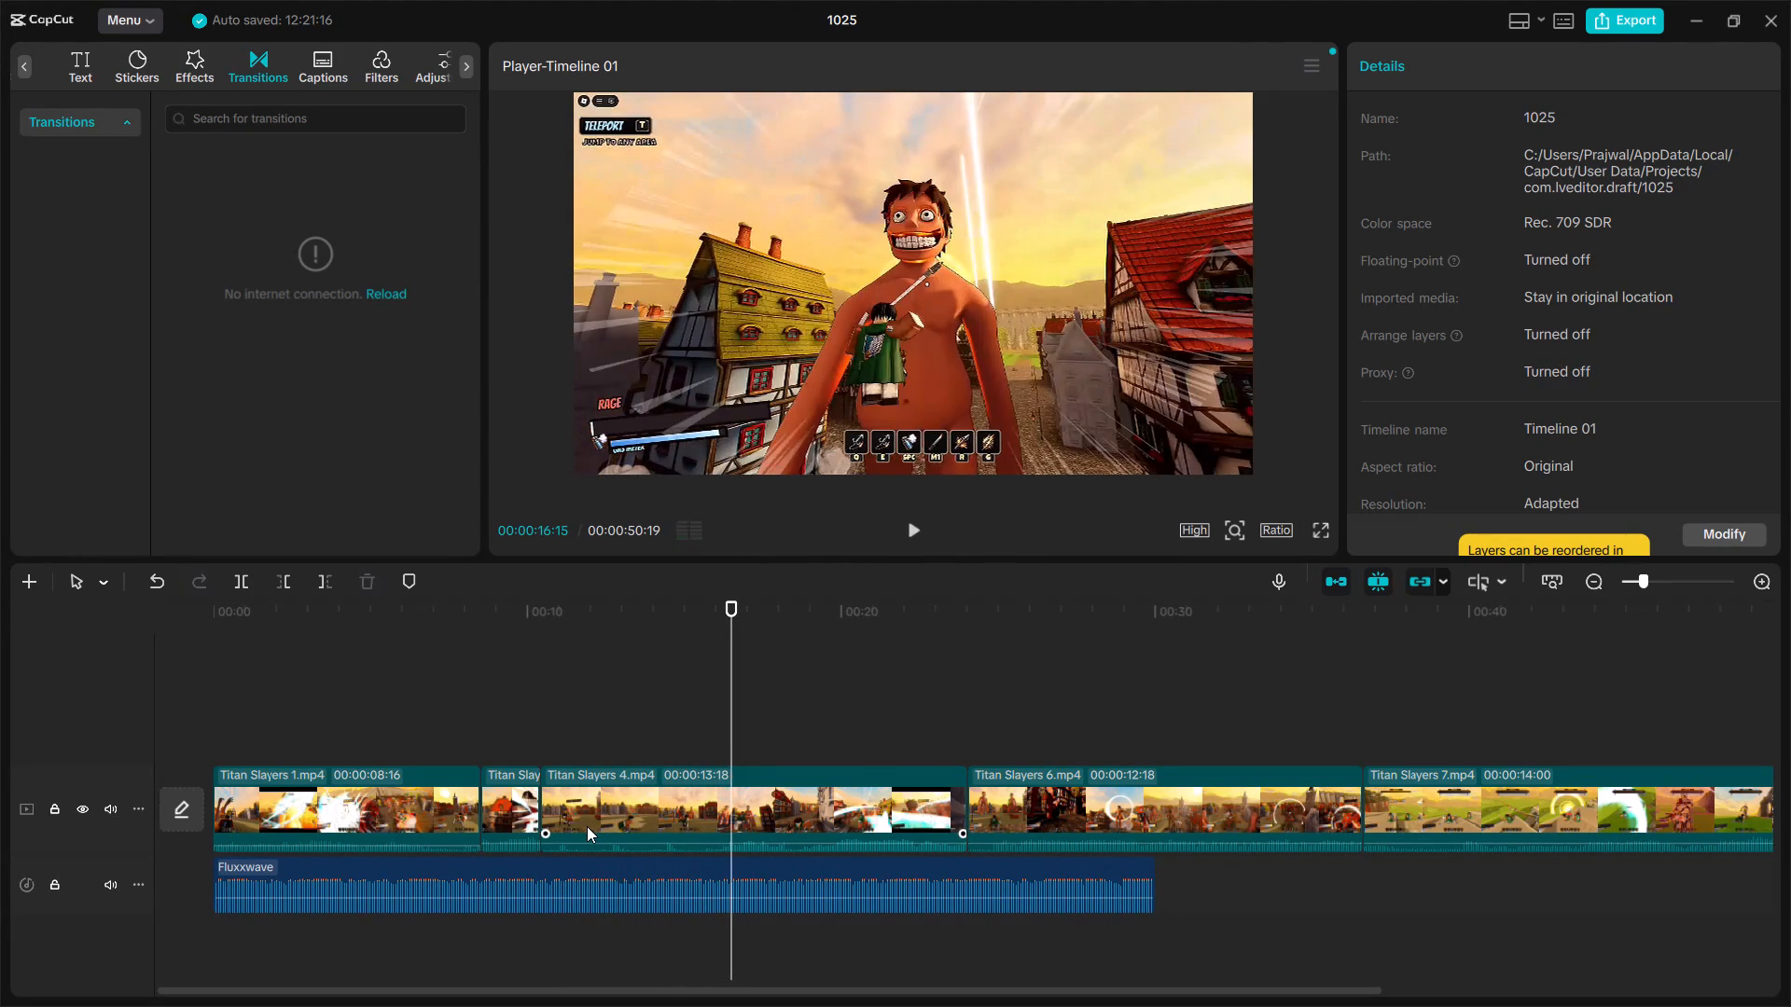
Split the Titan Slayers 4 clip at 00:00:16:03.
key(Left)
key(Left)
key(Left)
key(Left)
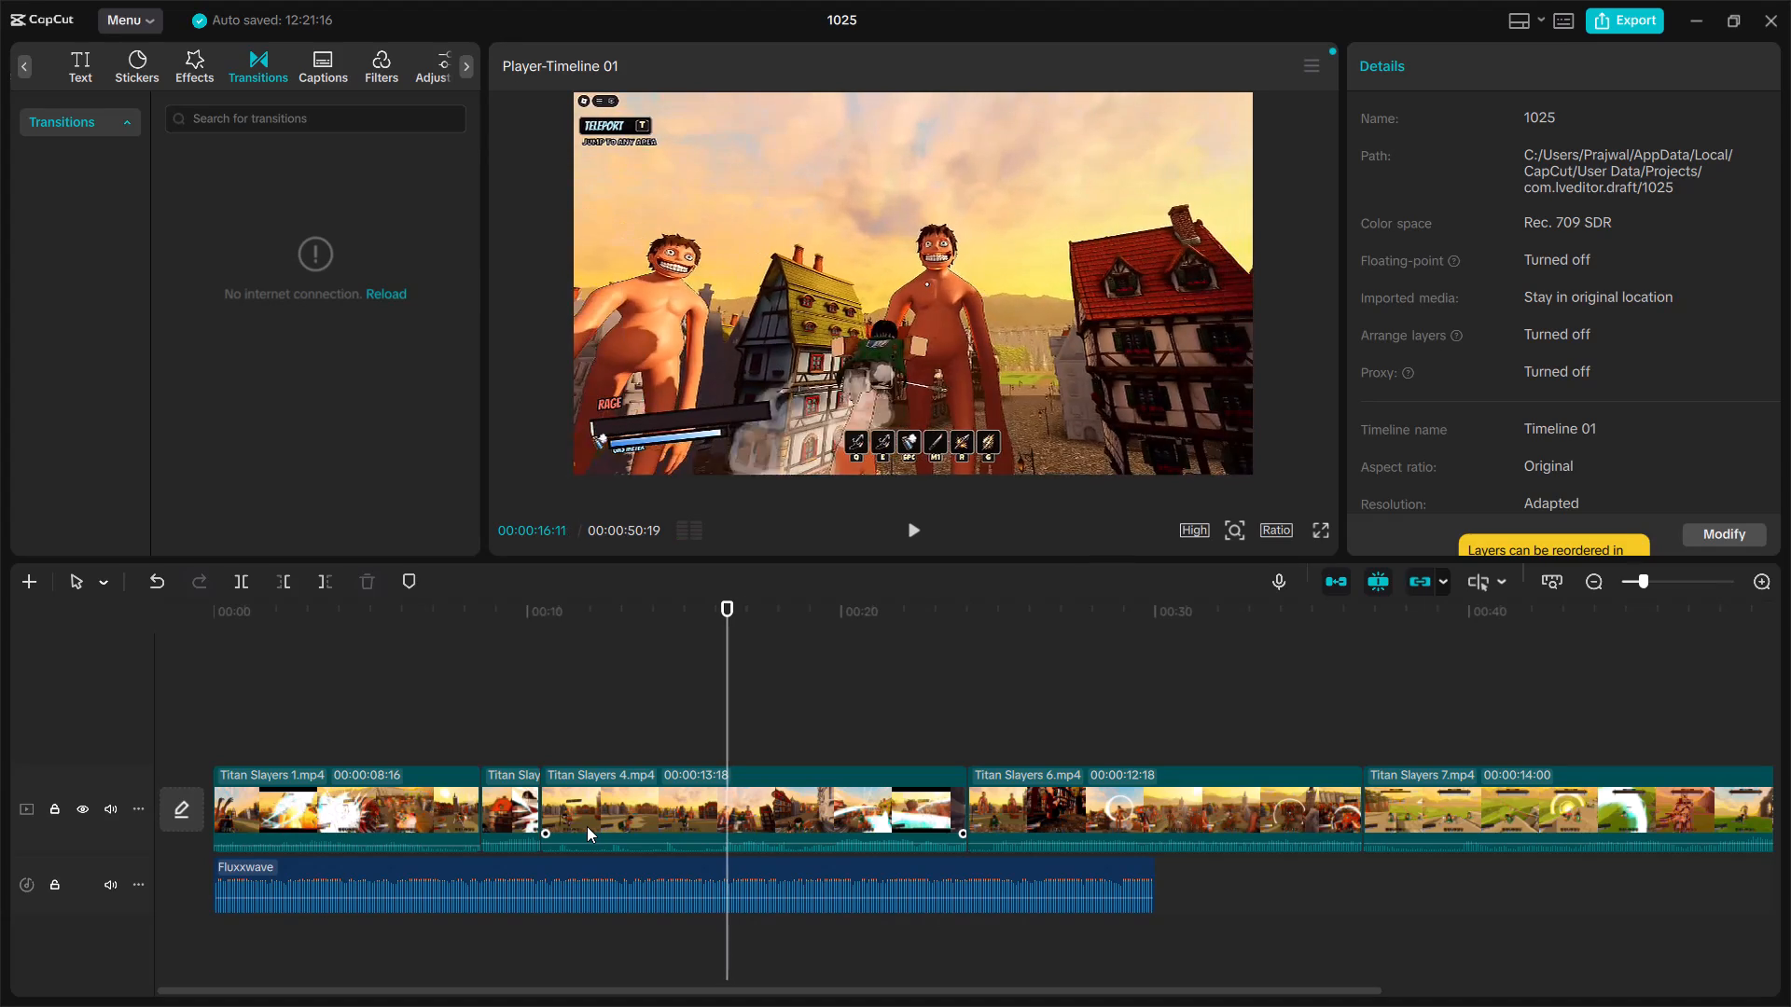
key(Left)
key(Left)
key(Left)
key(Left)
key(Left)
key(Left)
key(Left)
key(Left)
key(Left)
key(Left)
key(Left)
key(Left)
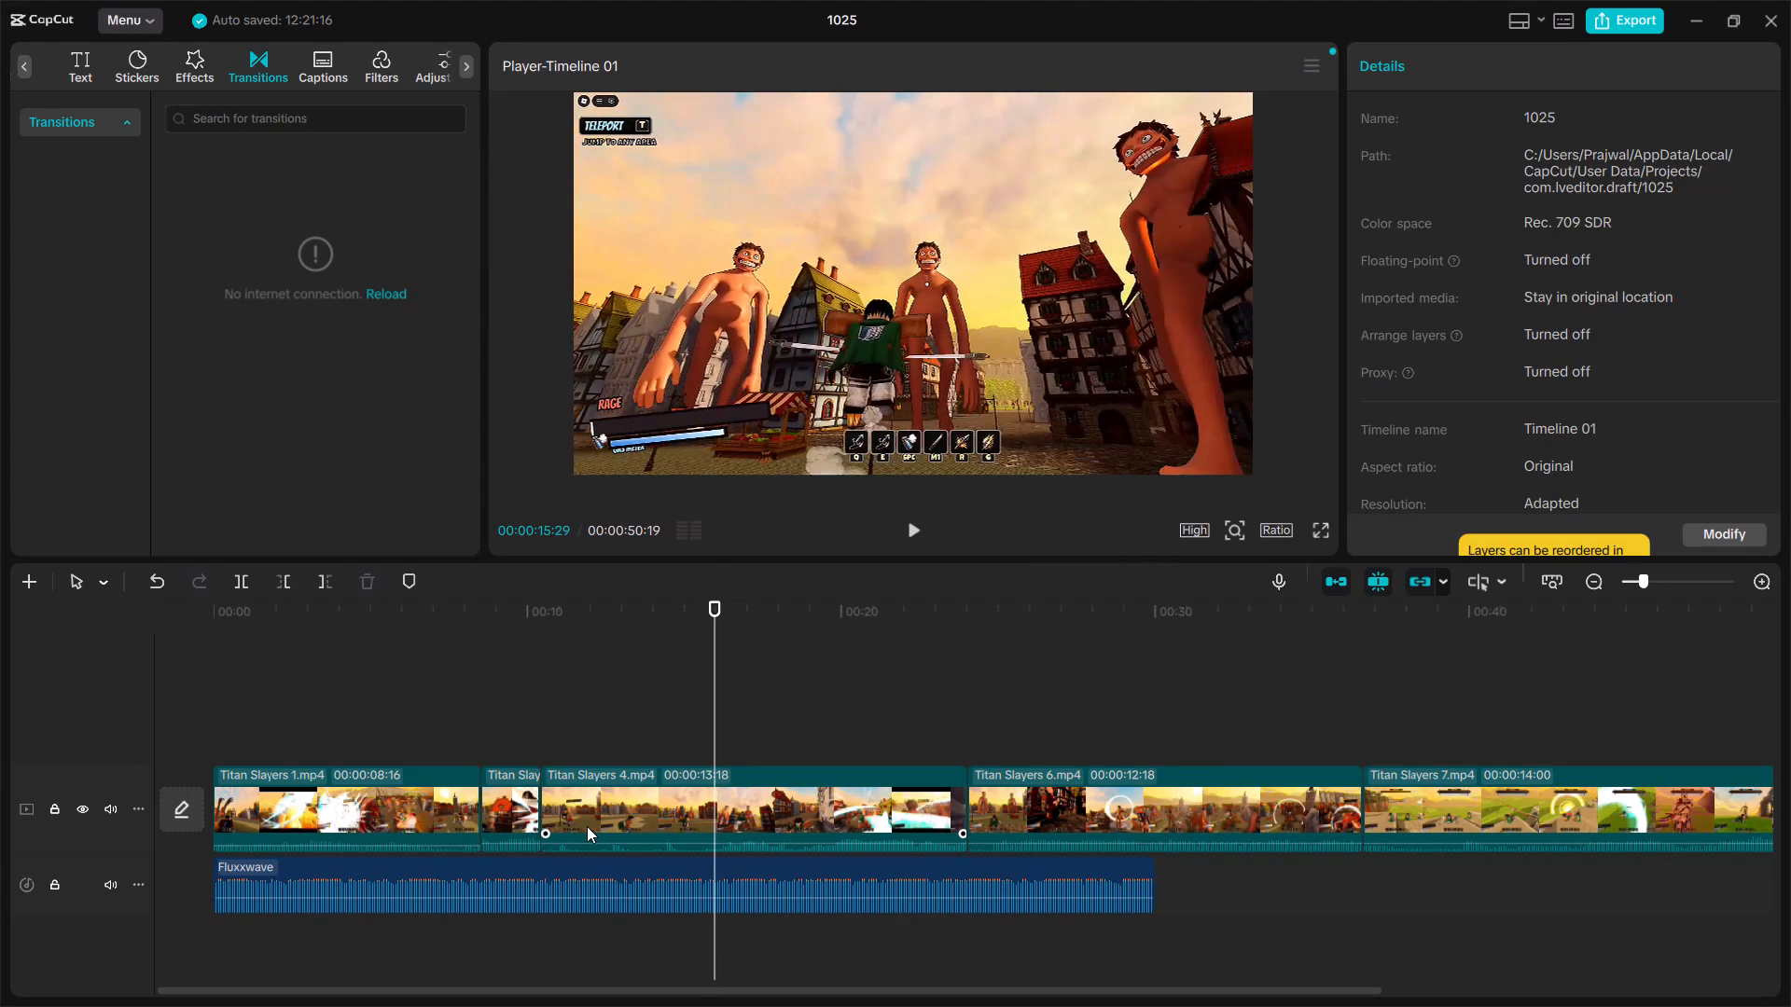
key(Right)
key(Right)
key(Right)
key(Right)
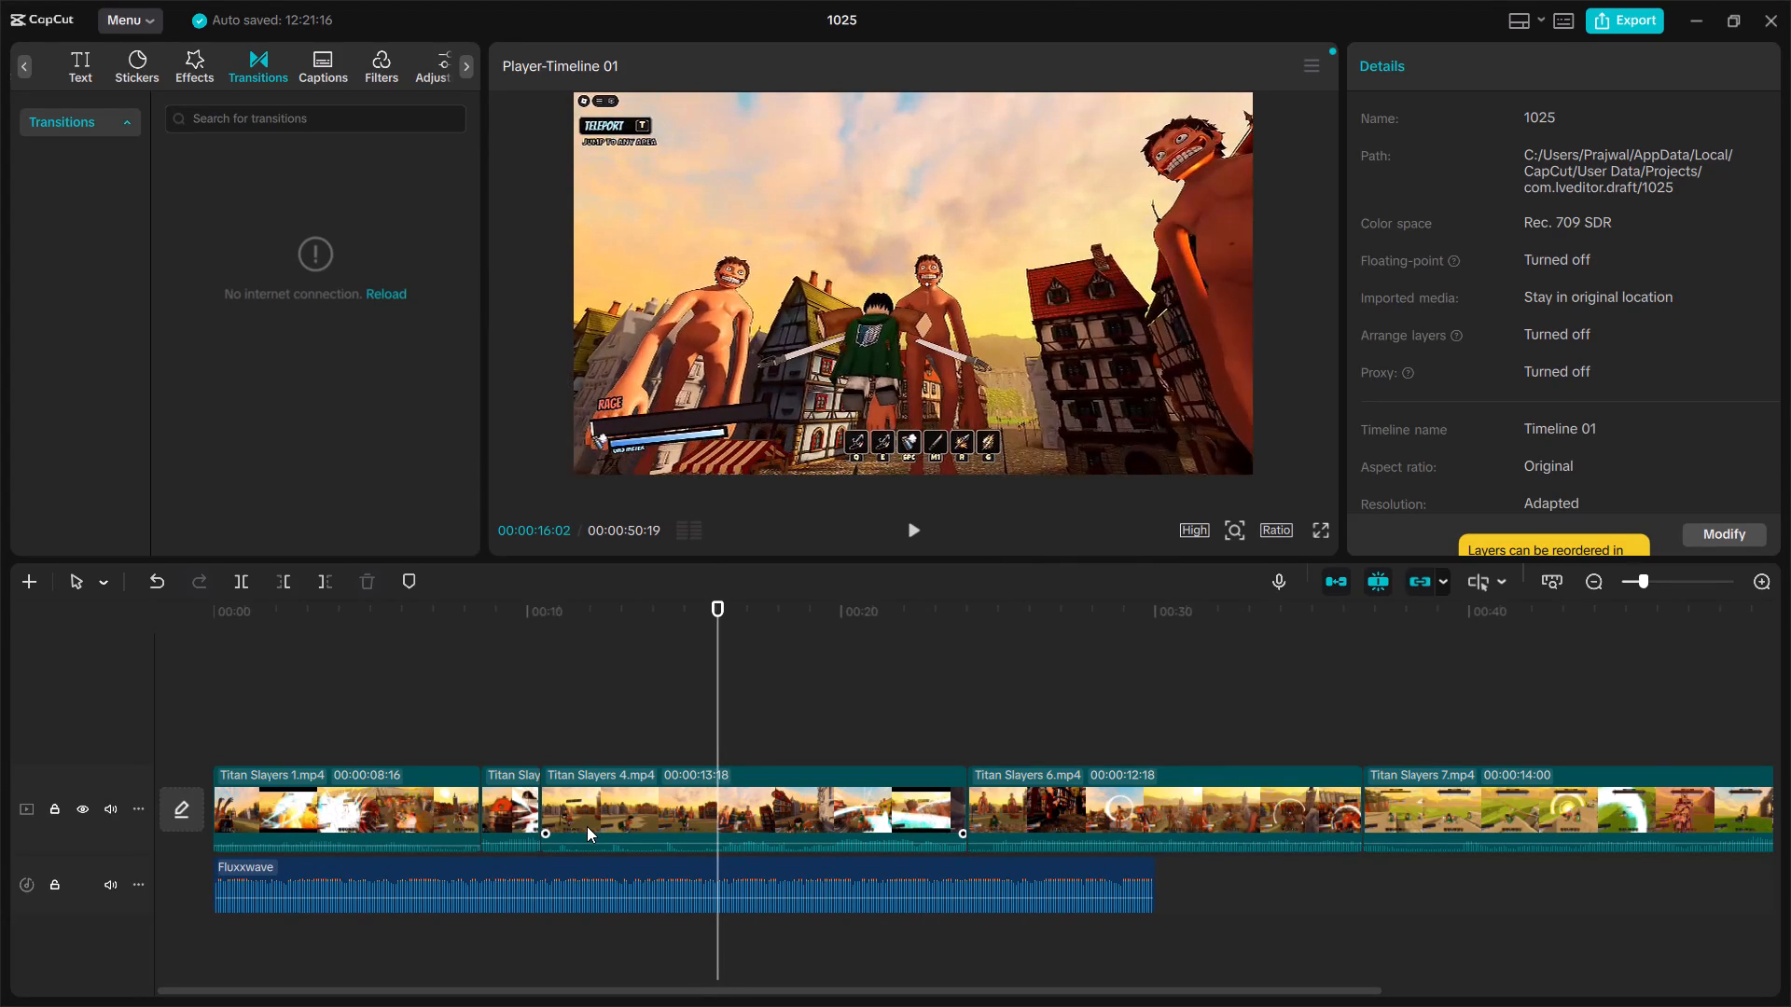
key(ctrl+b)
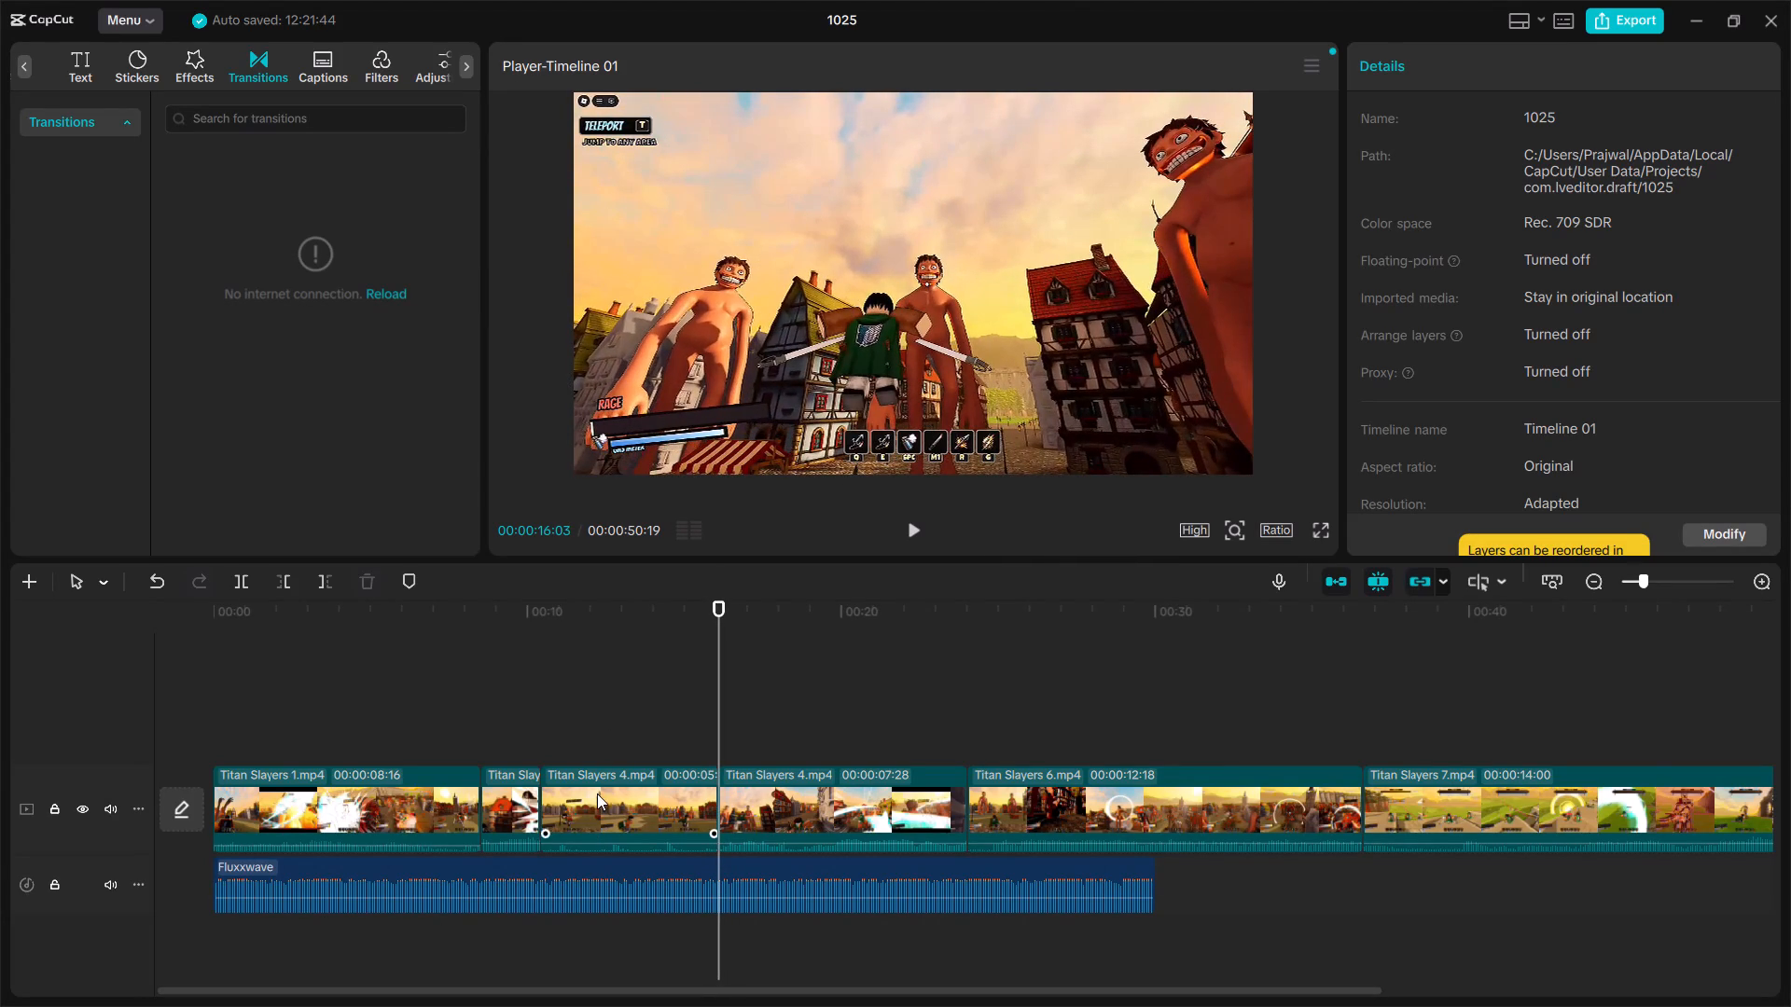
Delete the part of the Titan Slayers 4 clip before the split at 00:00:16:03.
click(597, 793)
right_click(658, 817)
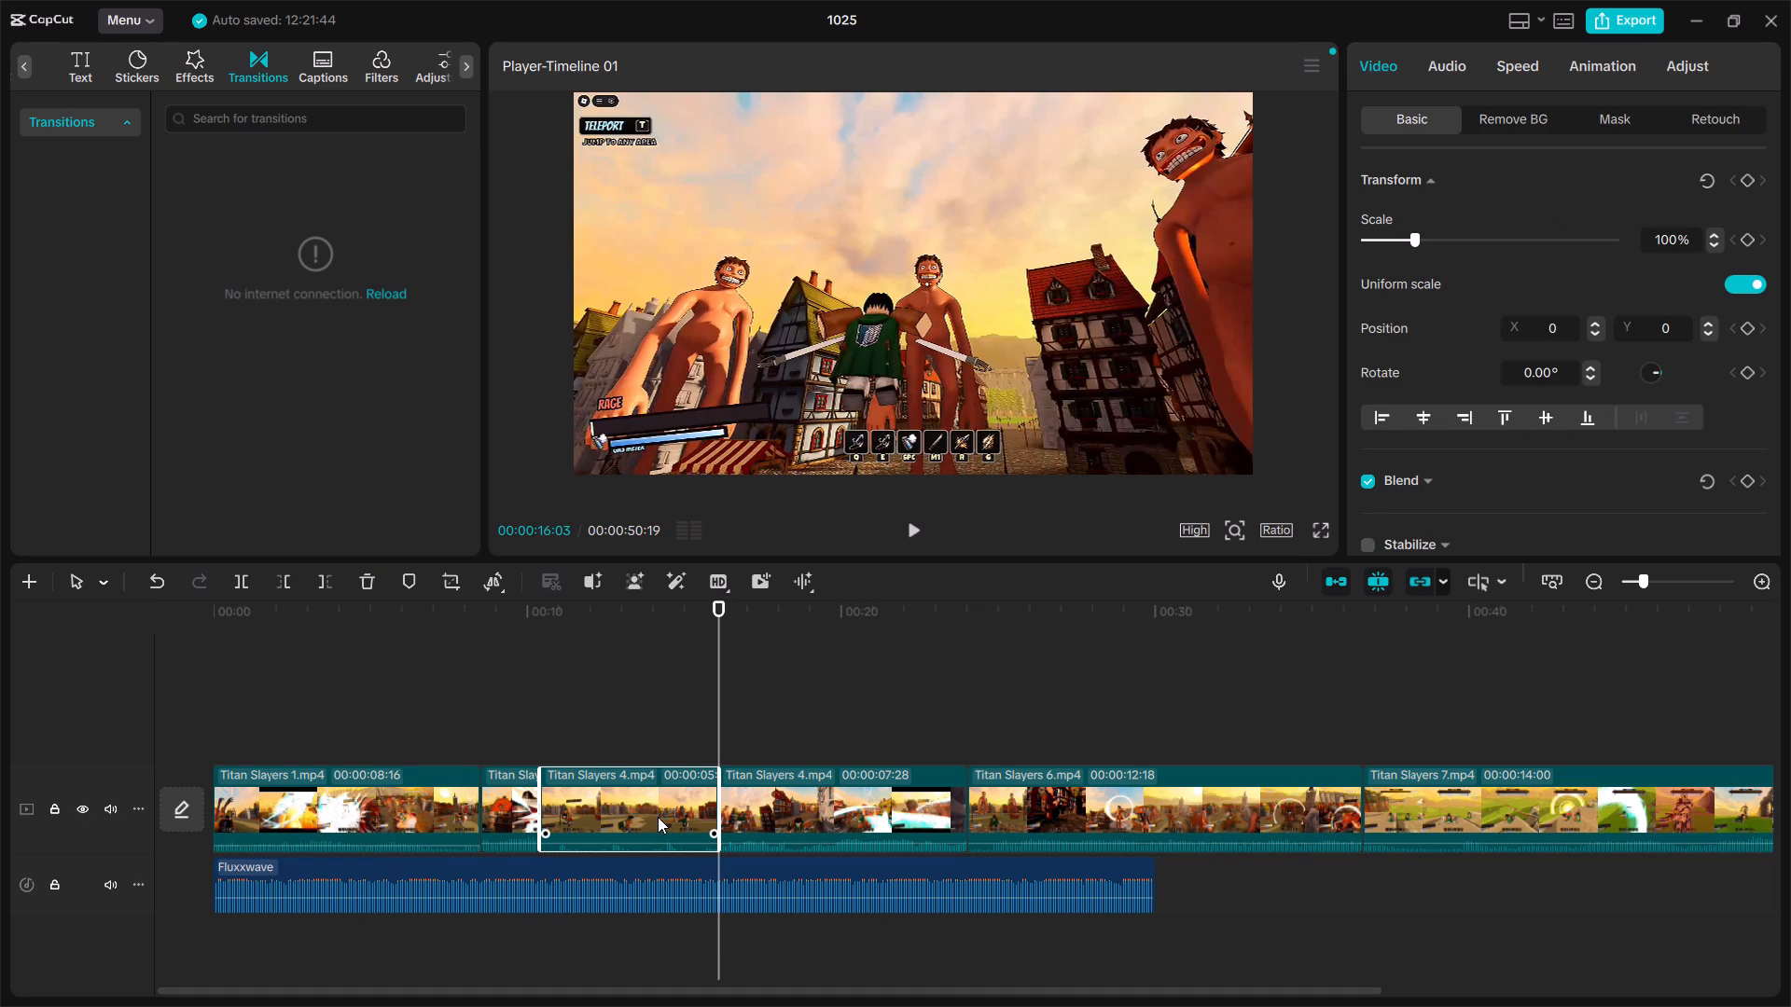
key(BackSpace)
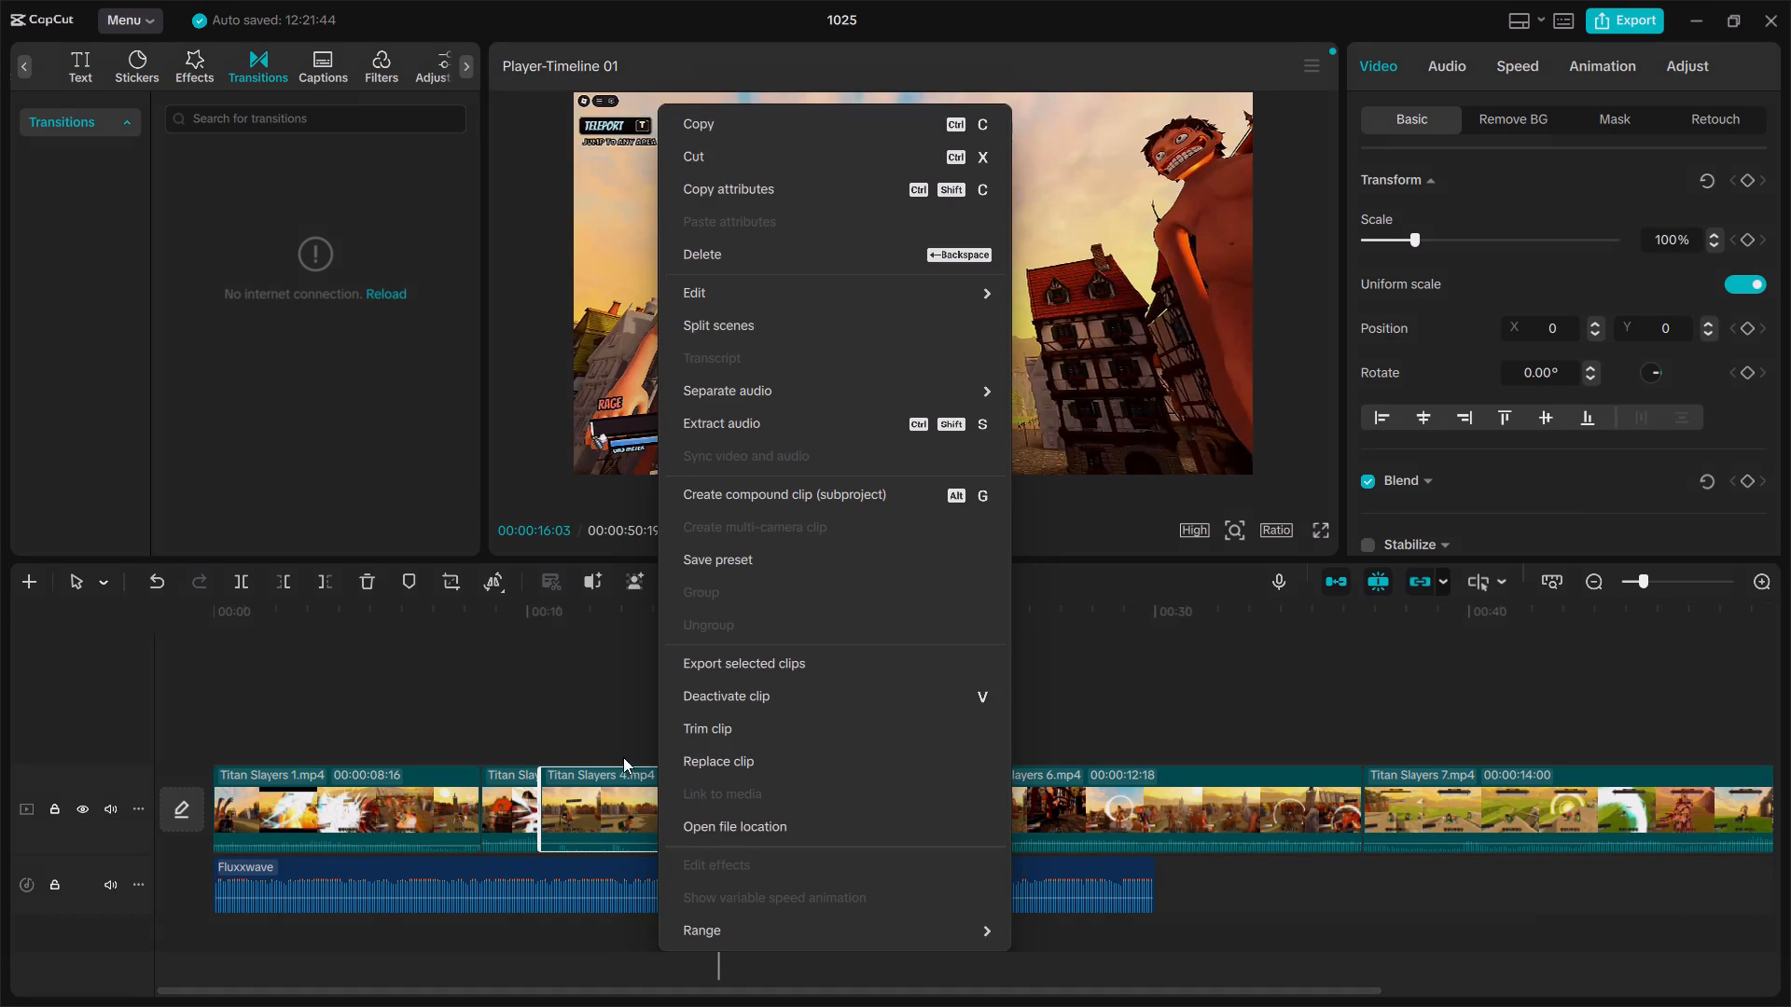
click(540, 688)
key(BackSpace)
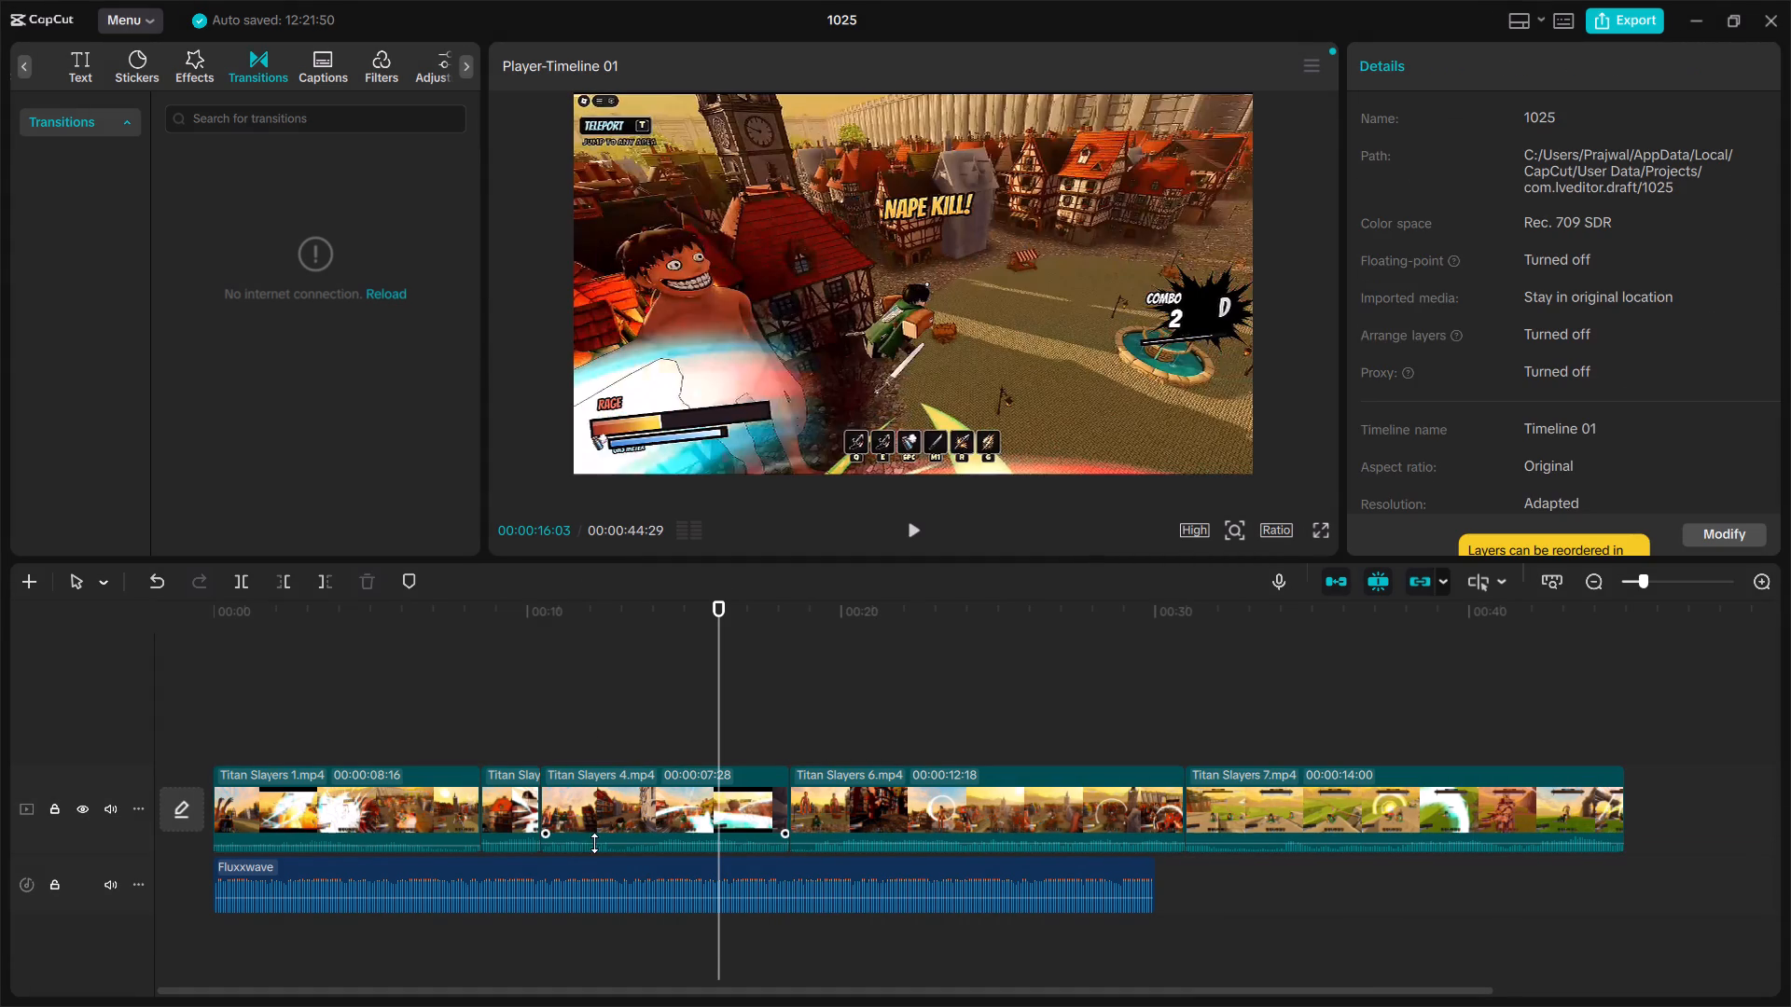
Play the shortened Titan Slayers 4 clip in short bursts from its start at 00:00:10:13 to 00:00:12:13.
drag(724, 596, 675, 607)
drag(720, 601, 539, 663)
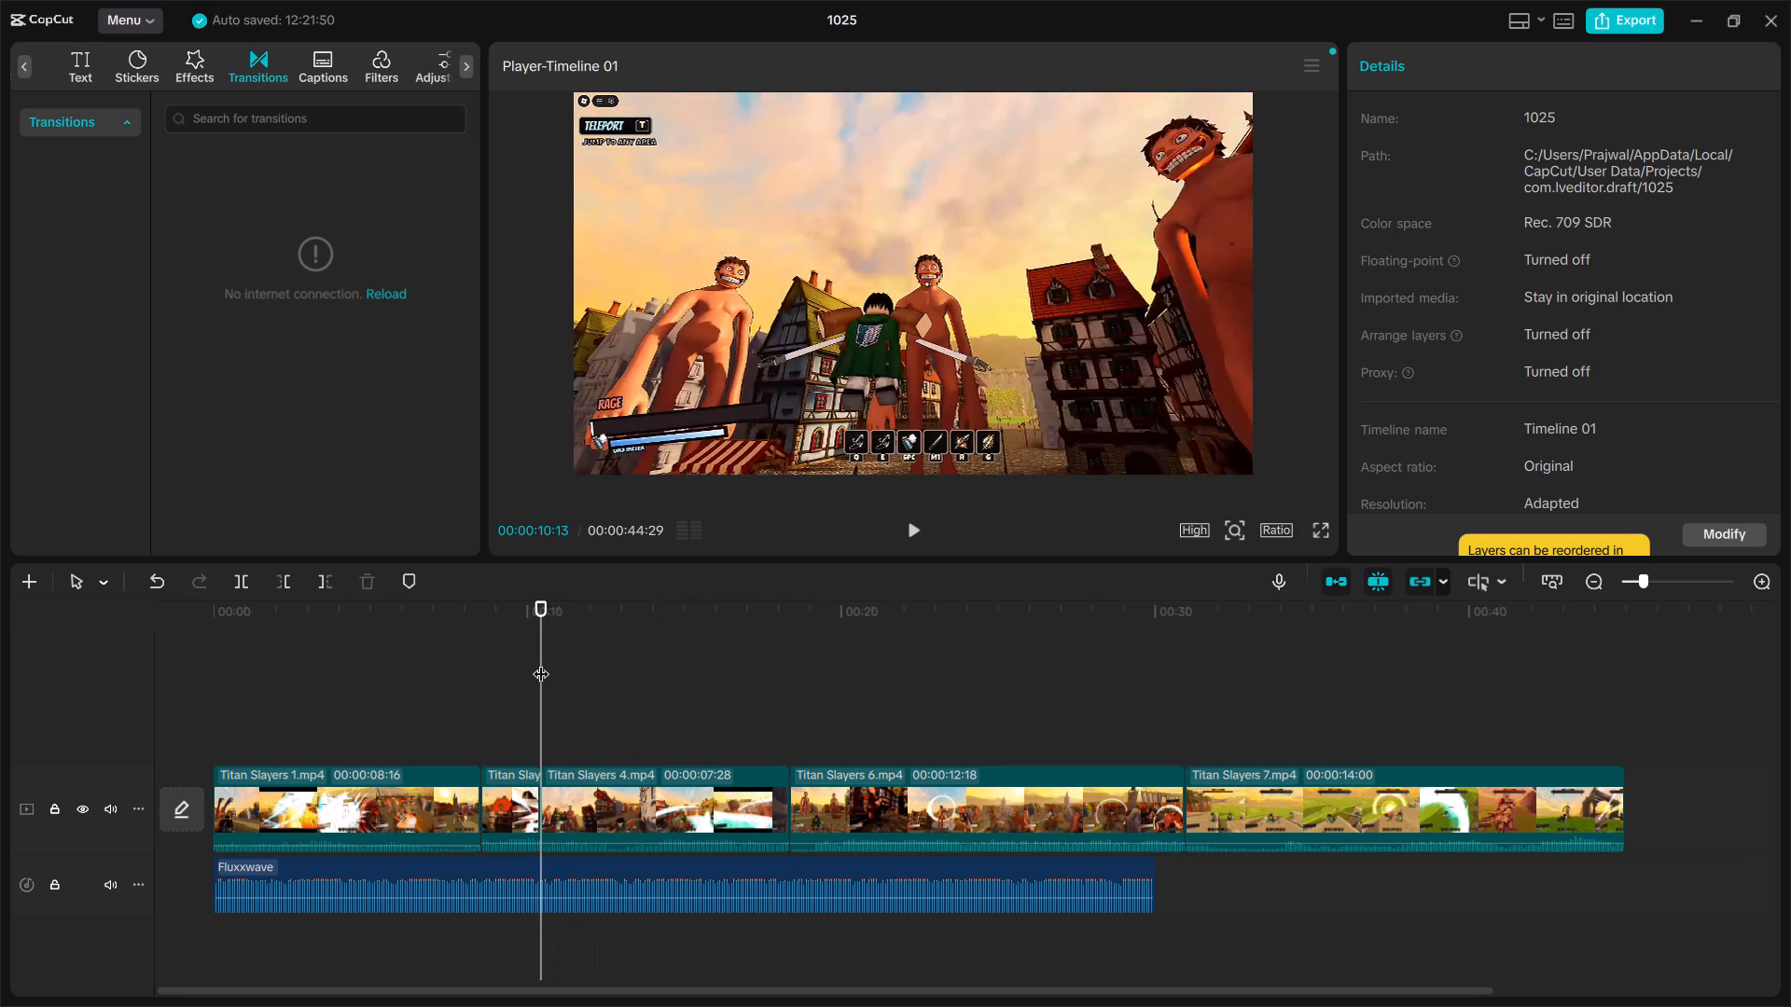
key(space)
key(space)
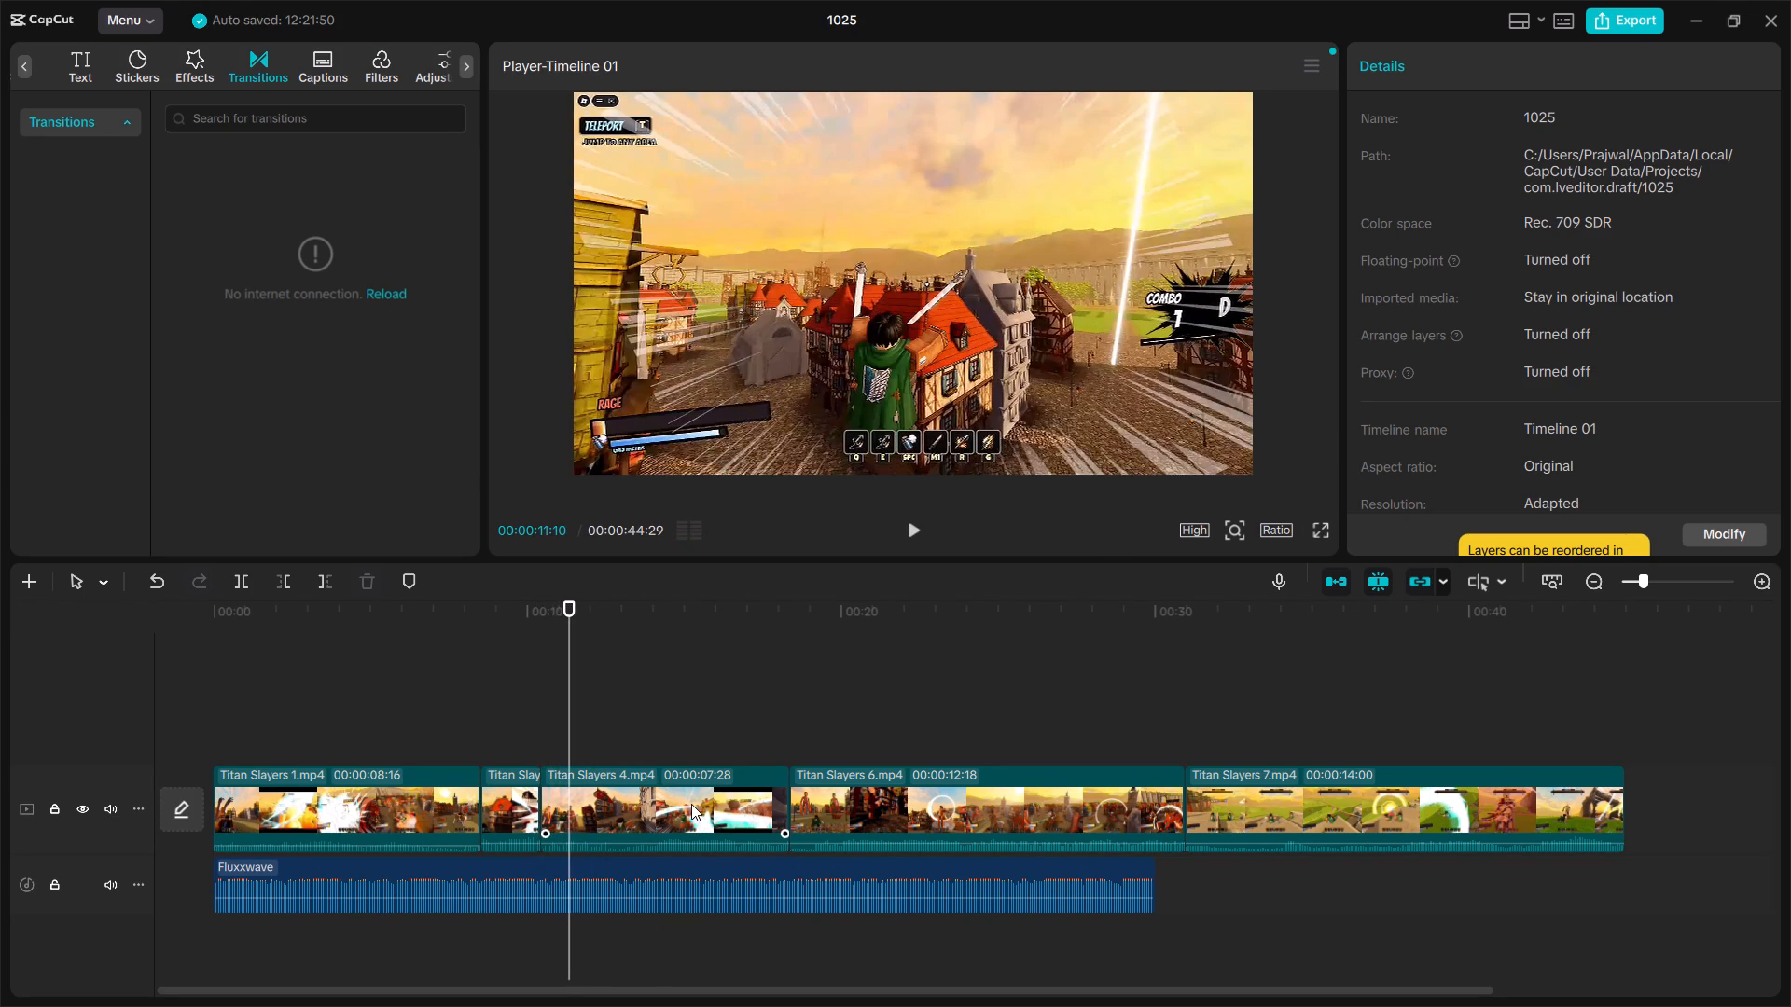
key(space)
key(space)
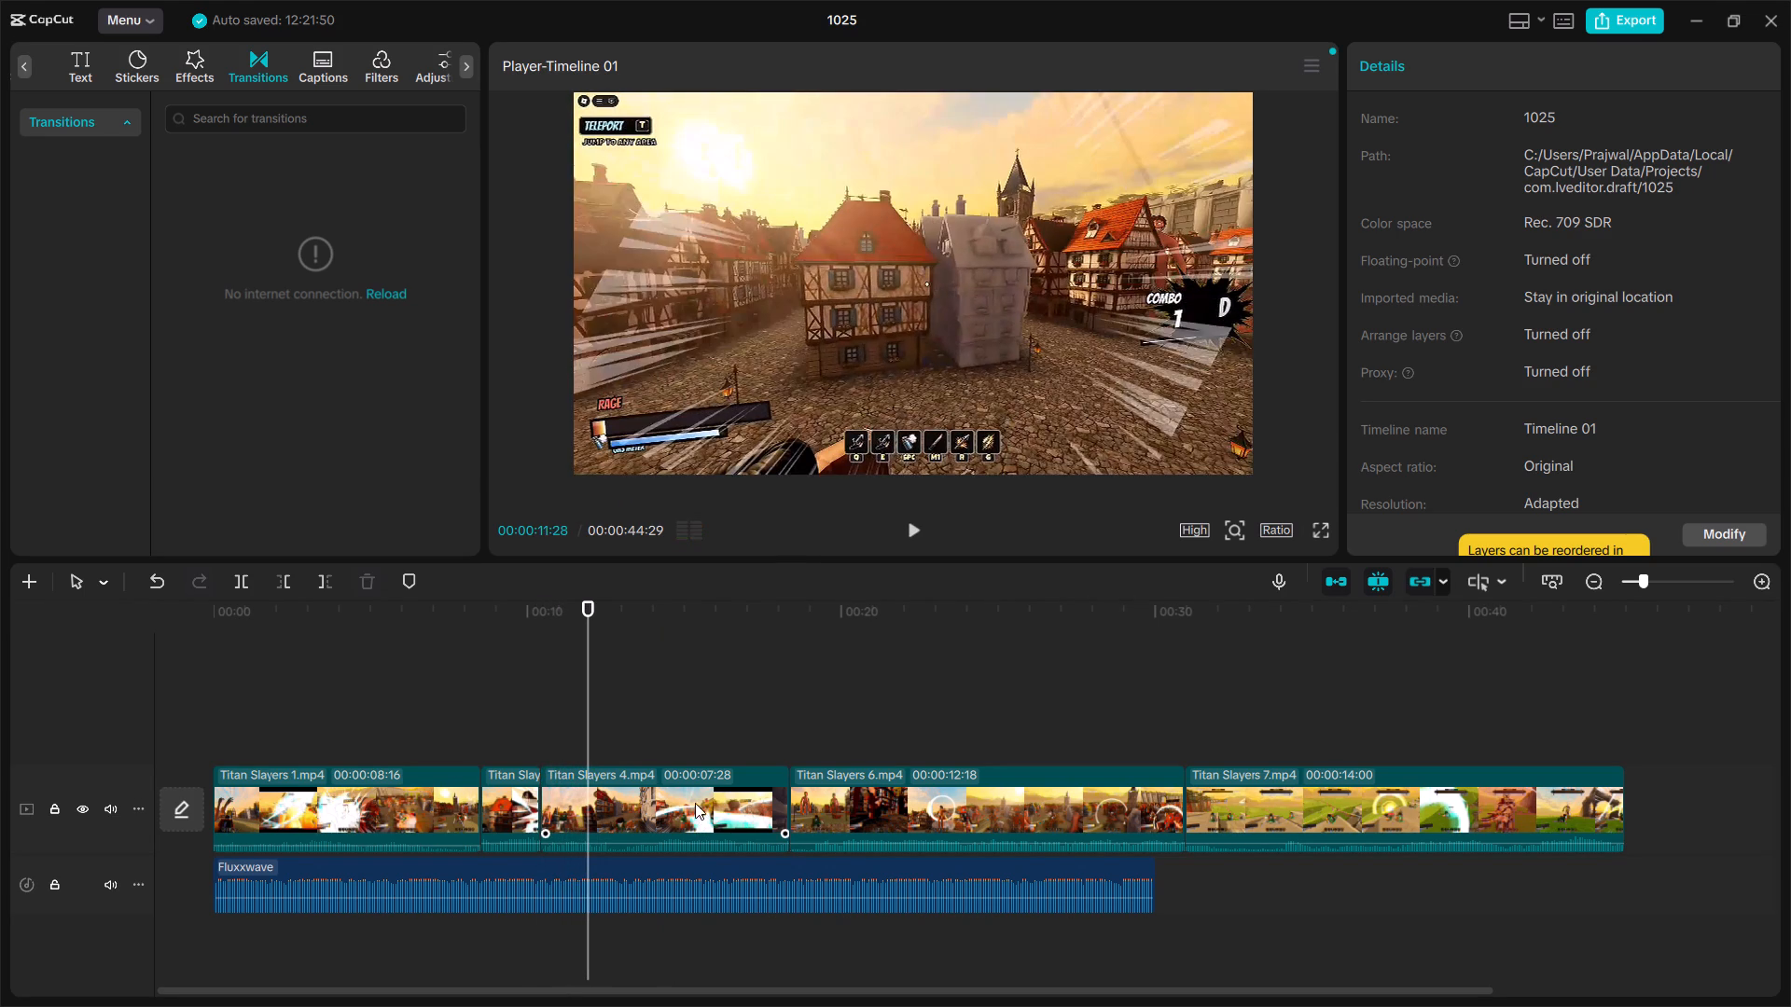
key(space)
key(space)
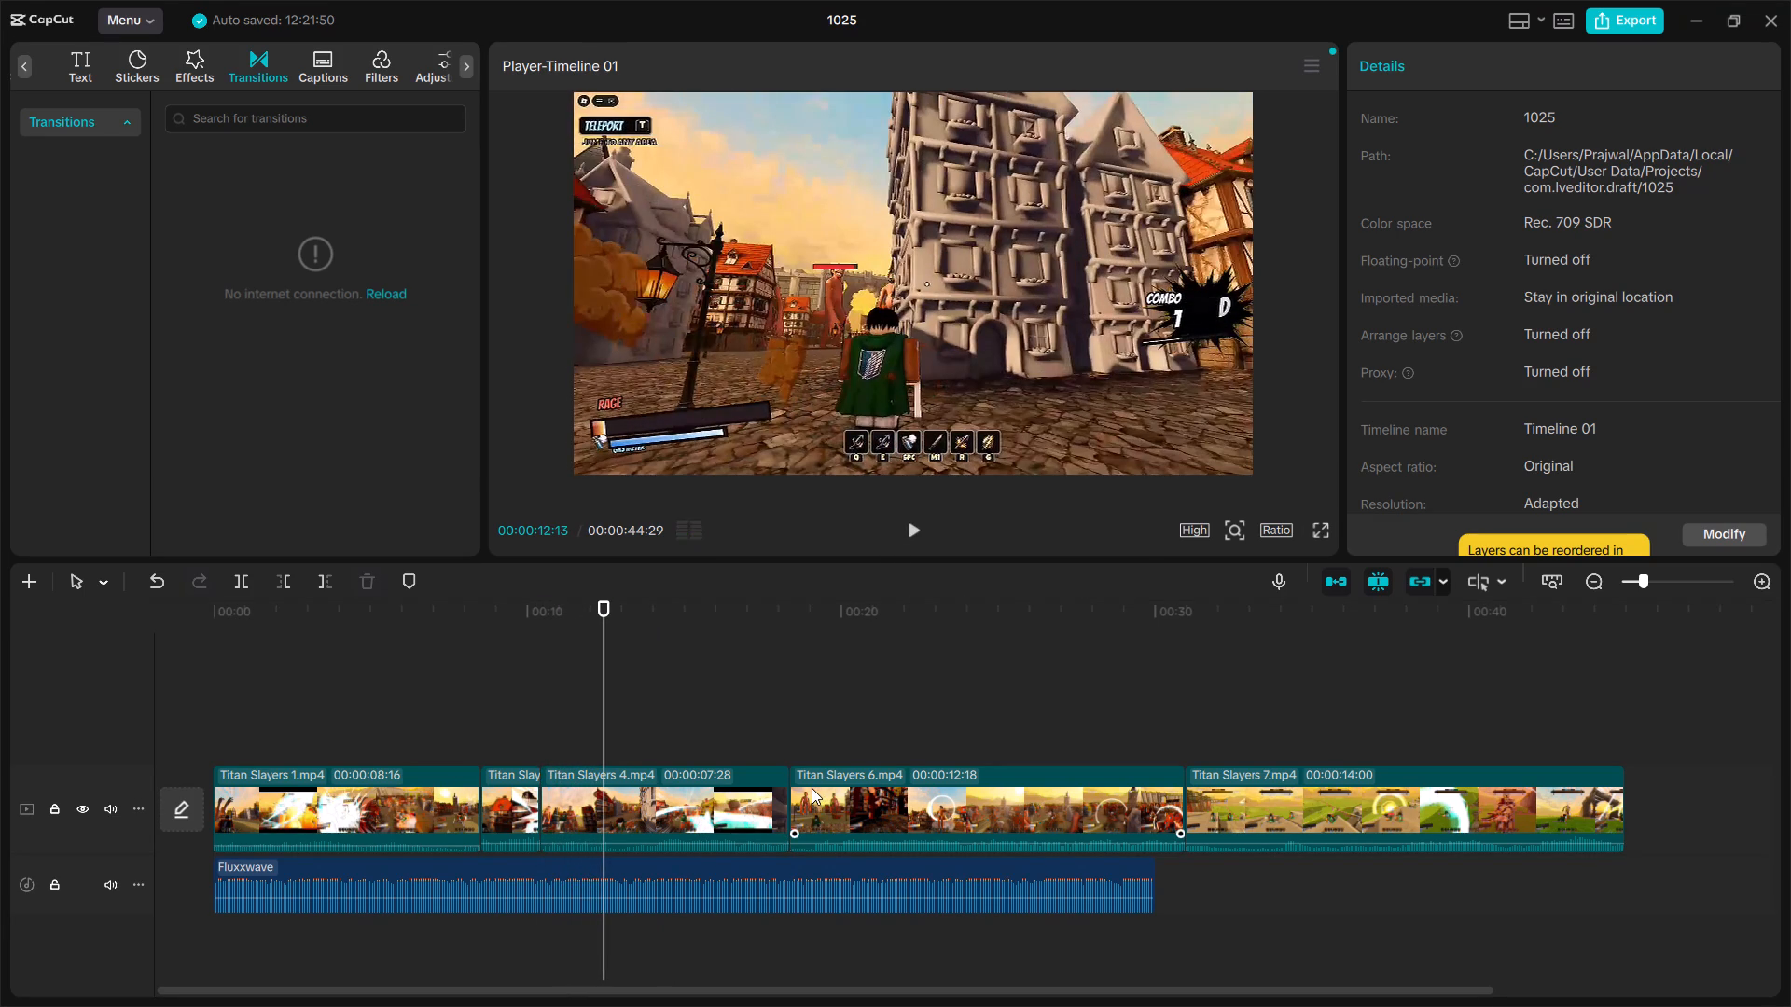
Step back frame by frame to the first slash and split the Titan Slayers 4 clip at 00:00:11:20.
key(Left)
key(Left)
key(Left)
key(Left)
key(Left)
key(Left)
key(Left)
key(Left)
key(Left)
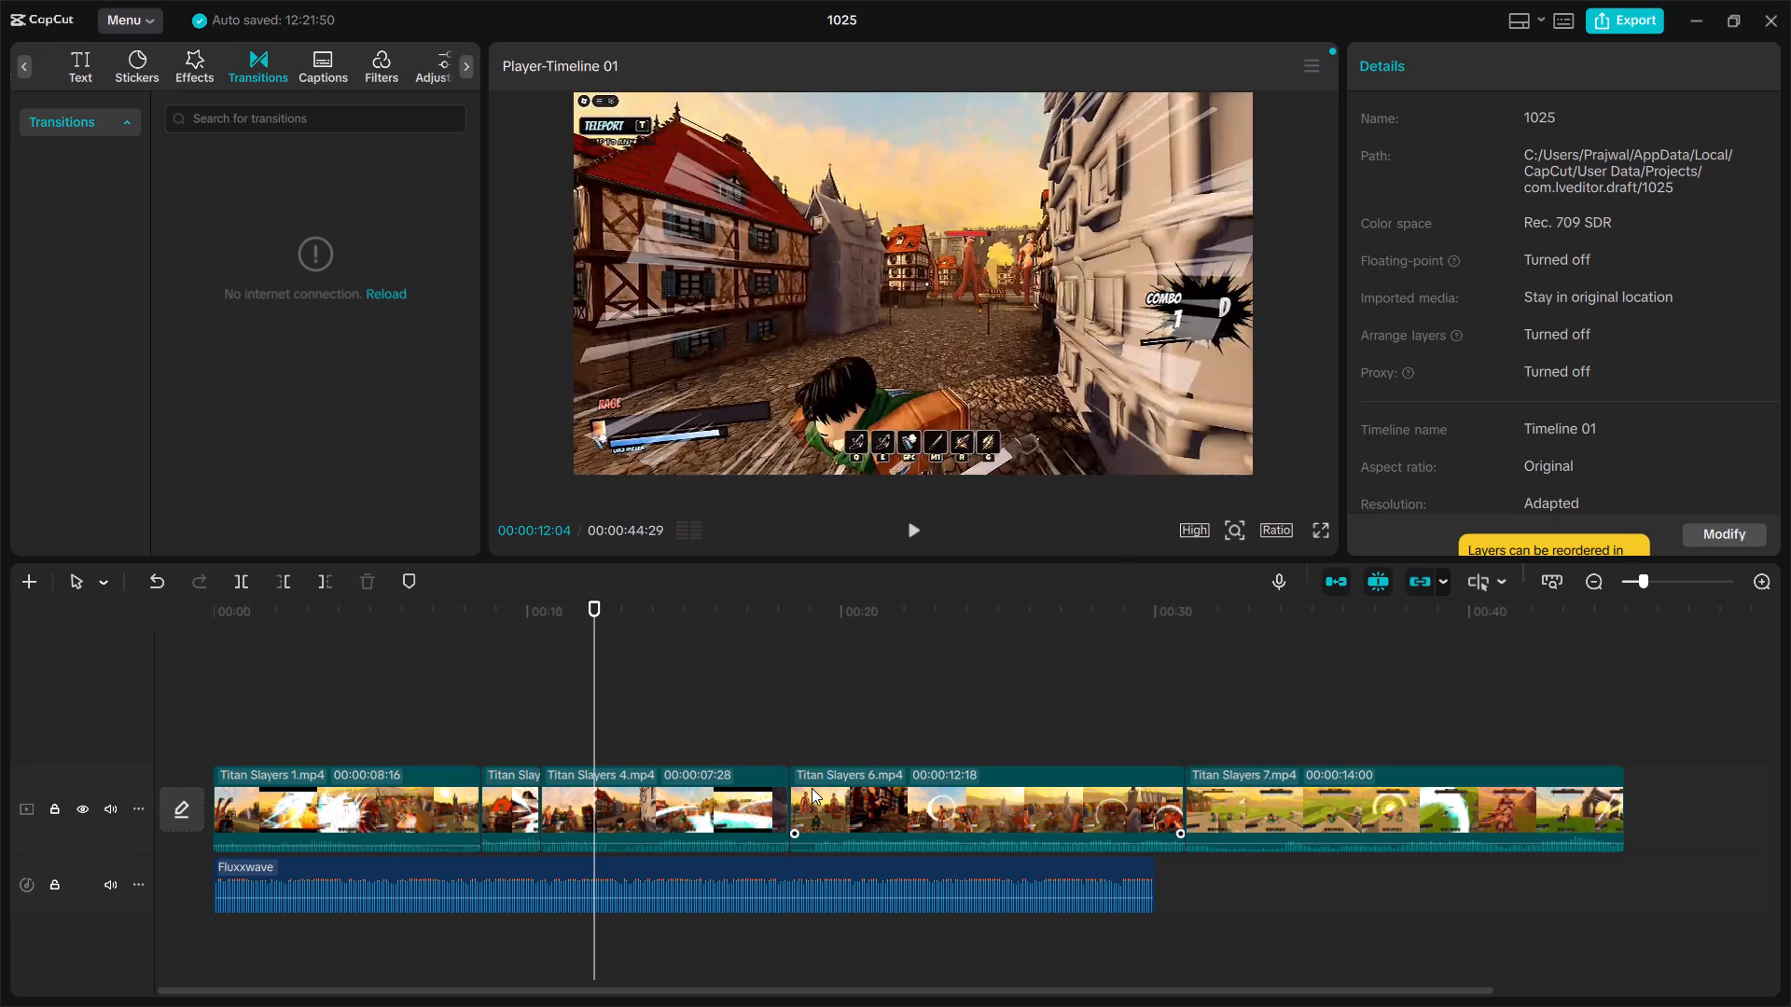
key(Left)
key(Left)
key(Left)
key(Left)
key(Left)
key(Left)
key(Left)
key(Left)
key(Left)
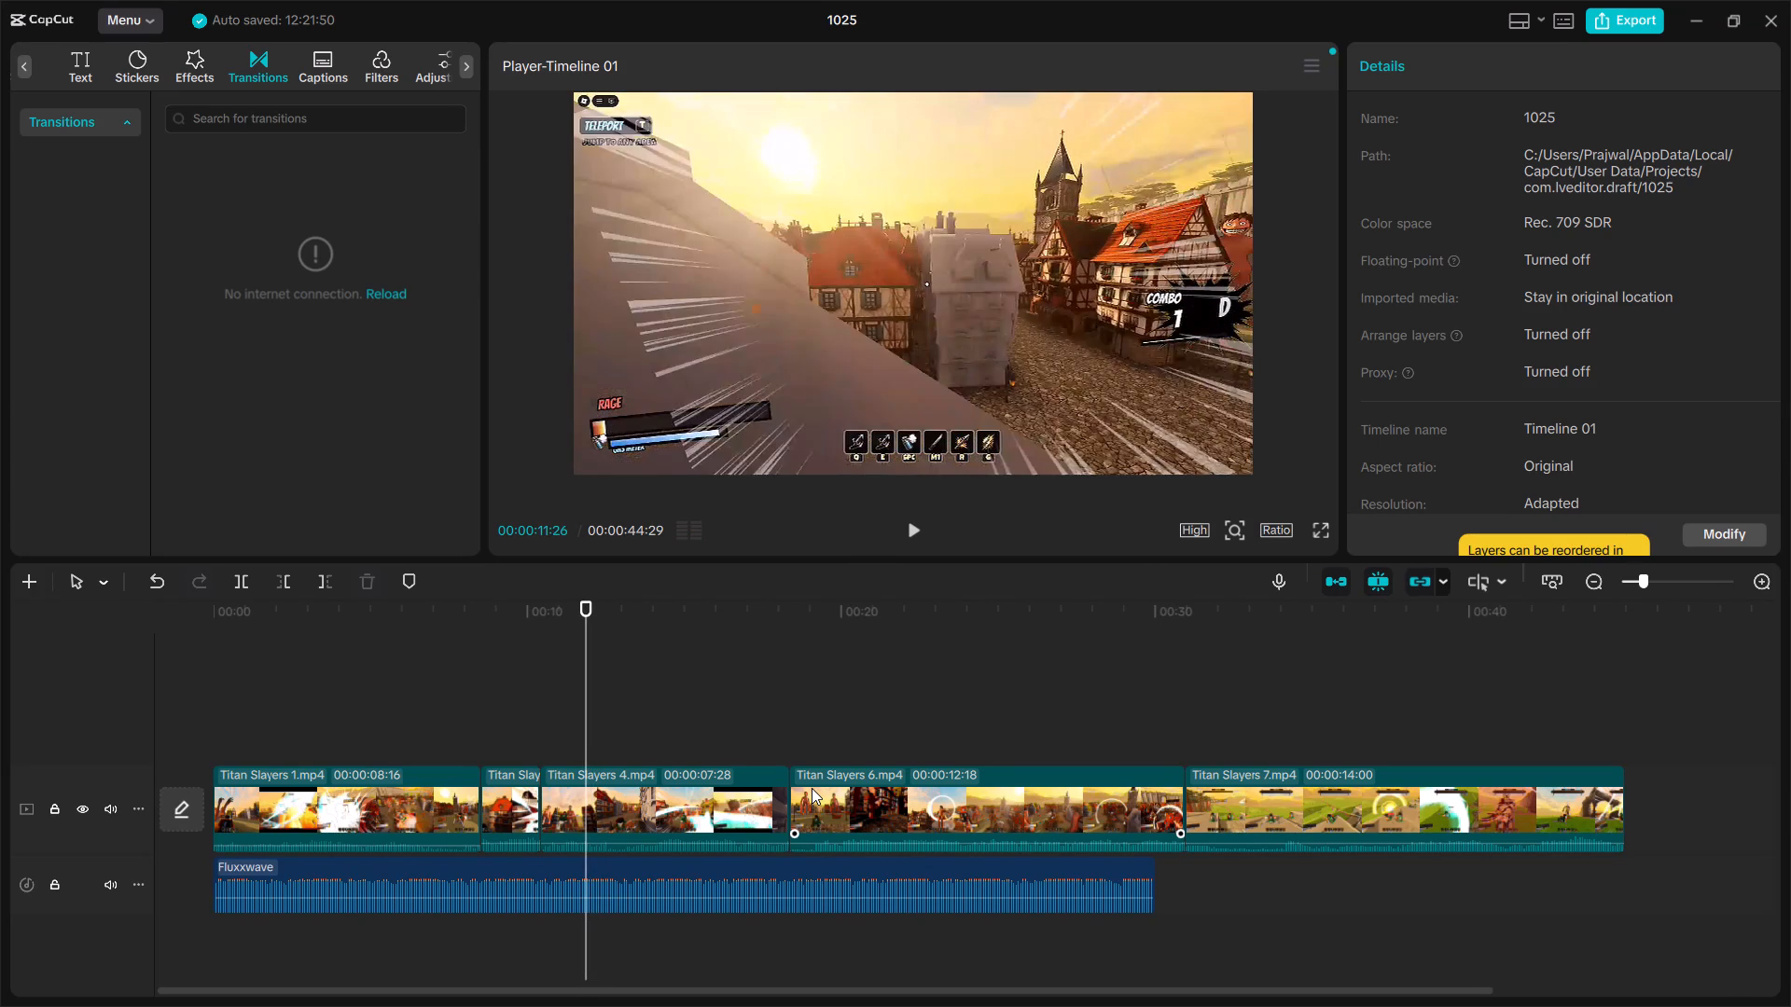
key(Left)
key(Left)
key(Left)
key(Left)
key(Left)
key(Left)
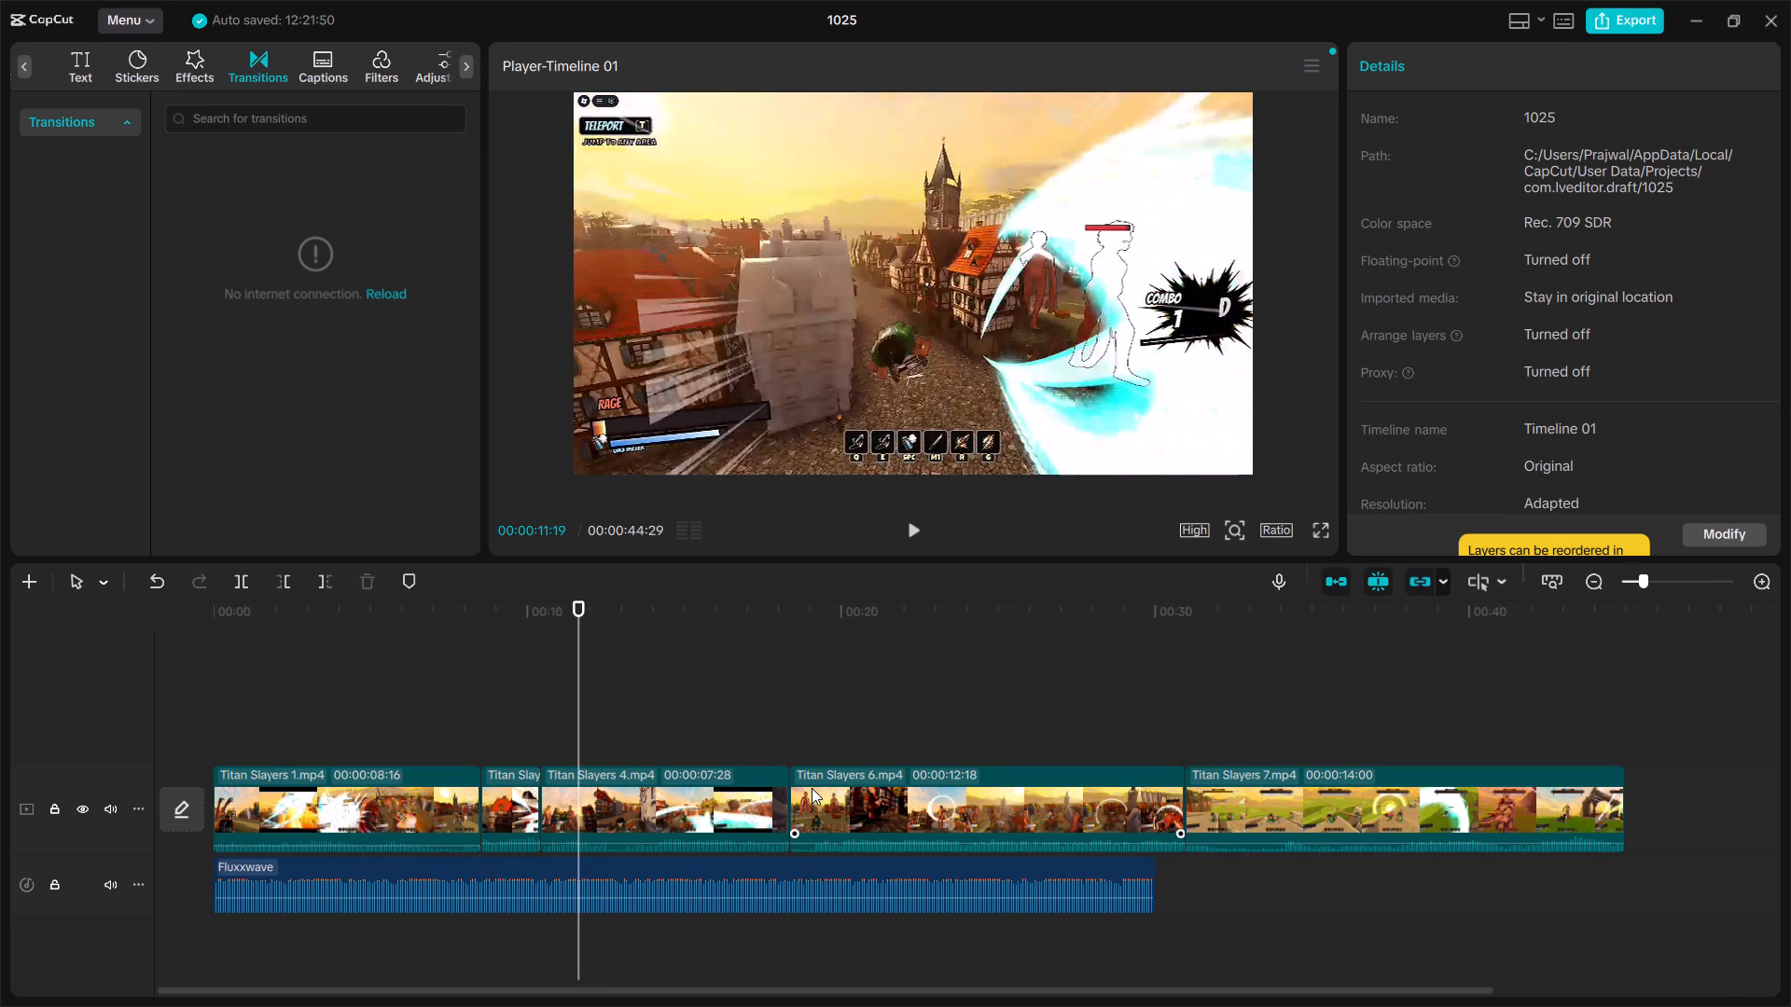
key(Left)
key(Left)
key(Right)
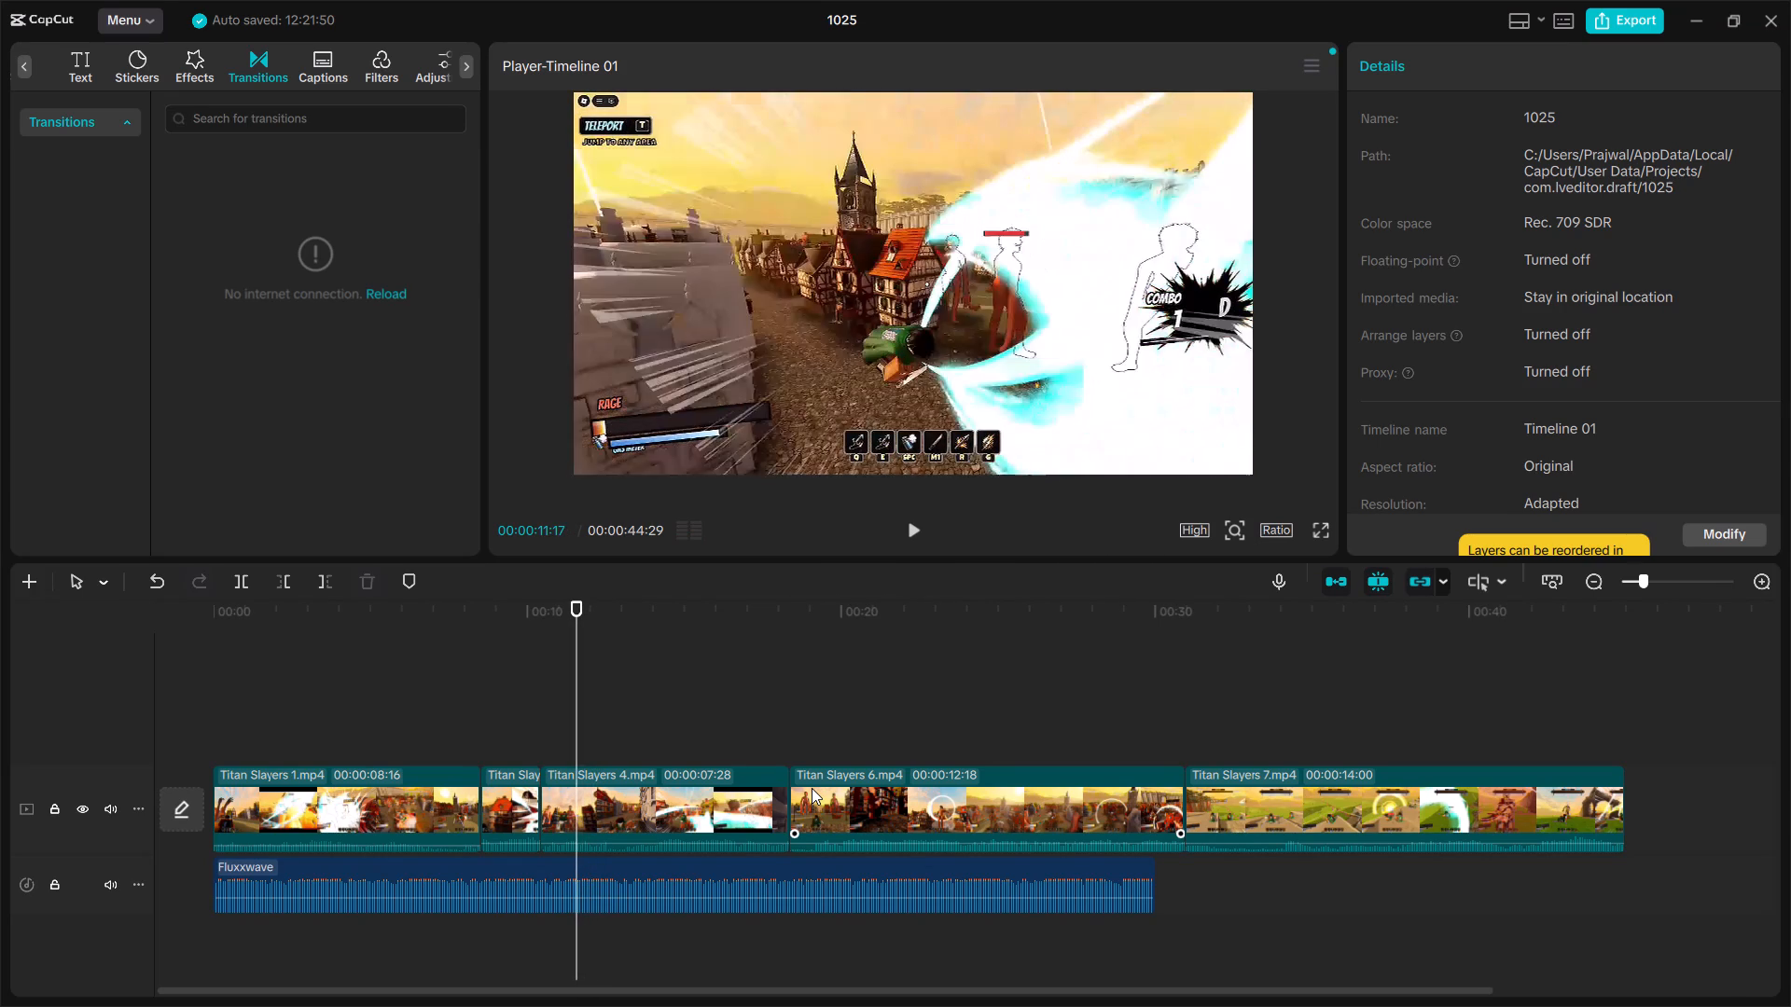
key(Right)
key(Right)
key(ctrl+b)
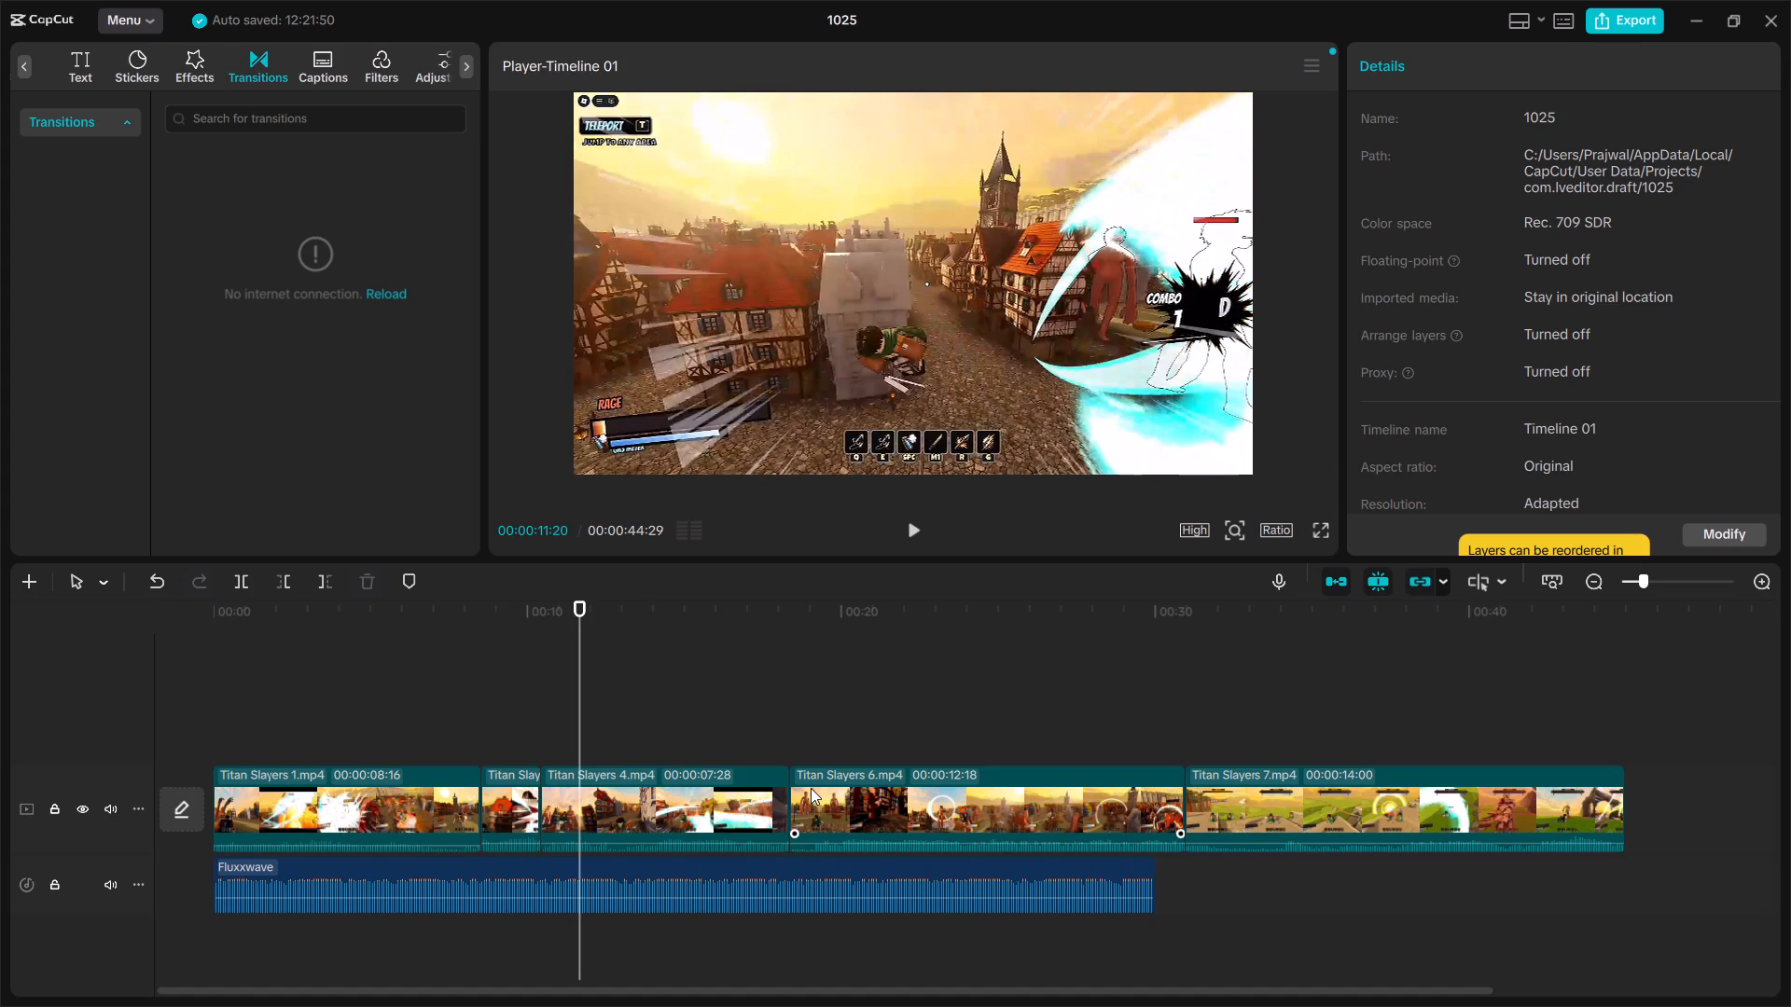
Split Titan Slayers 4 again at 00:00:13:28 and delete the section between 00:00:11:20 and that split.
key(space)
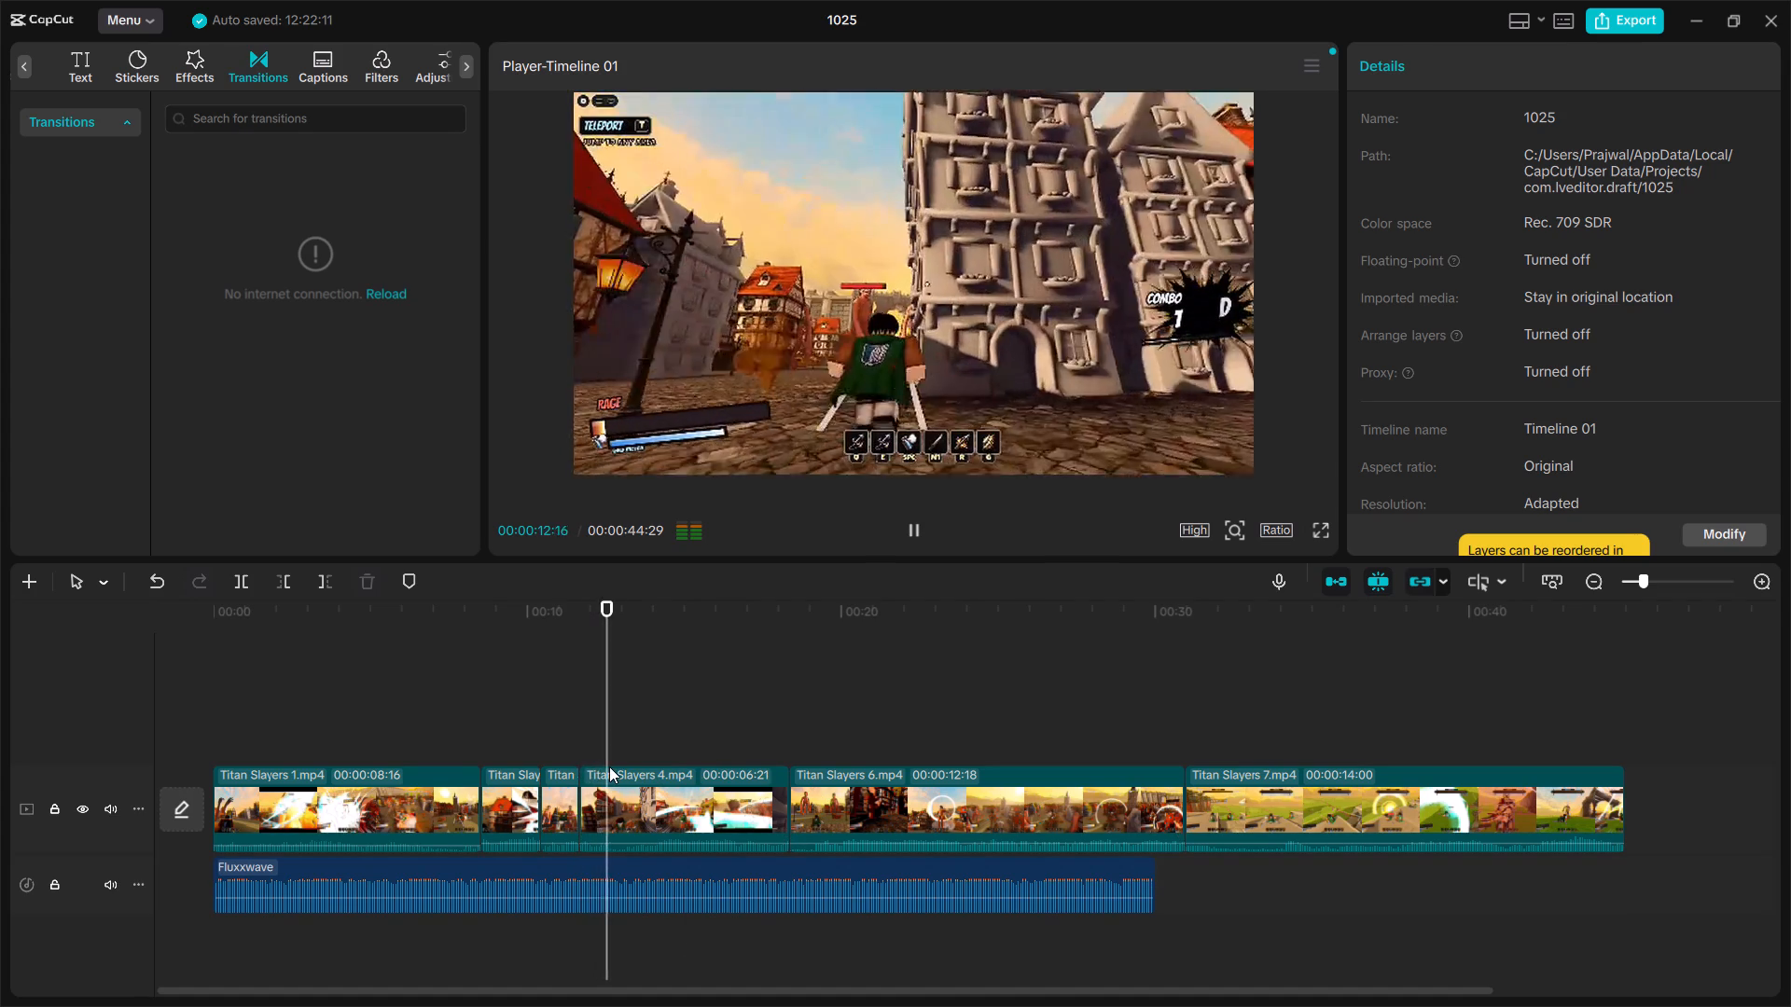
key(space)
key(space)
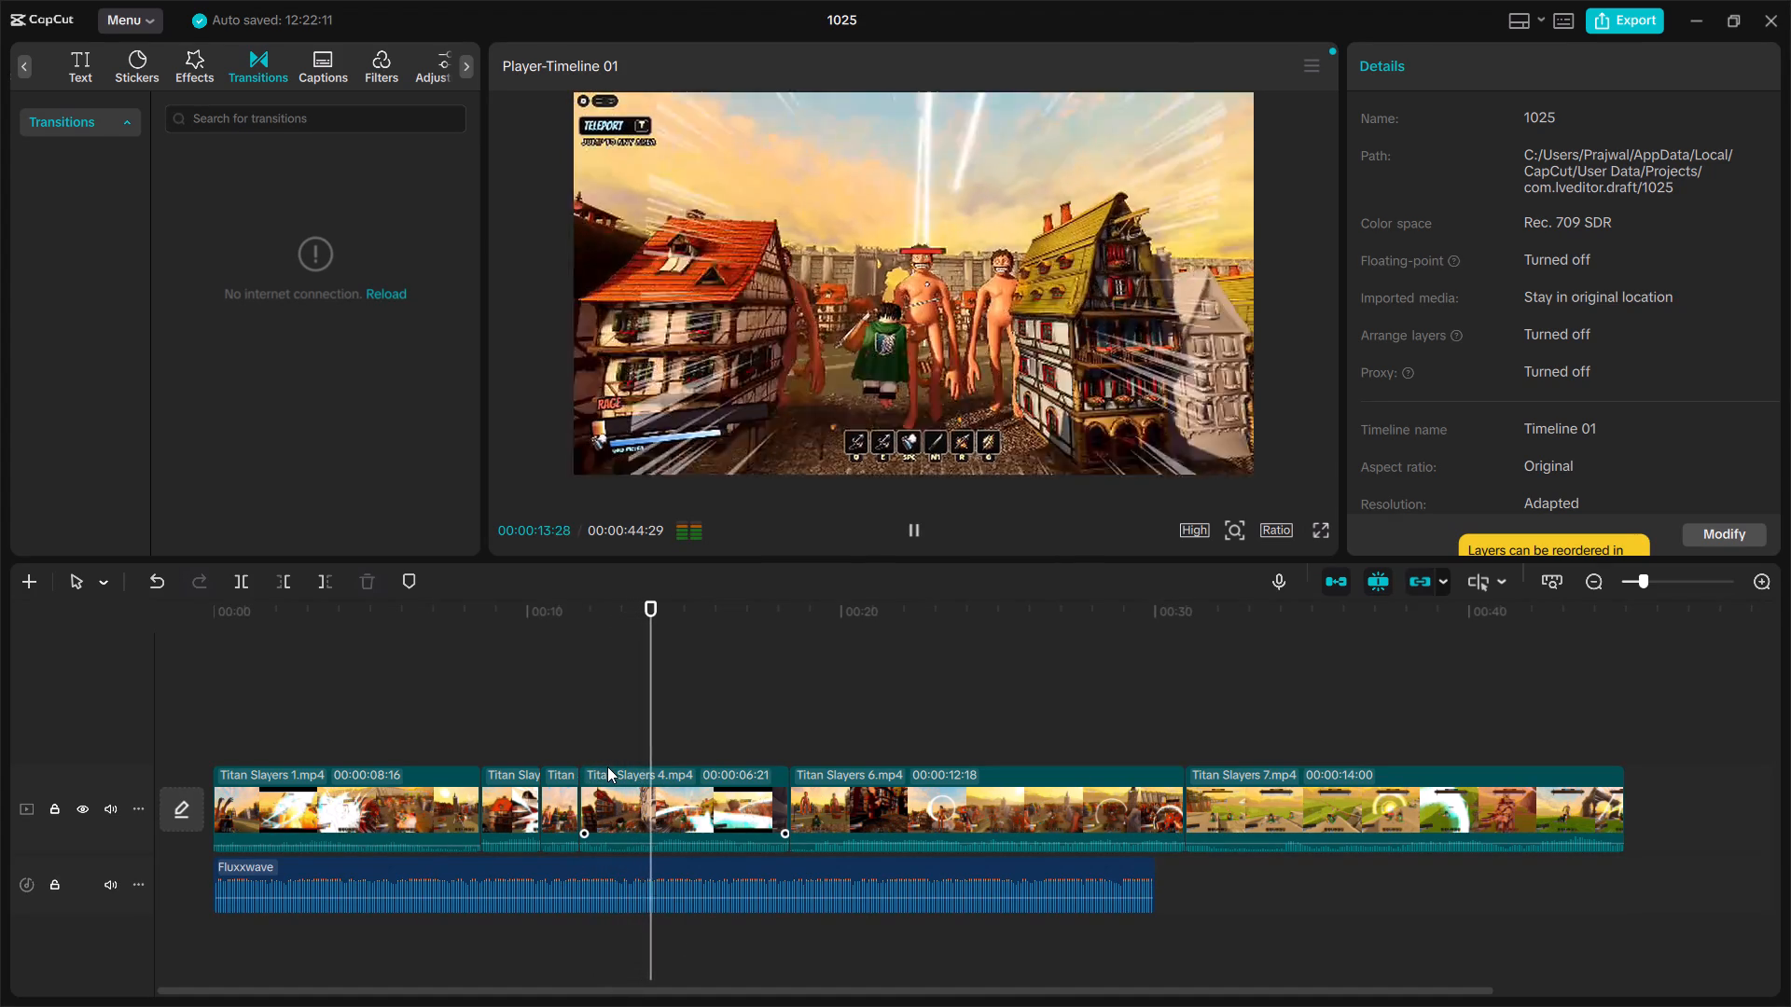
key(space)
key(Left)
key(Left)
key(Left)
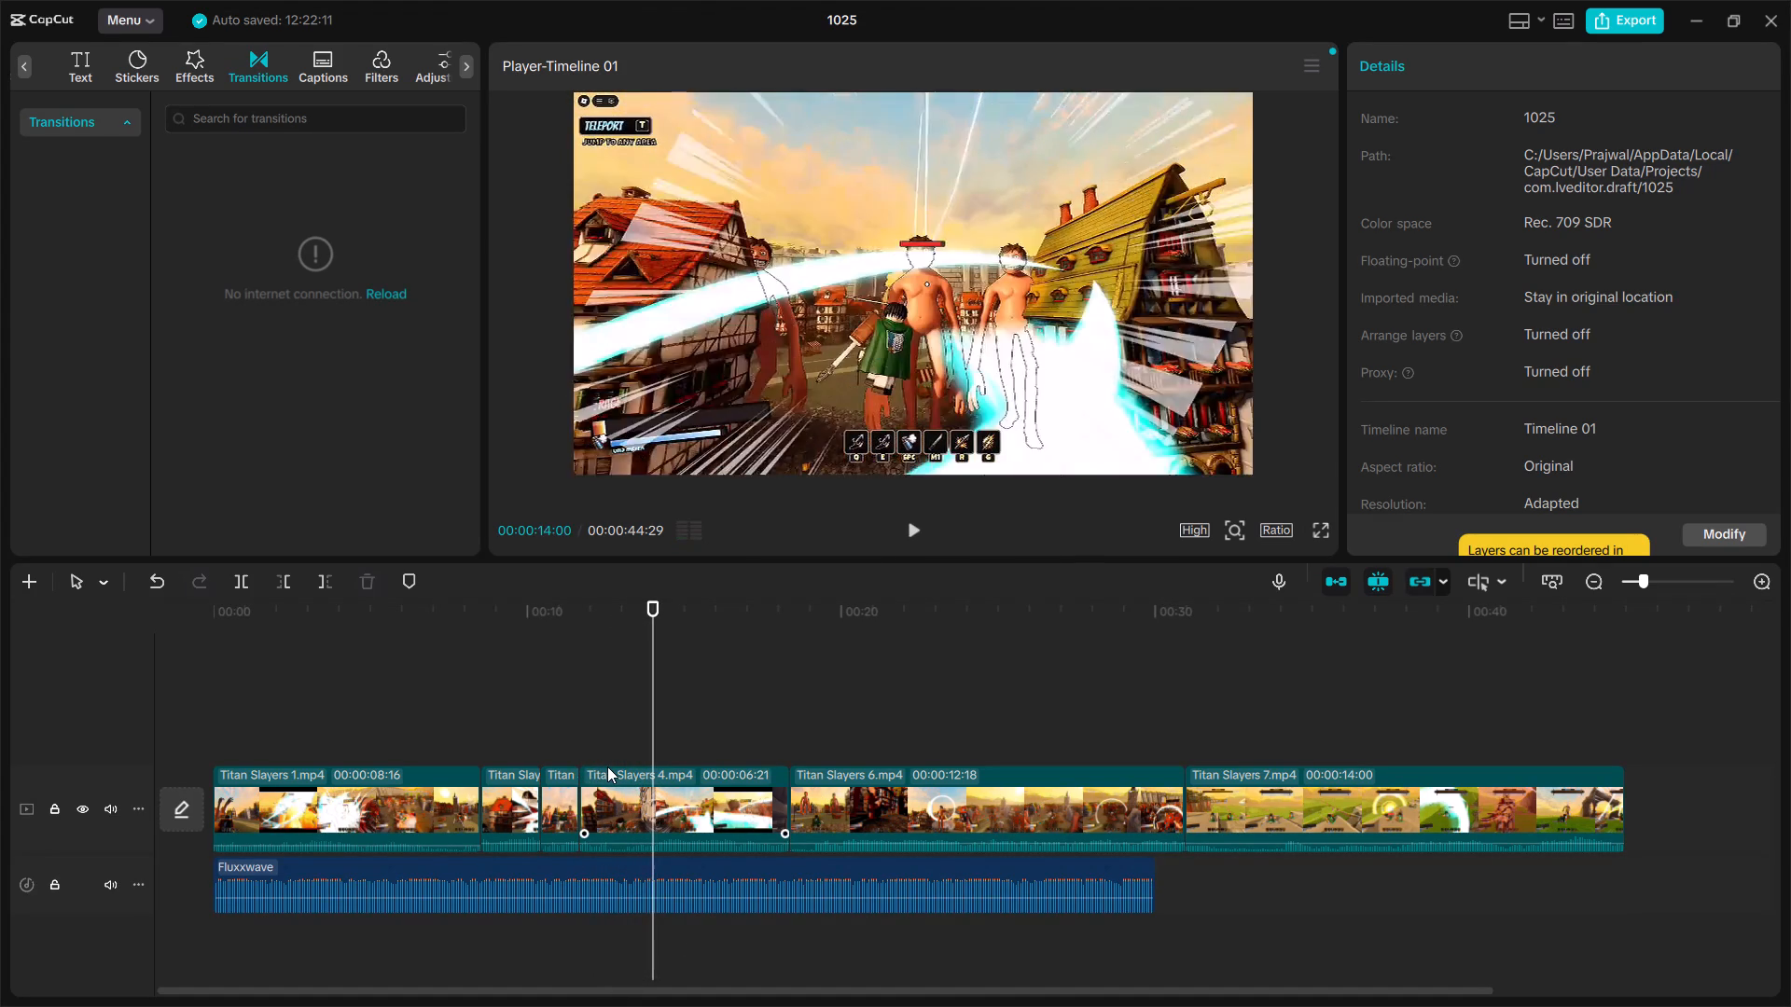
key(Left)
key(Left)
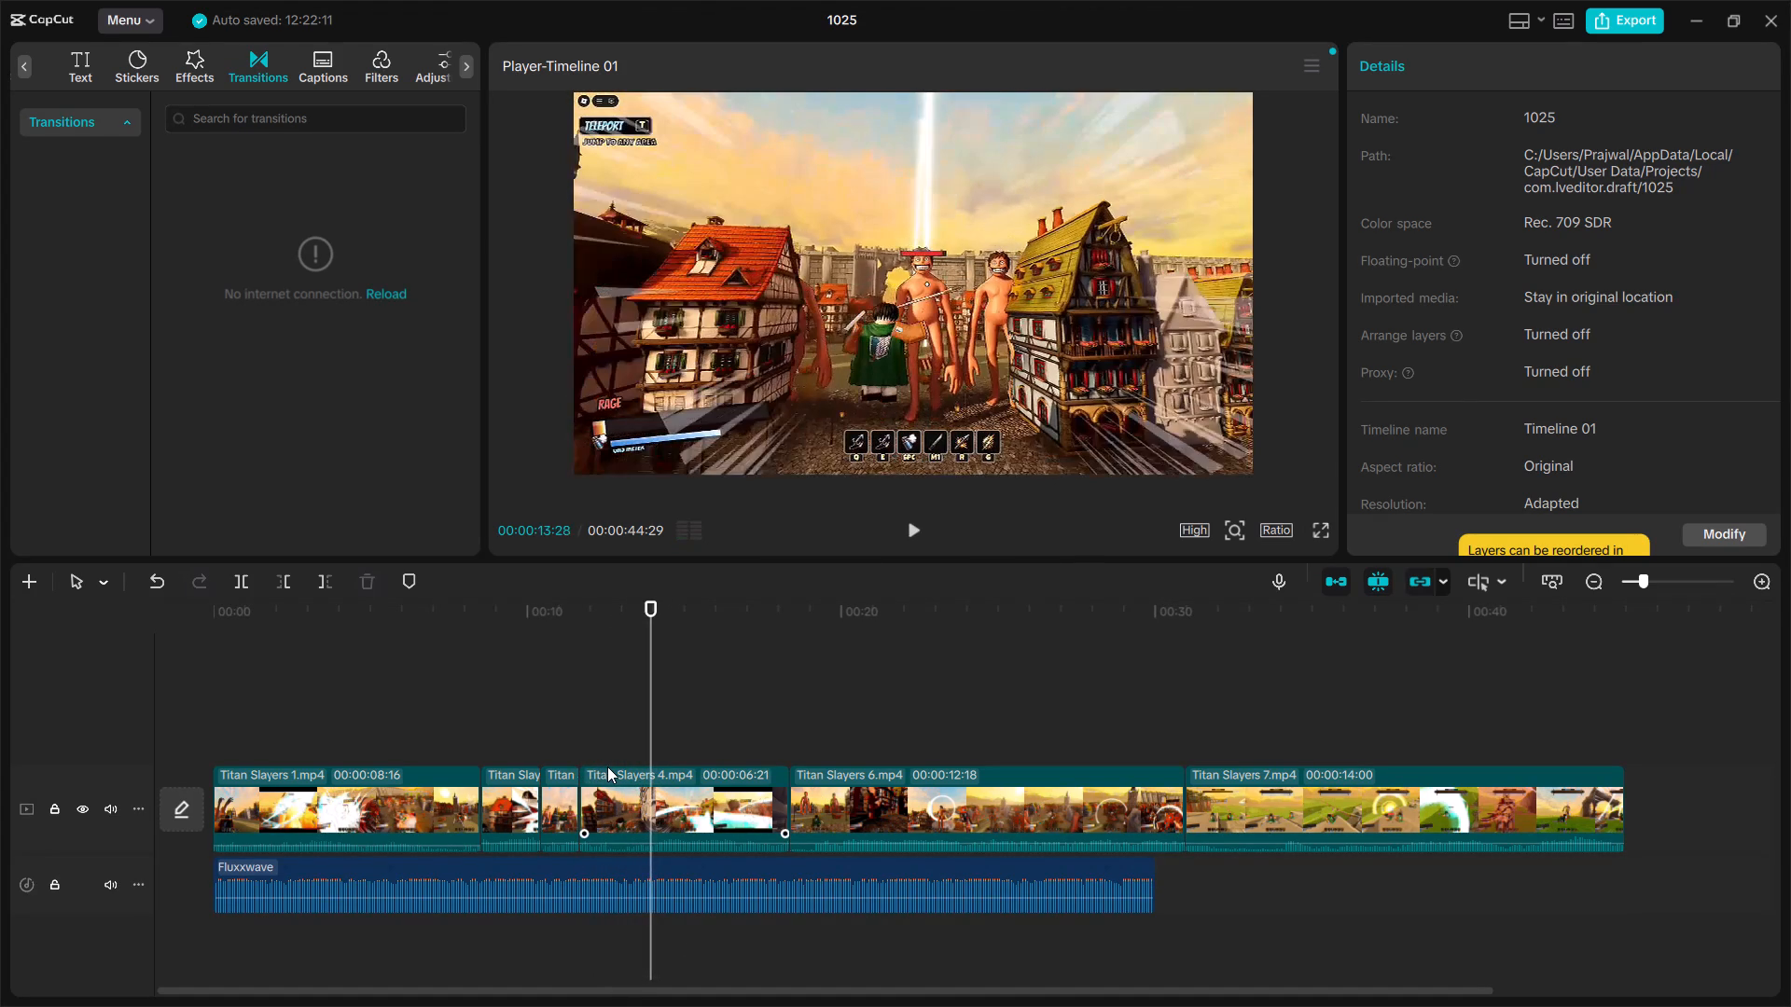
key(ctrl+b)
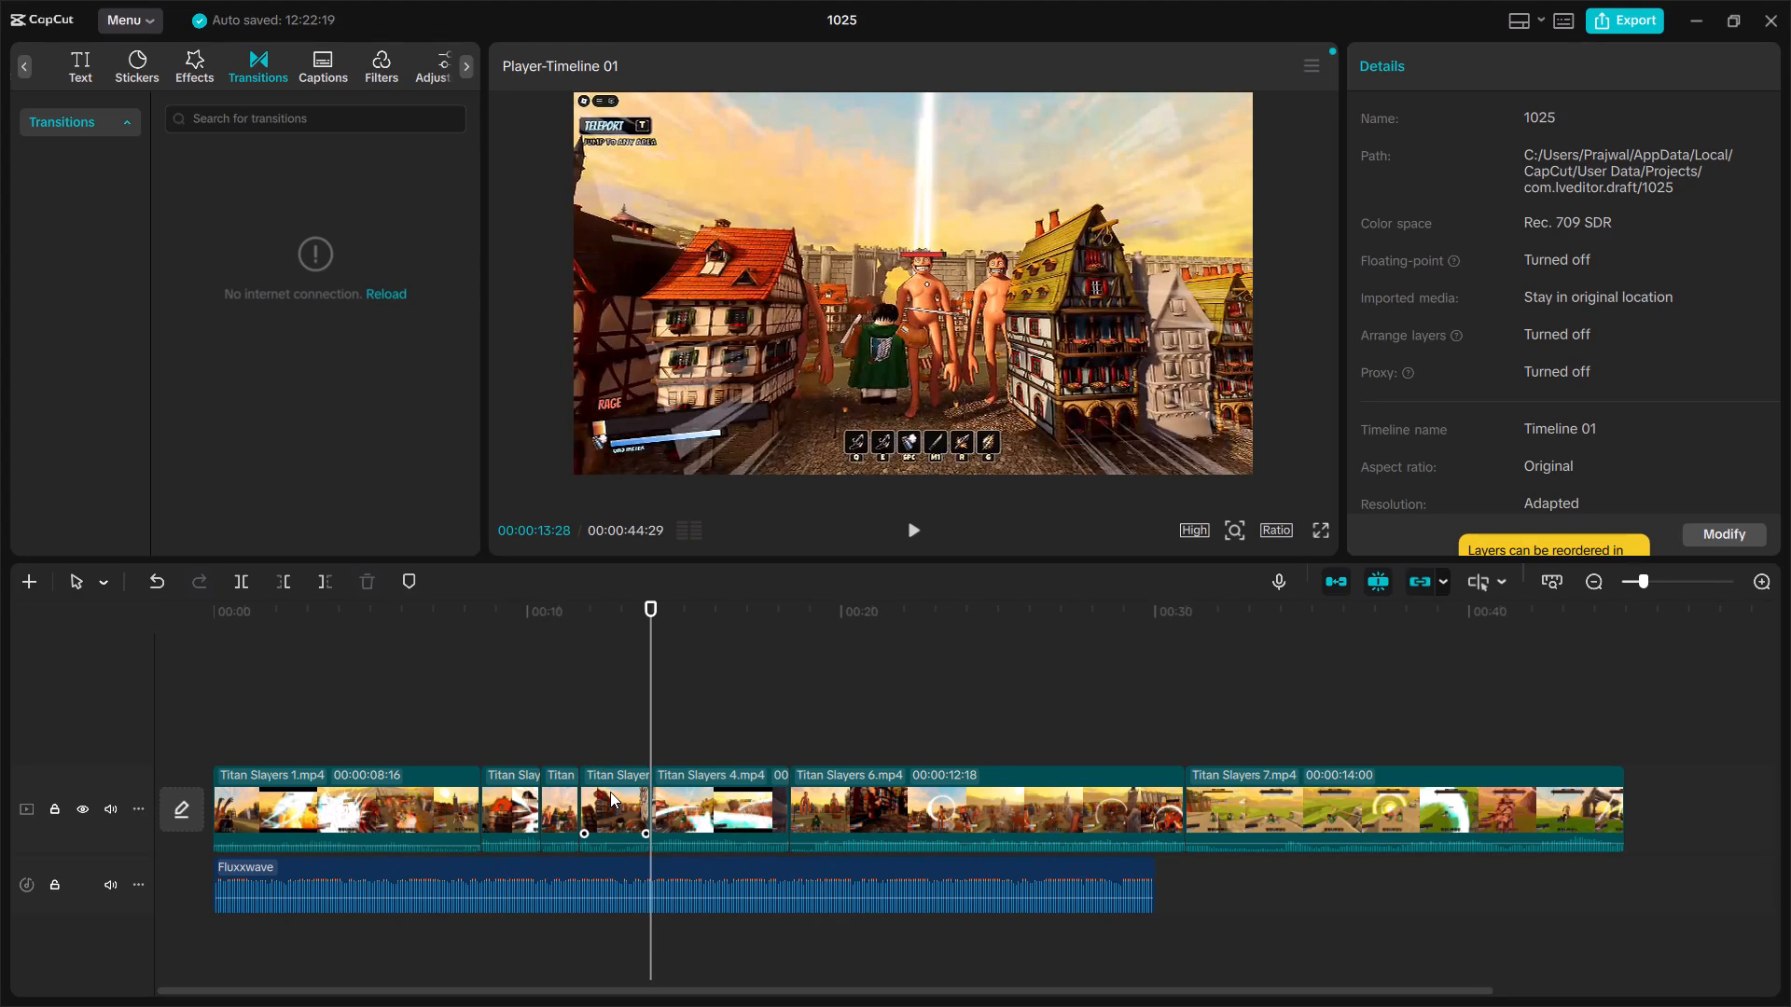
click(602, 792)
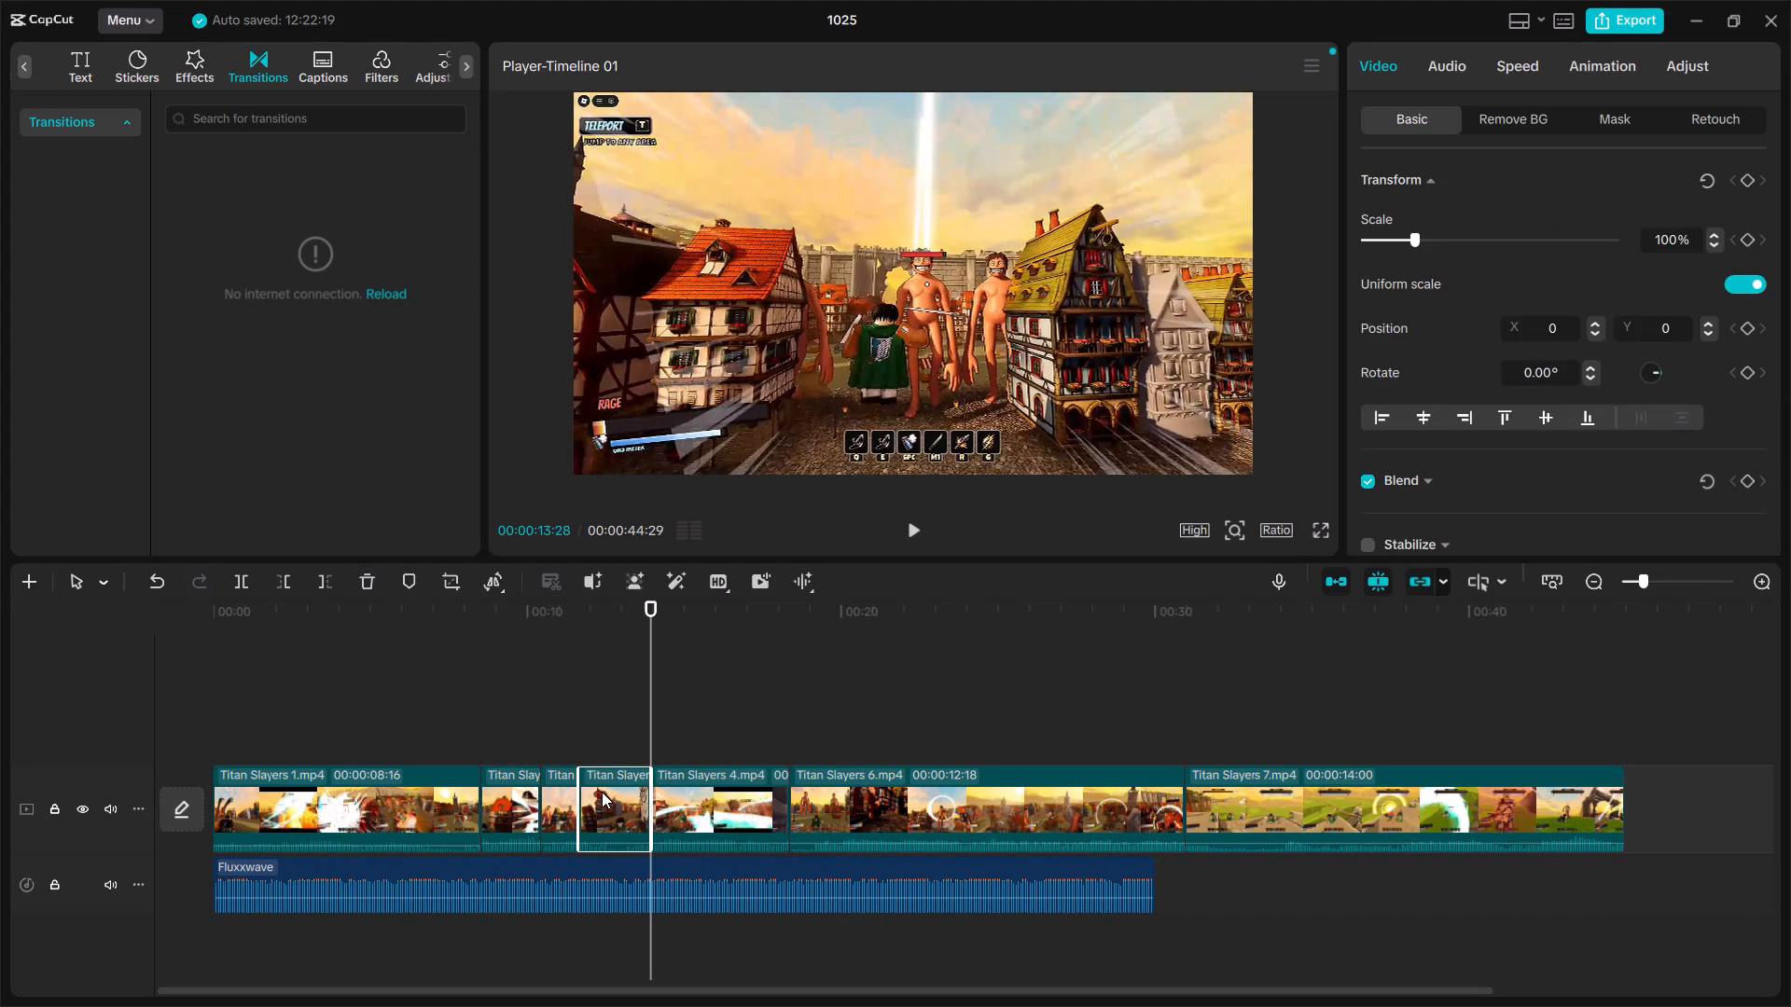
key(BackSpace)
Play from the new cut at 00:00:11:20 to 00:00:14:22, and step back through the nape kill to 00:00:13:28.
drag(652, 602, 583, 624)
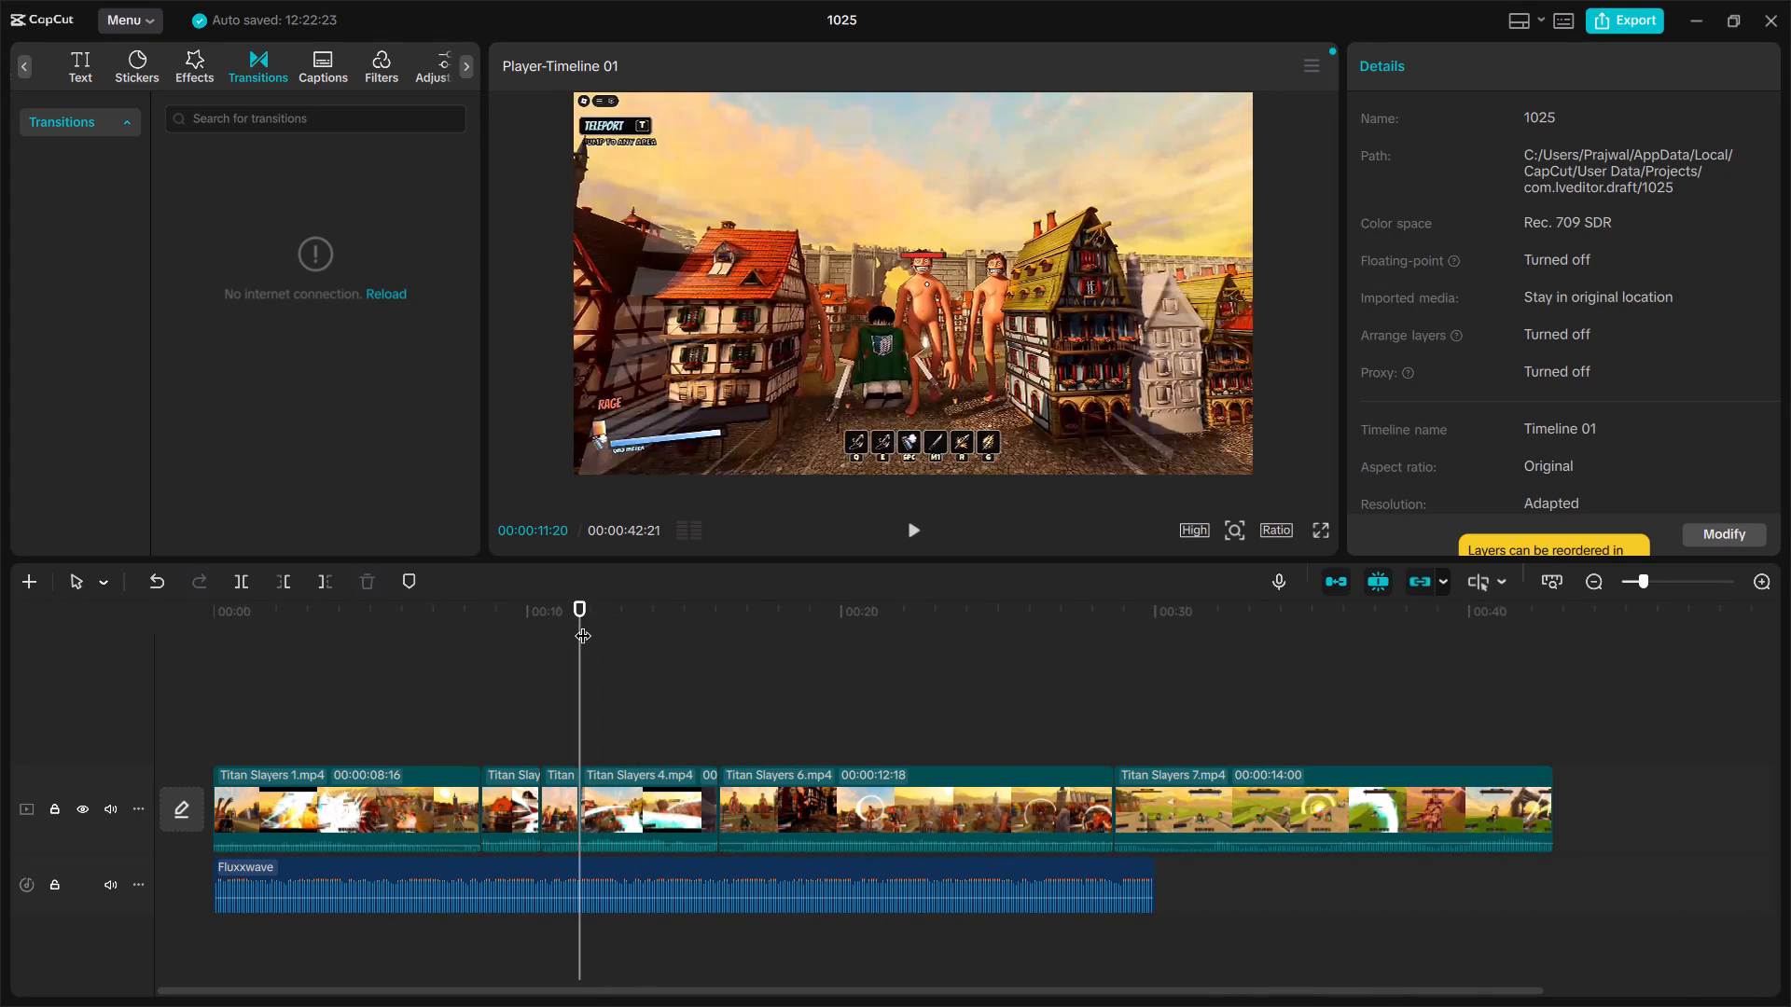
key(space)
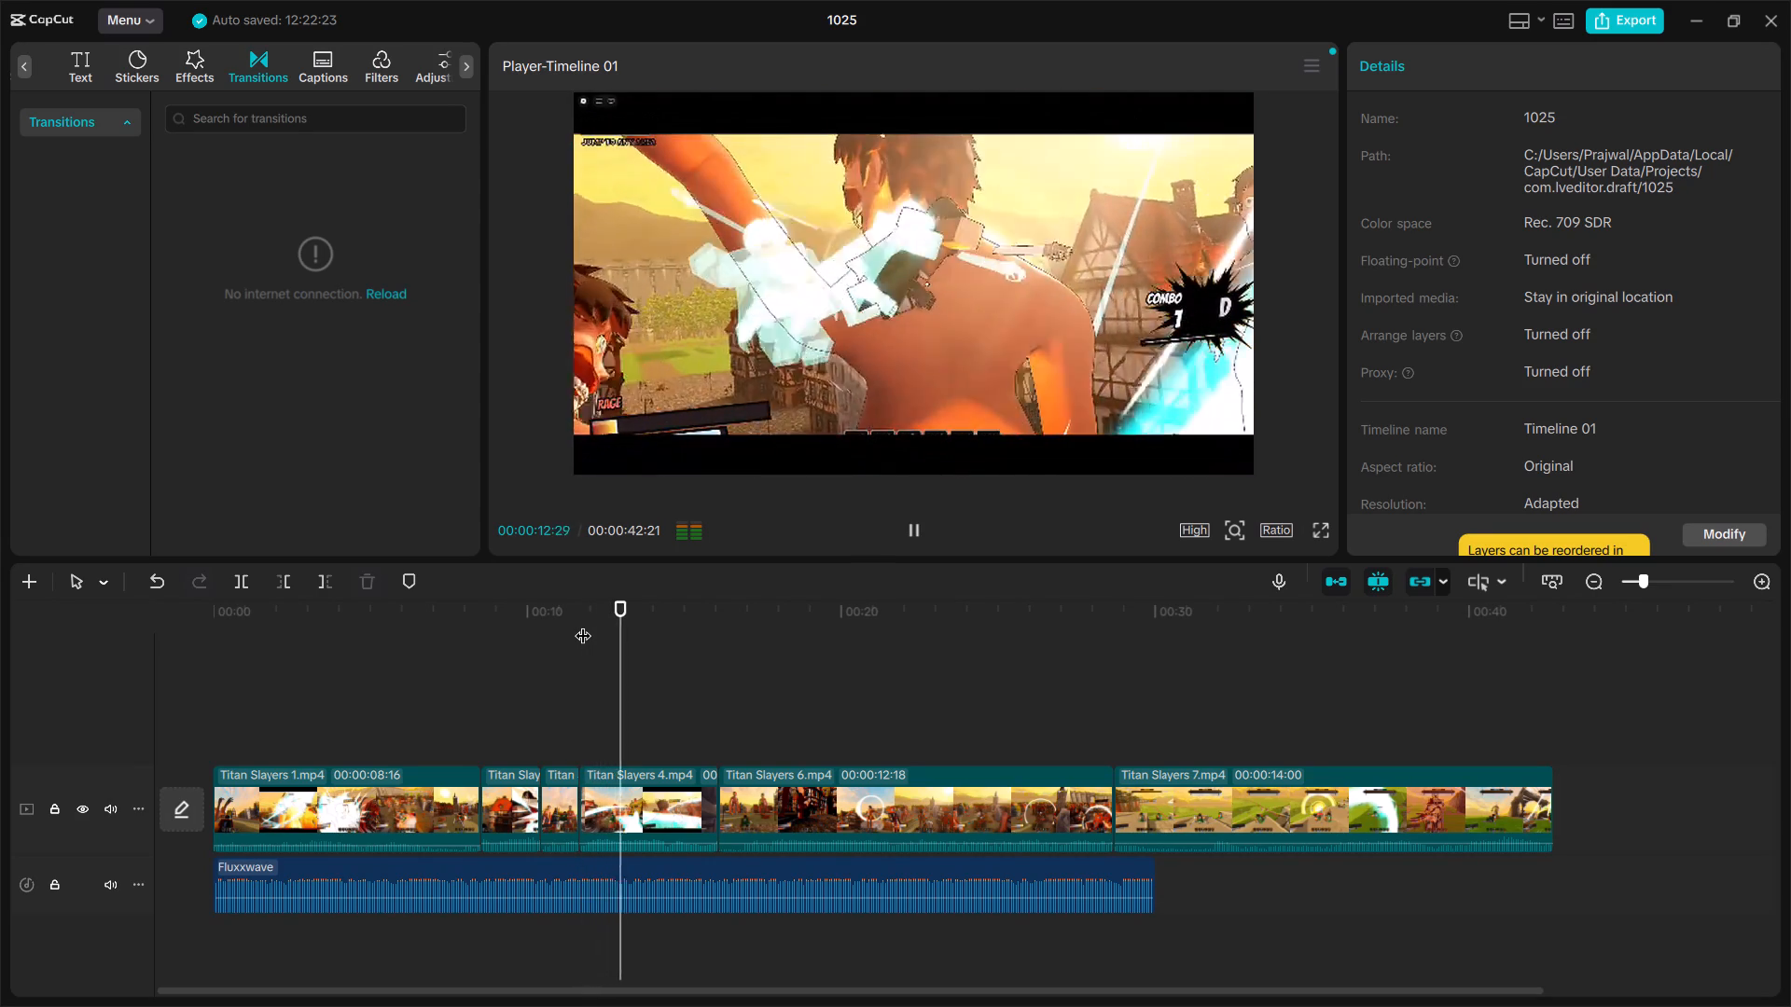
key(space)
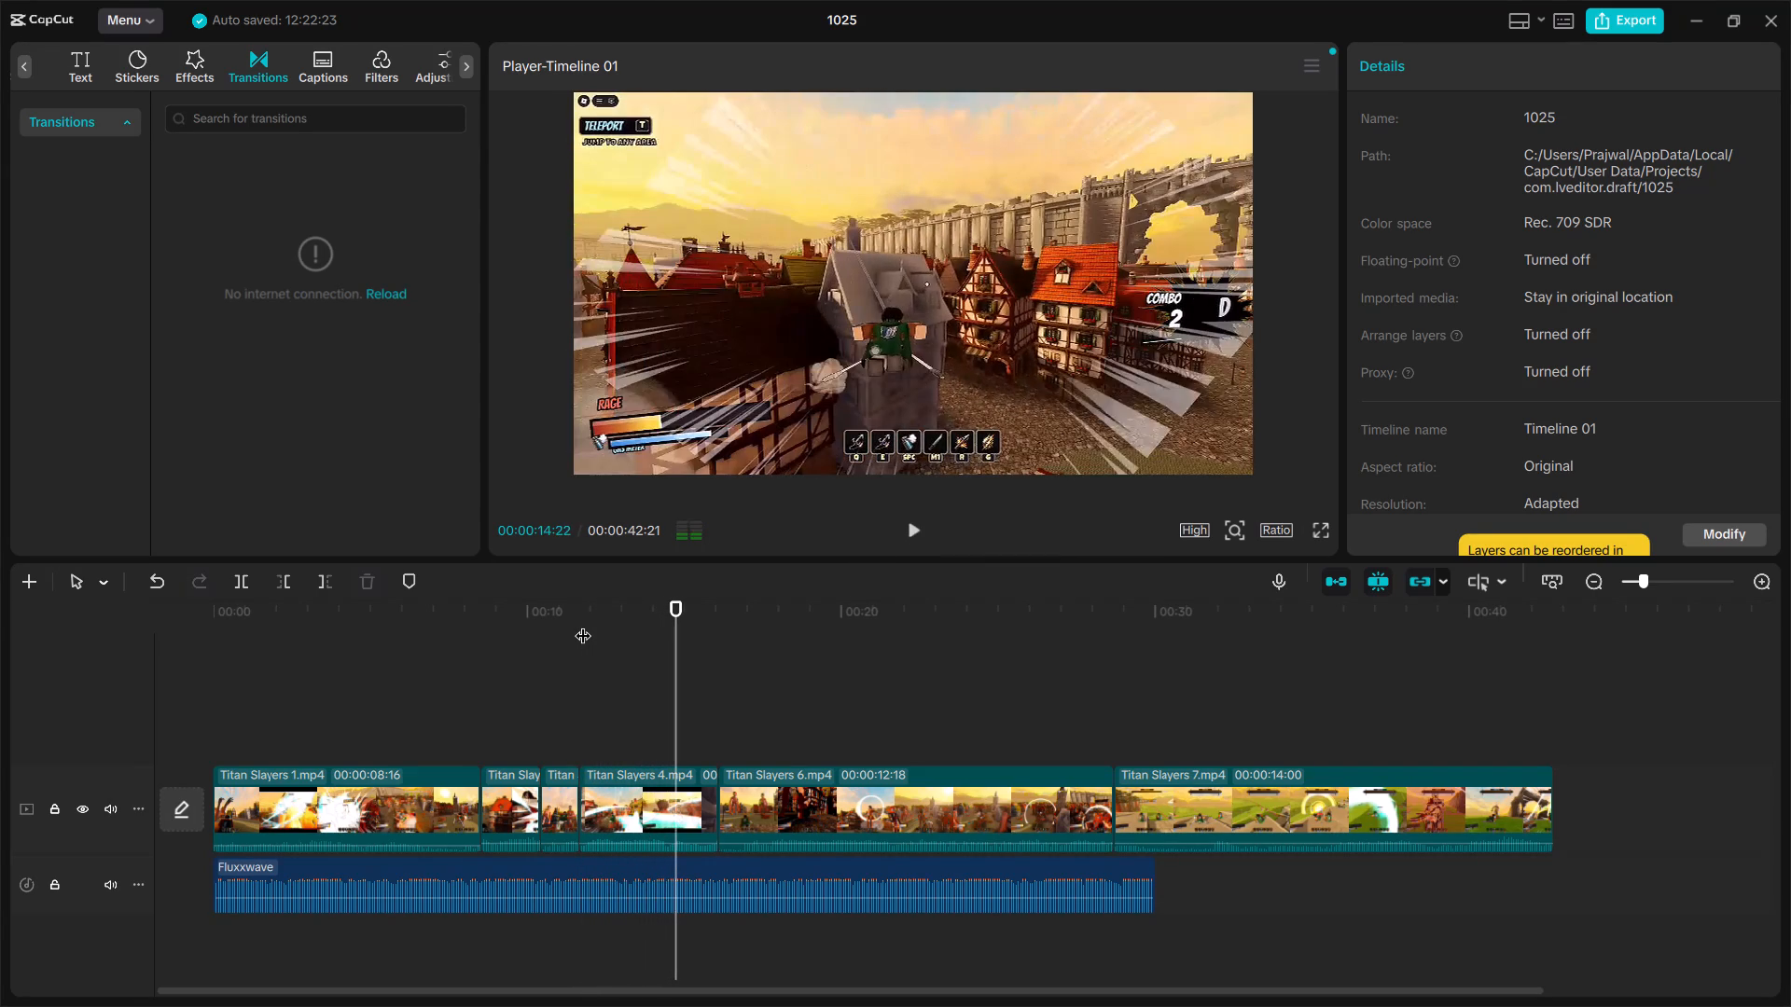
key(Left)
key(Left)
key(Left)
key(Left)
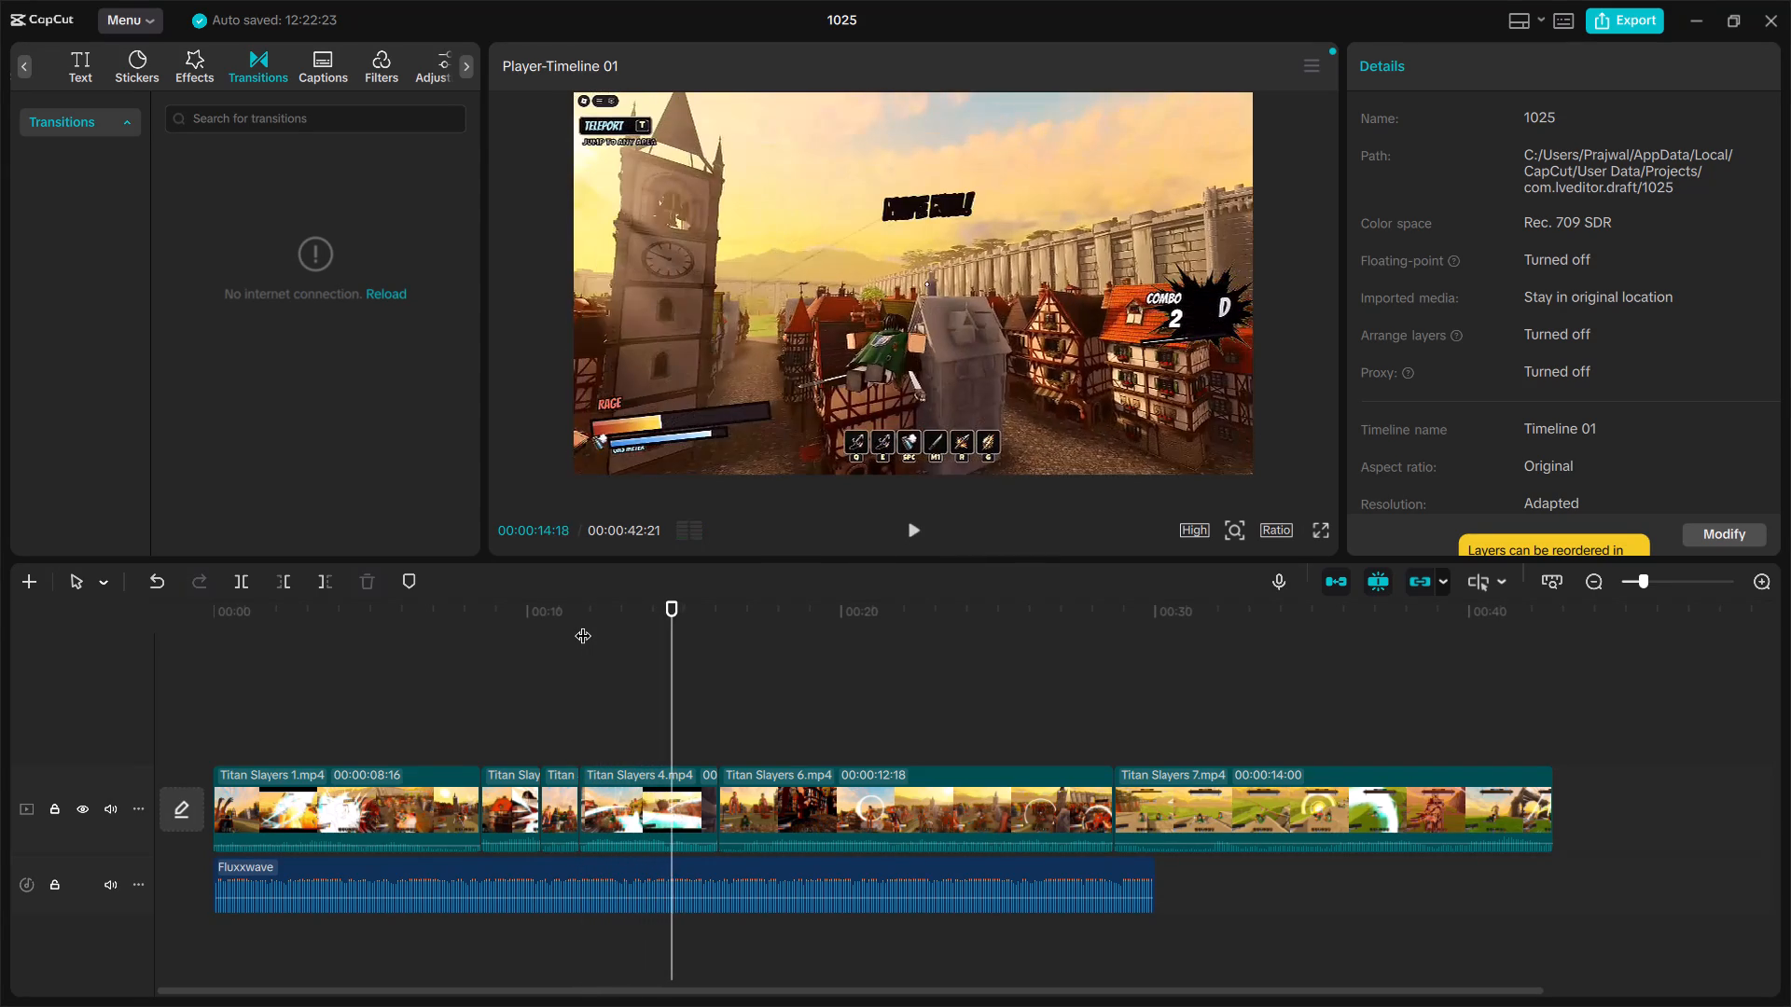
key(Left)
key(Left)
key(Left)
key(Left)
key(Left)
key(Left)
key(Left)
key(Left)
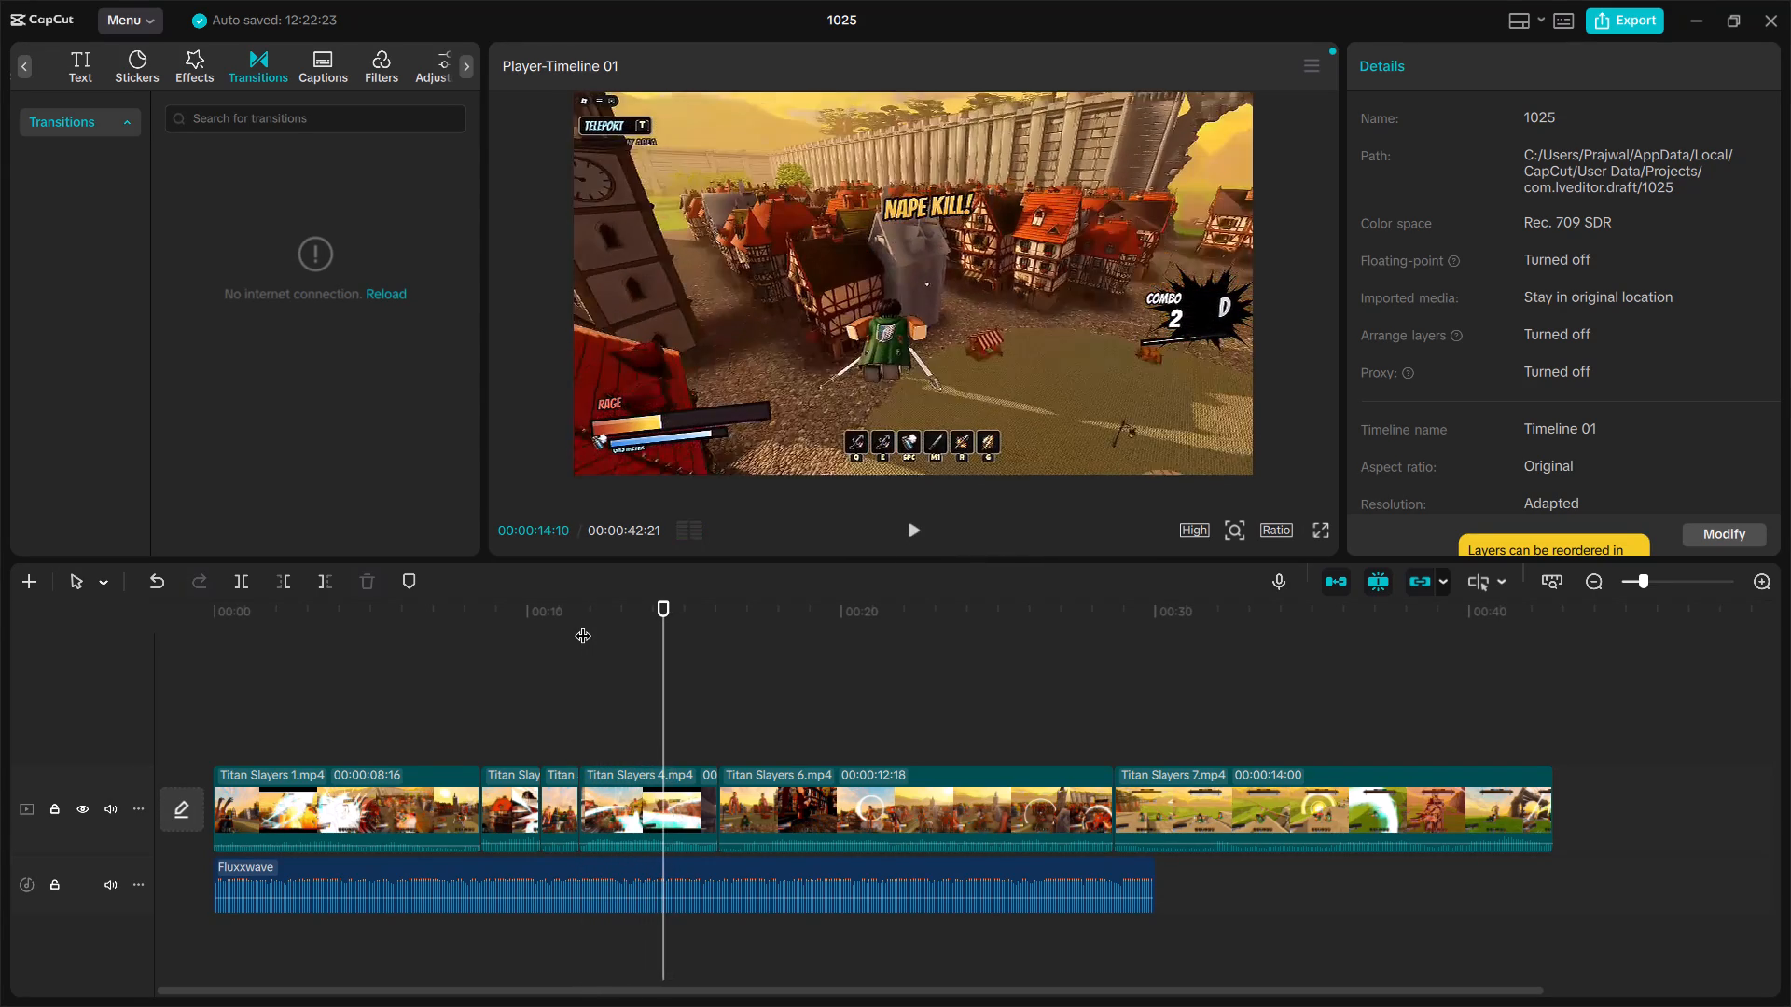
key(Left)
key(Left)
key(Left)
key(Left)
key(Left)
key(Left)
key(Left)
key(Left)
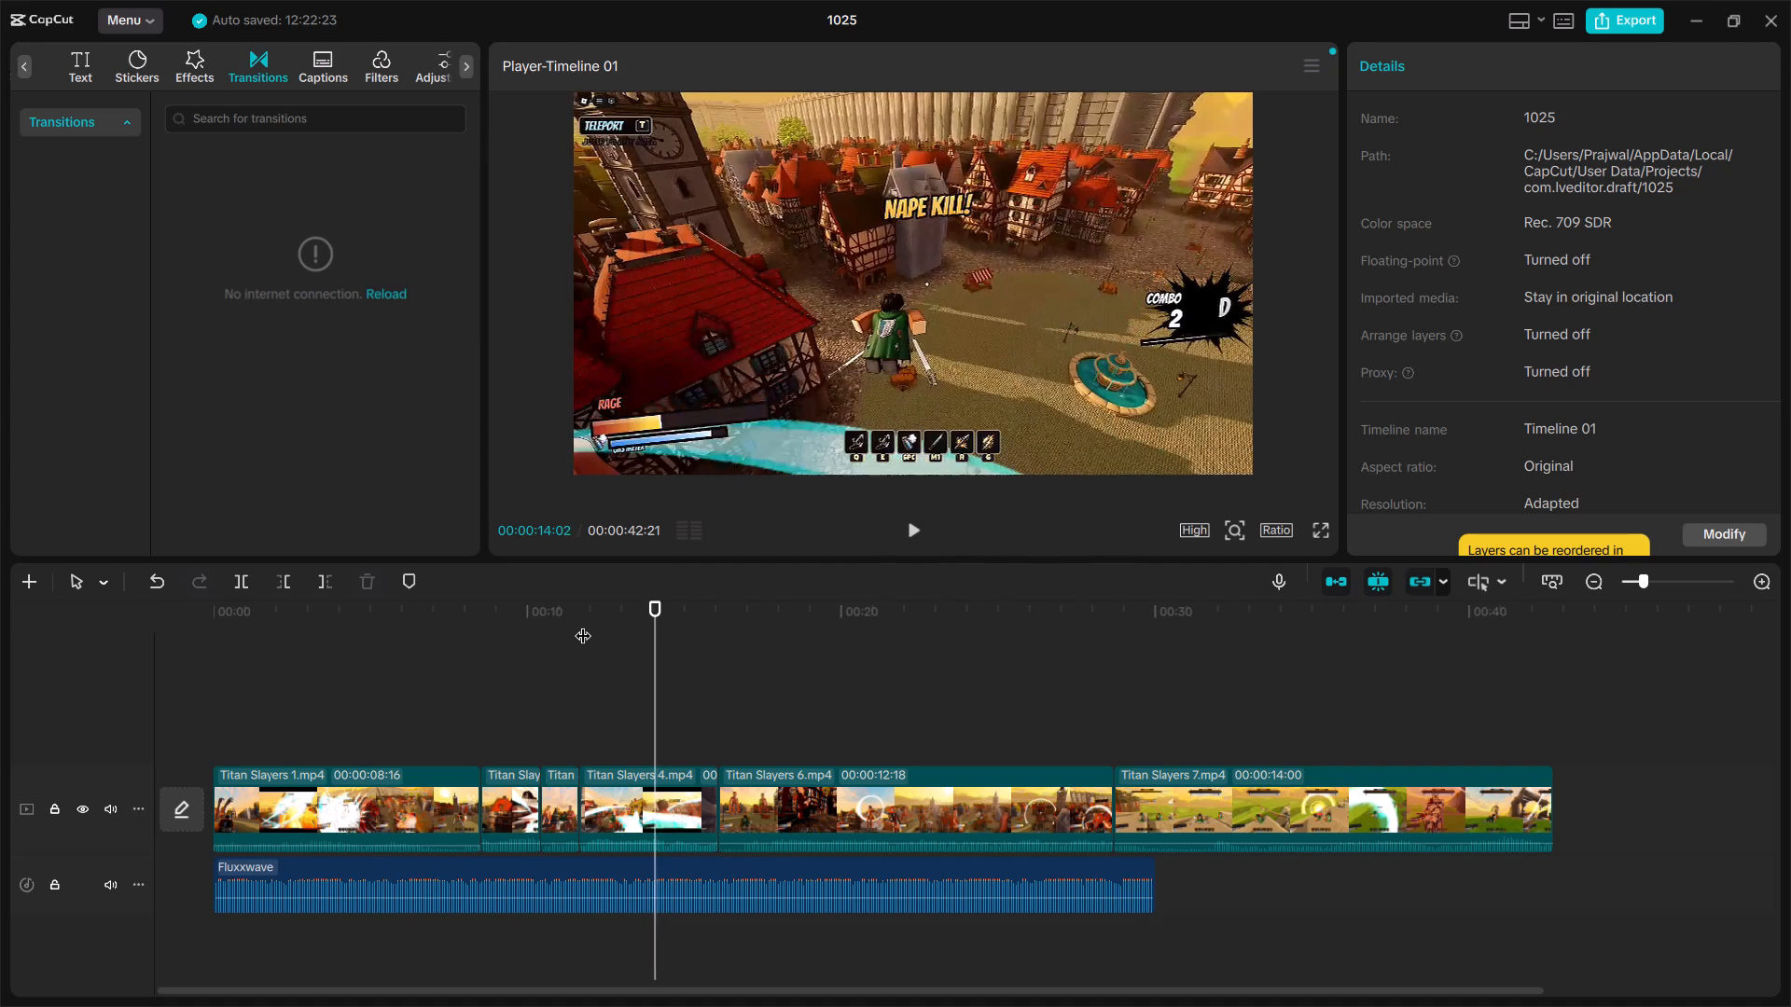
key(Left)
key(Left)
key(Left)
key(Left)
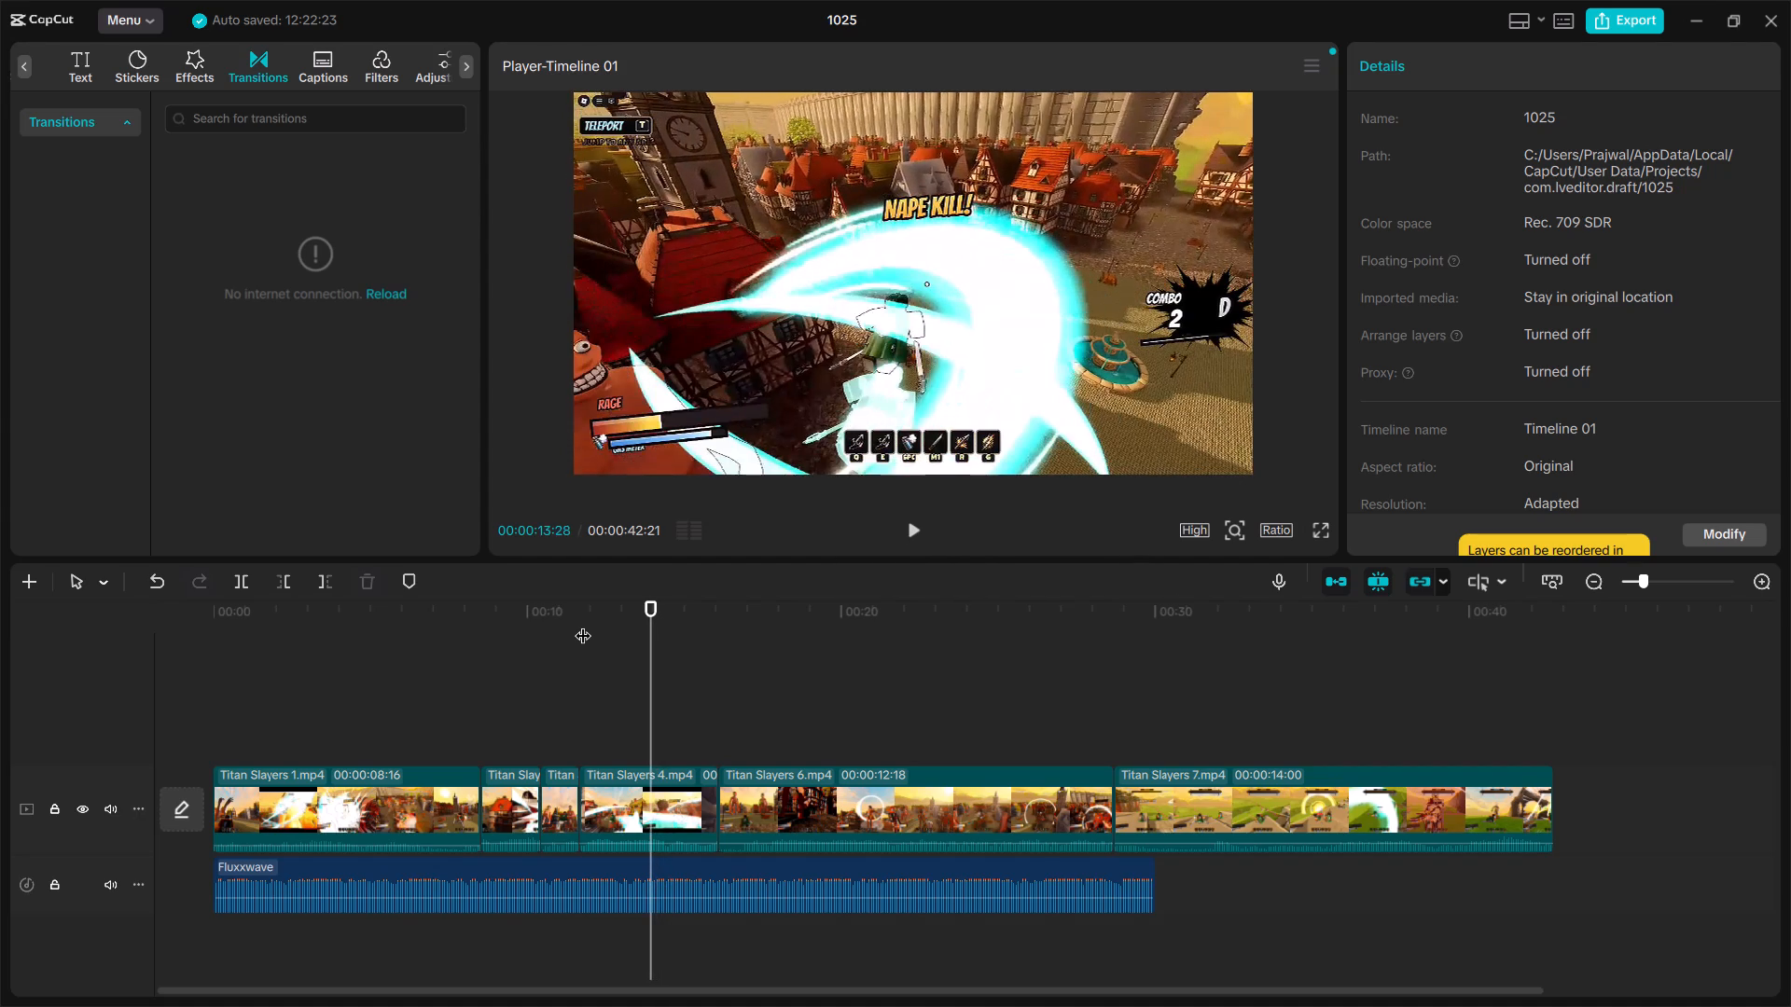
Play on from 00:00:13:28 and step back frame by frame through the end of the Titan Slayers 4 nape kill.
key(space)
key(space)
key(Left)
key(Left)
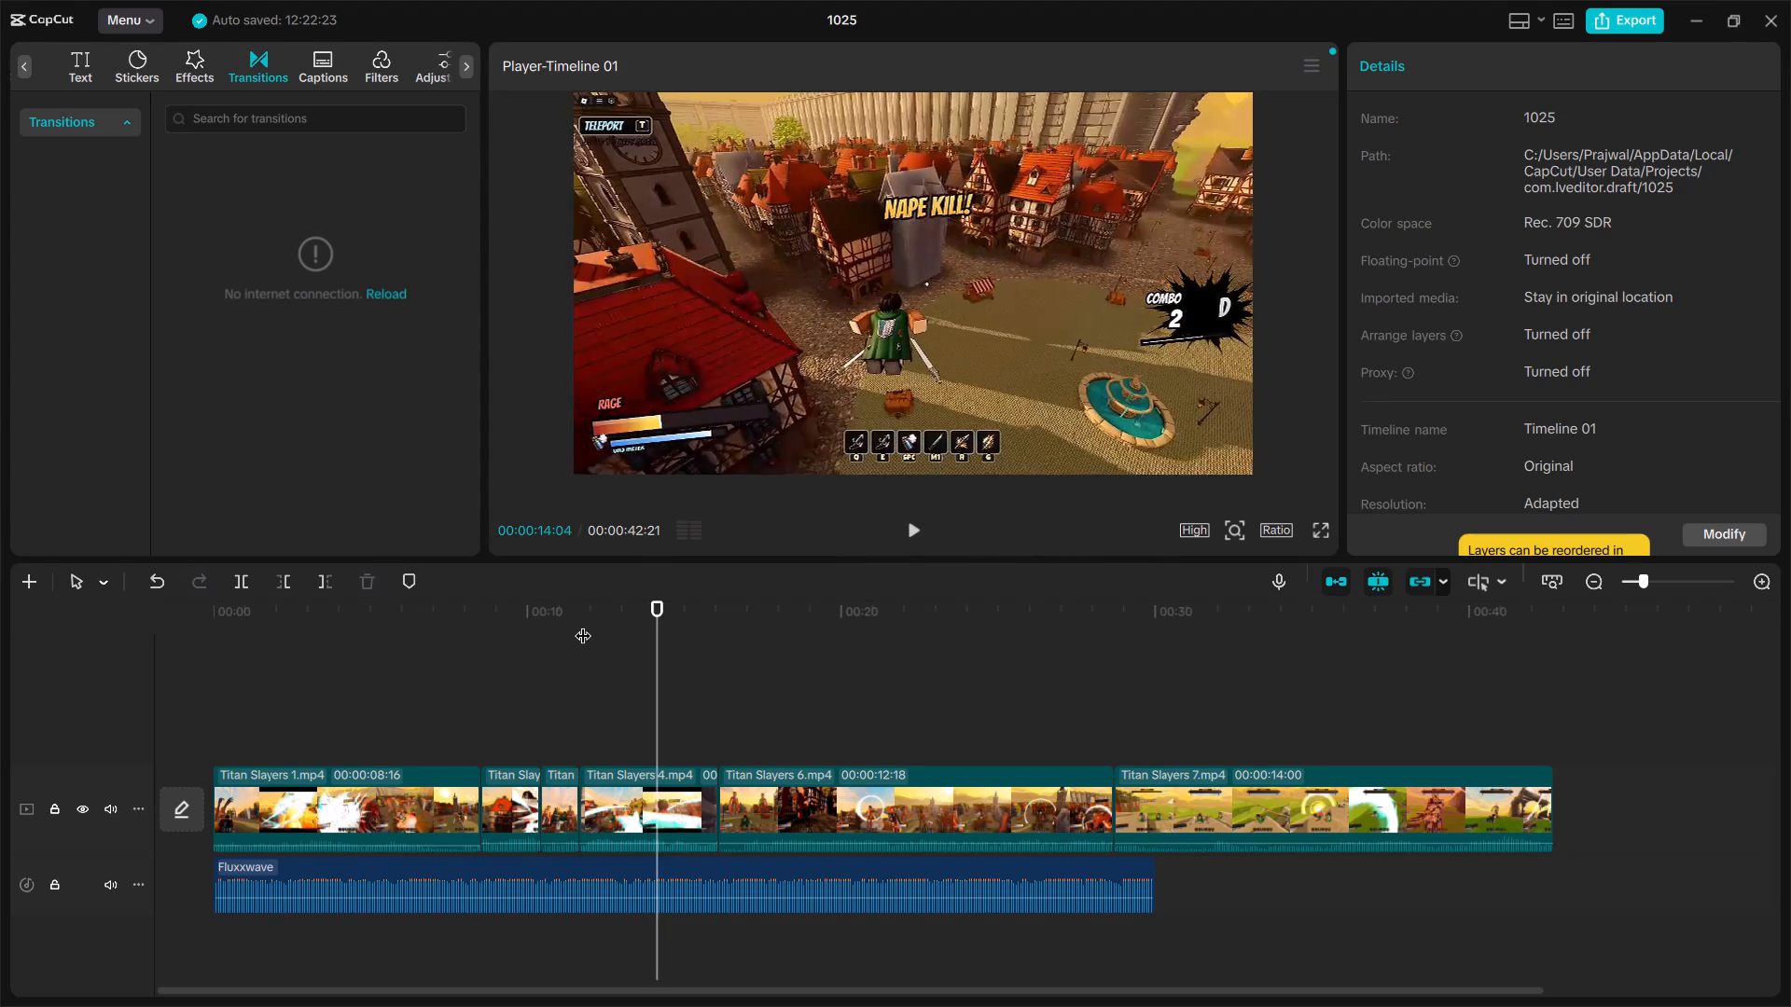
key(Left)
key(Left)
key(Left)
key(Left)
key(Left)
key(Left)
key(Left)
key(Left)
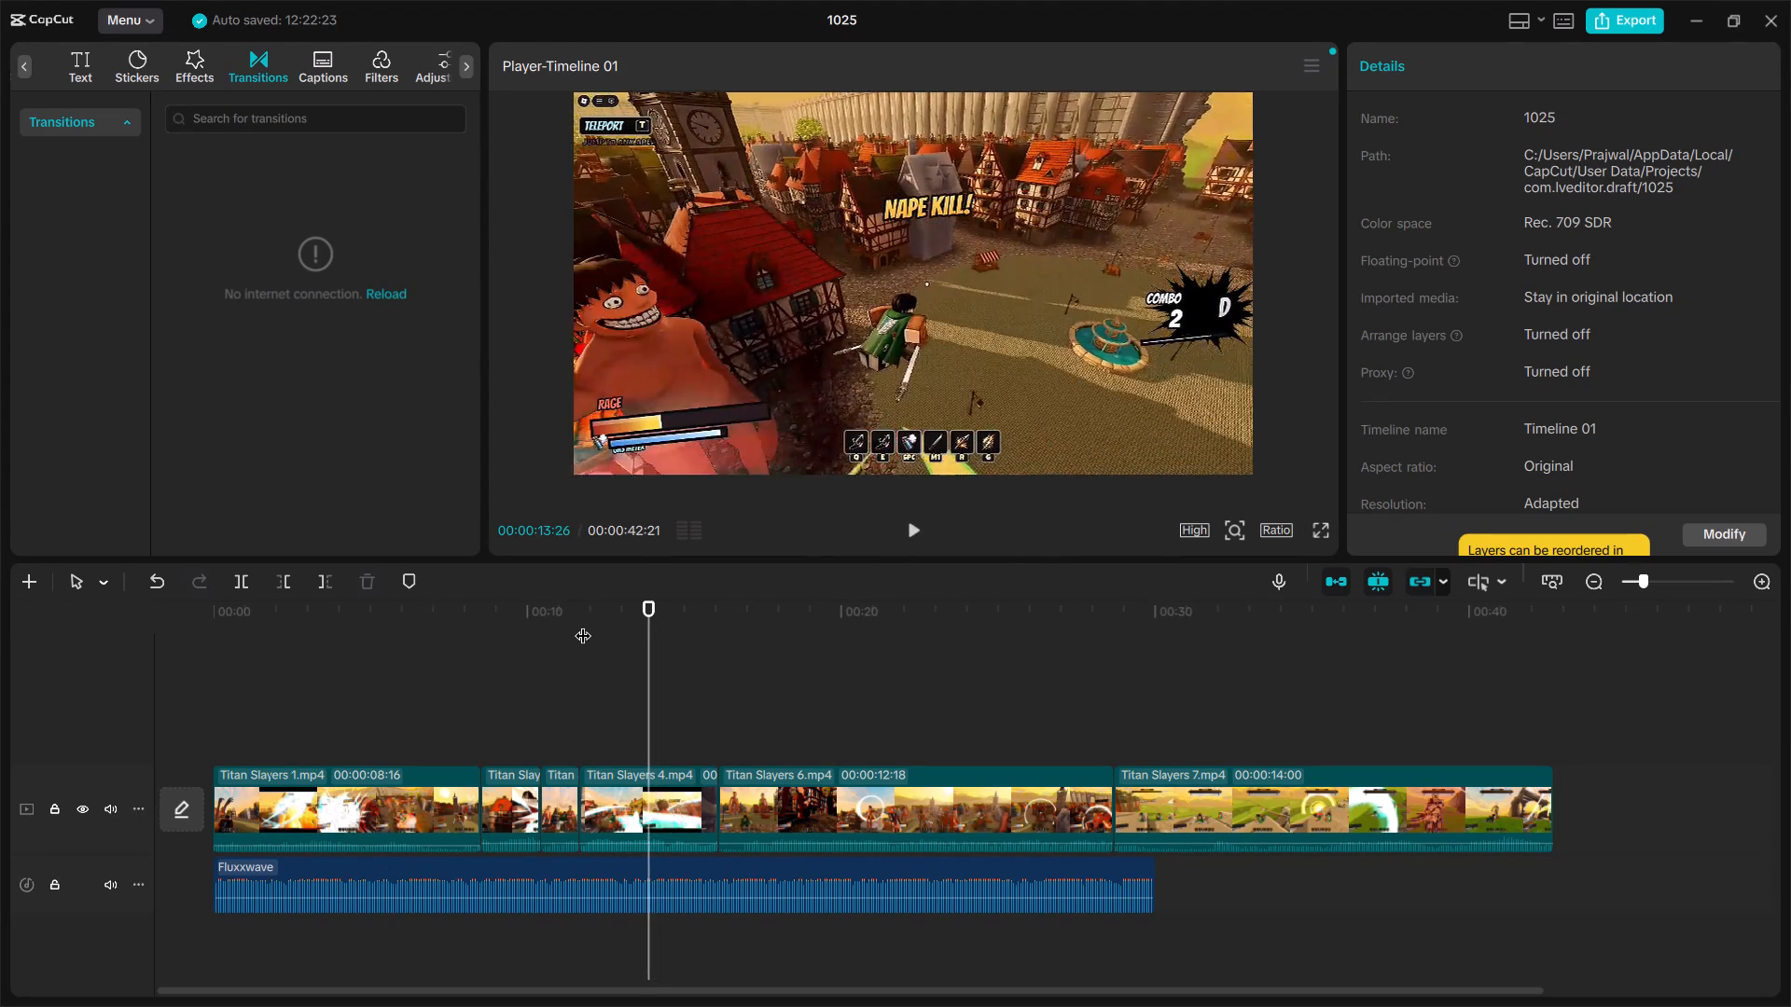
key(Left)
key(Left)
key(Left)
key(Left)
Replay the end of the nape kill in Titan Slayers 4 and step back frame by frame to 00:00:13:18.
key(space)
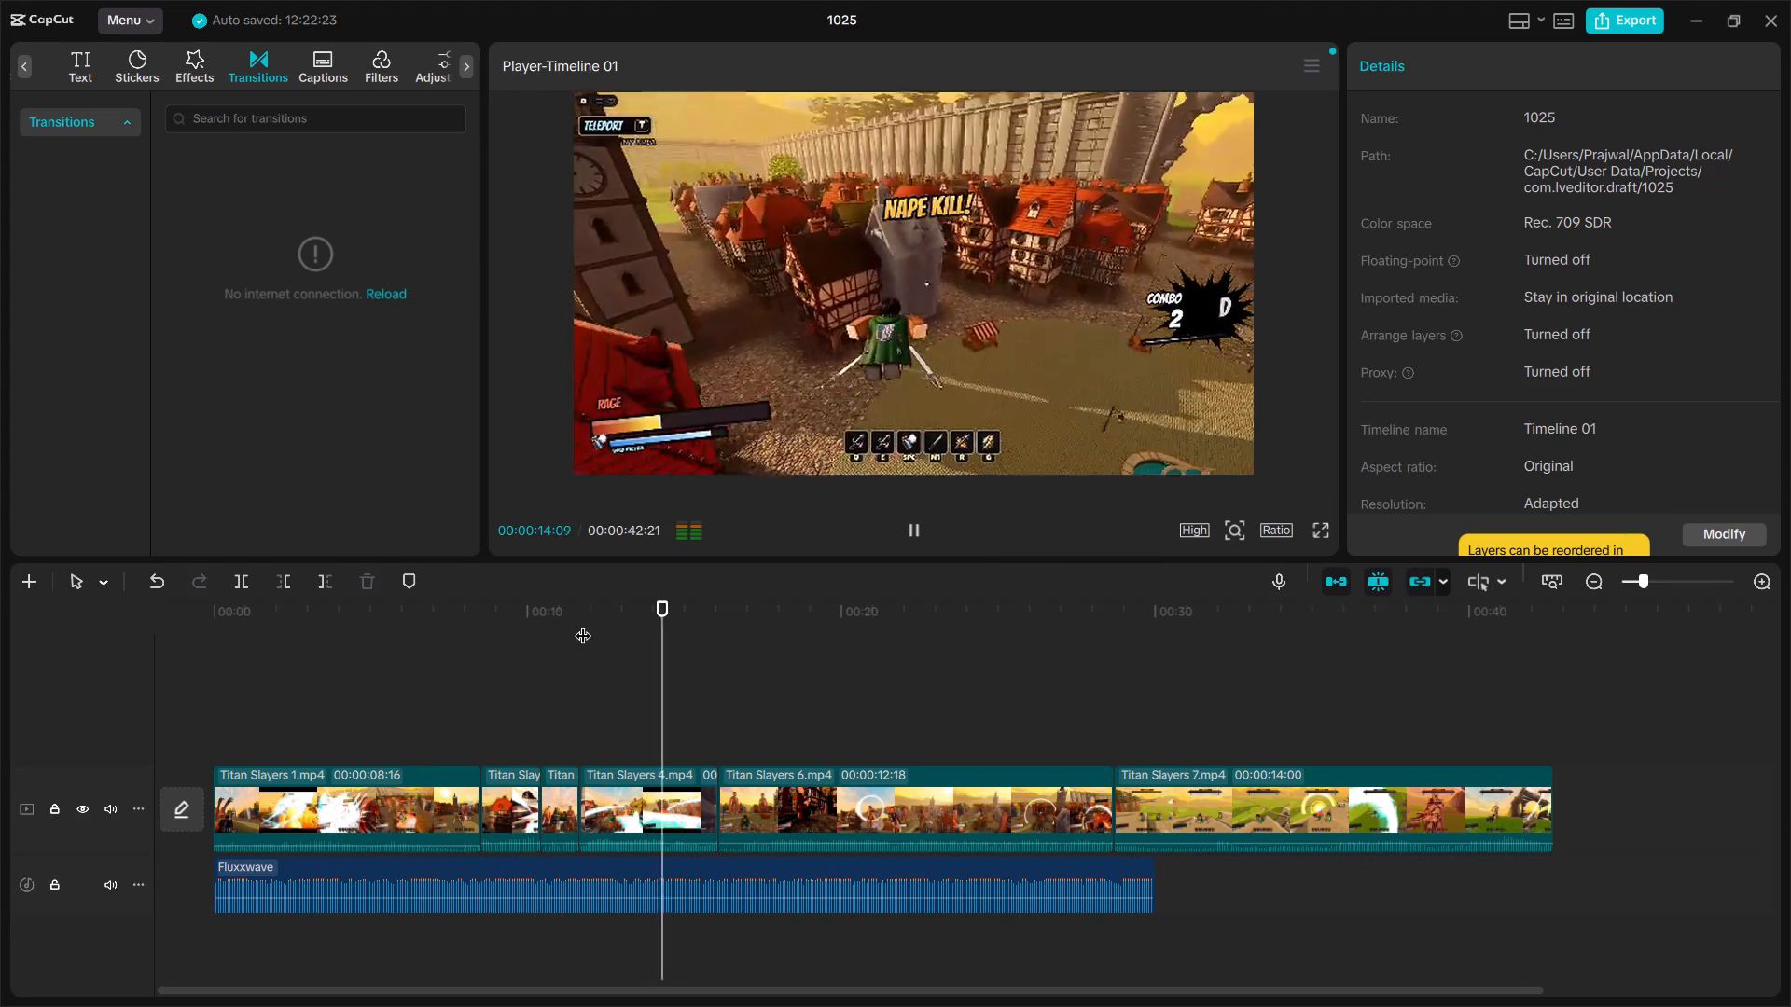
key(Left)
key(Left)
key(Left)
key(Left)
key(Left)
key(Left)
key(Left)
key(Left)
key(Left)
key(Left)
key(Left)
key(Left)
key(Left)
key(Left)
key(Left)
key(Left)
key(Left)
key(Left)
key(Left)
key(Left)
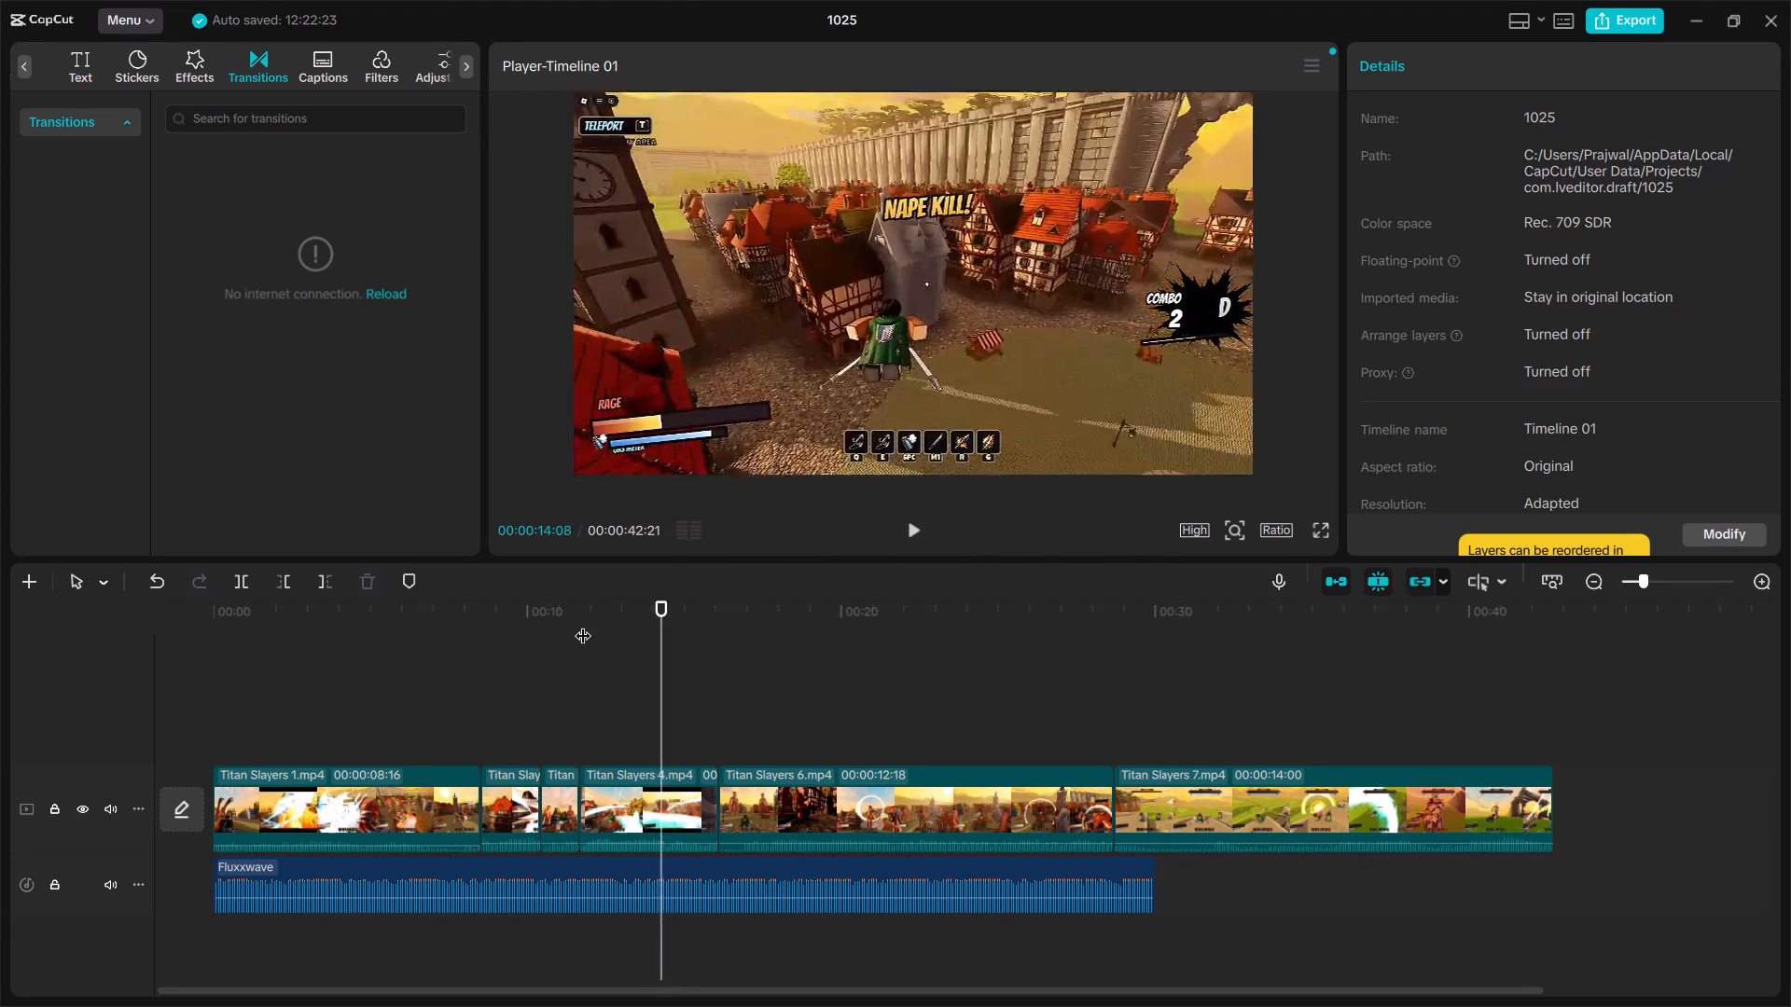
key(Left)
key(Left)
key(Left)
key(Left)
key(Left)
key(Left)
key(Left)
key(Left)
key(Left)
key(Left)
key(Left)
key(Left)
key(Left)
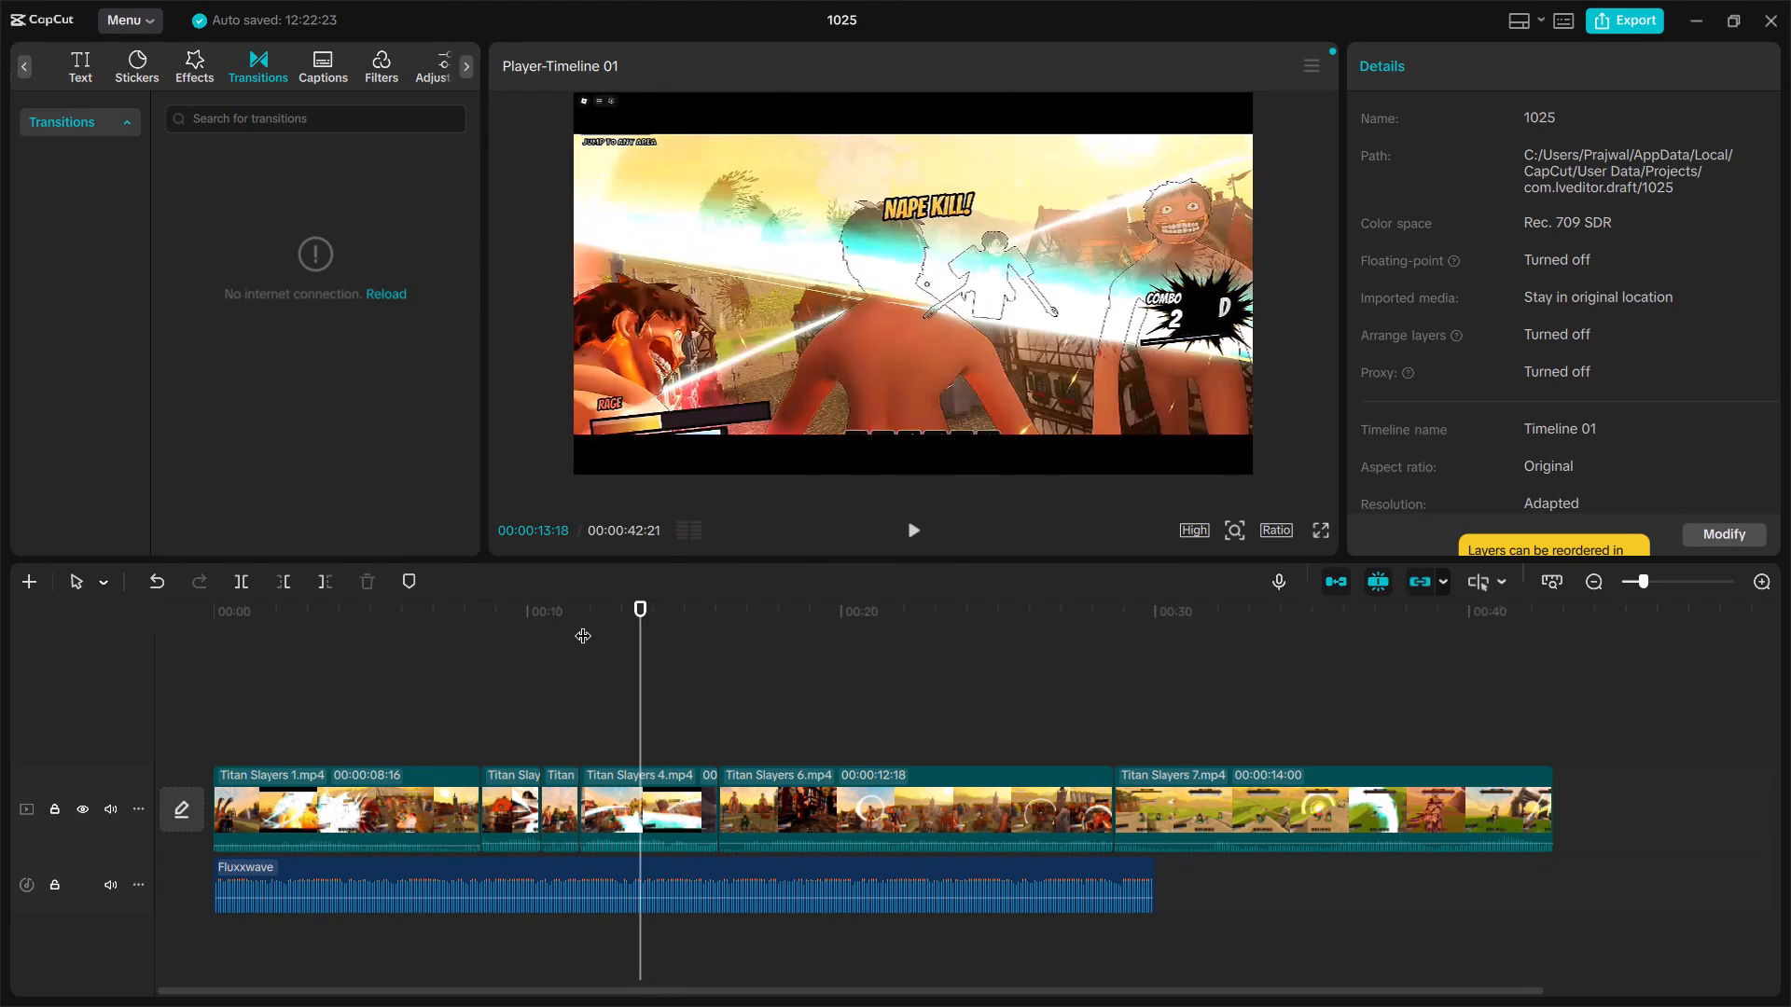
Split Titan Slayers 4 at 00:00:13:24, as the final slash ends, and delete the rest of that clip after the split.
key(space)
key(space)
key(Left)
key(Left)
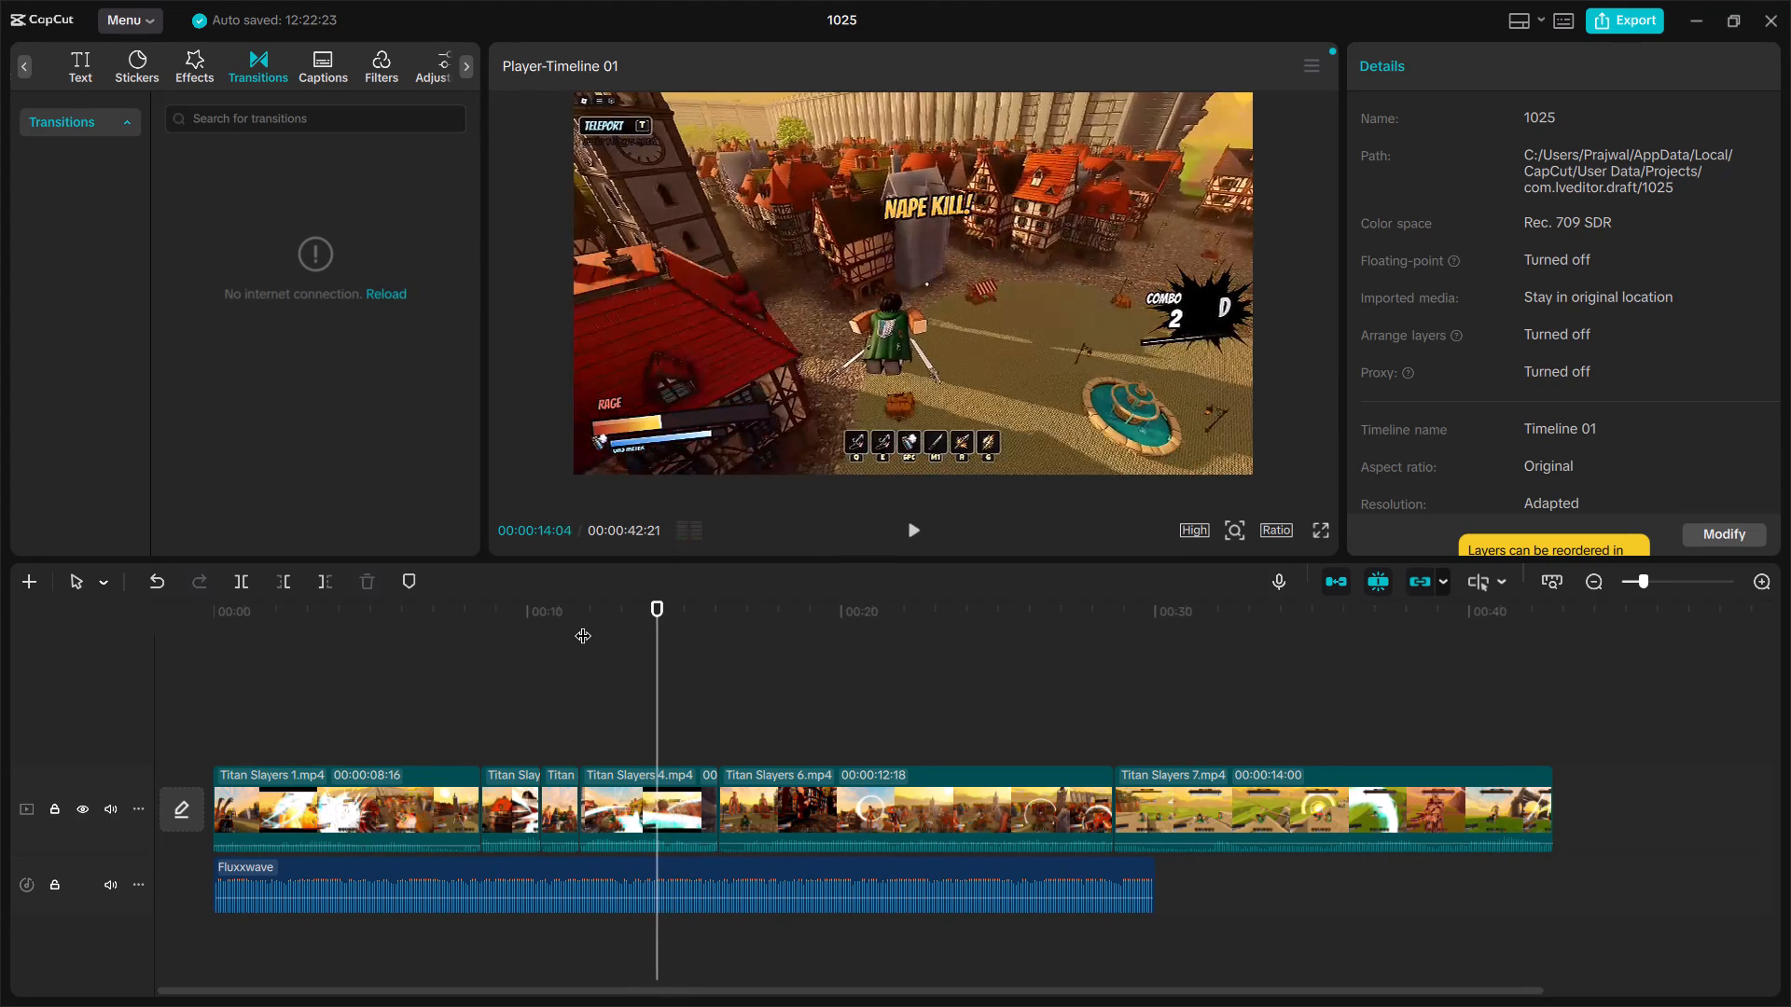
key(Left)
key(Left)
key(Left)
key(Left)
key(Left)
key(Left)
key(Left)
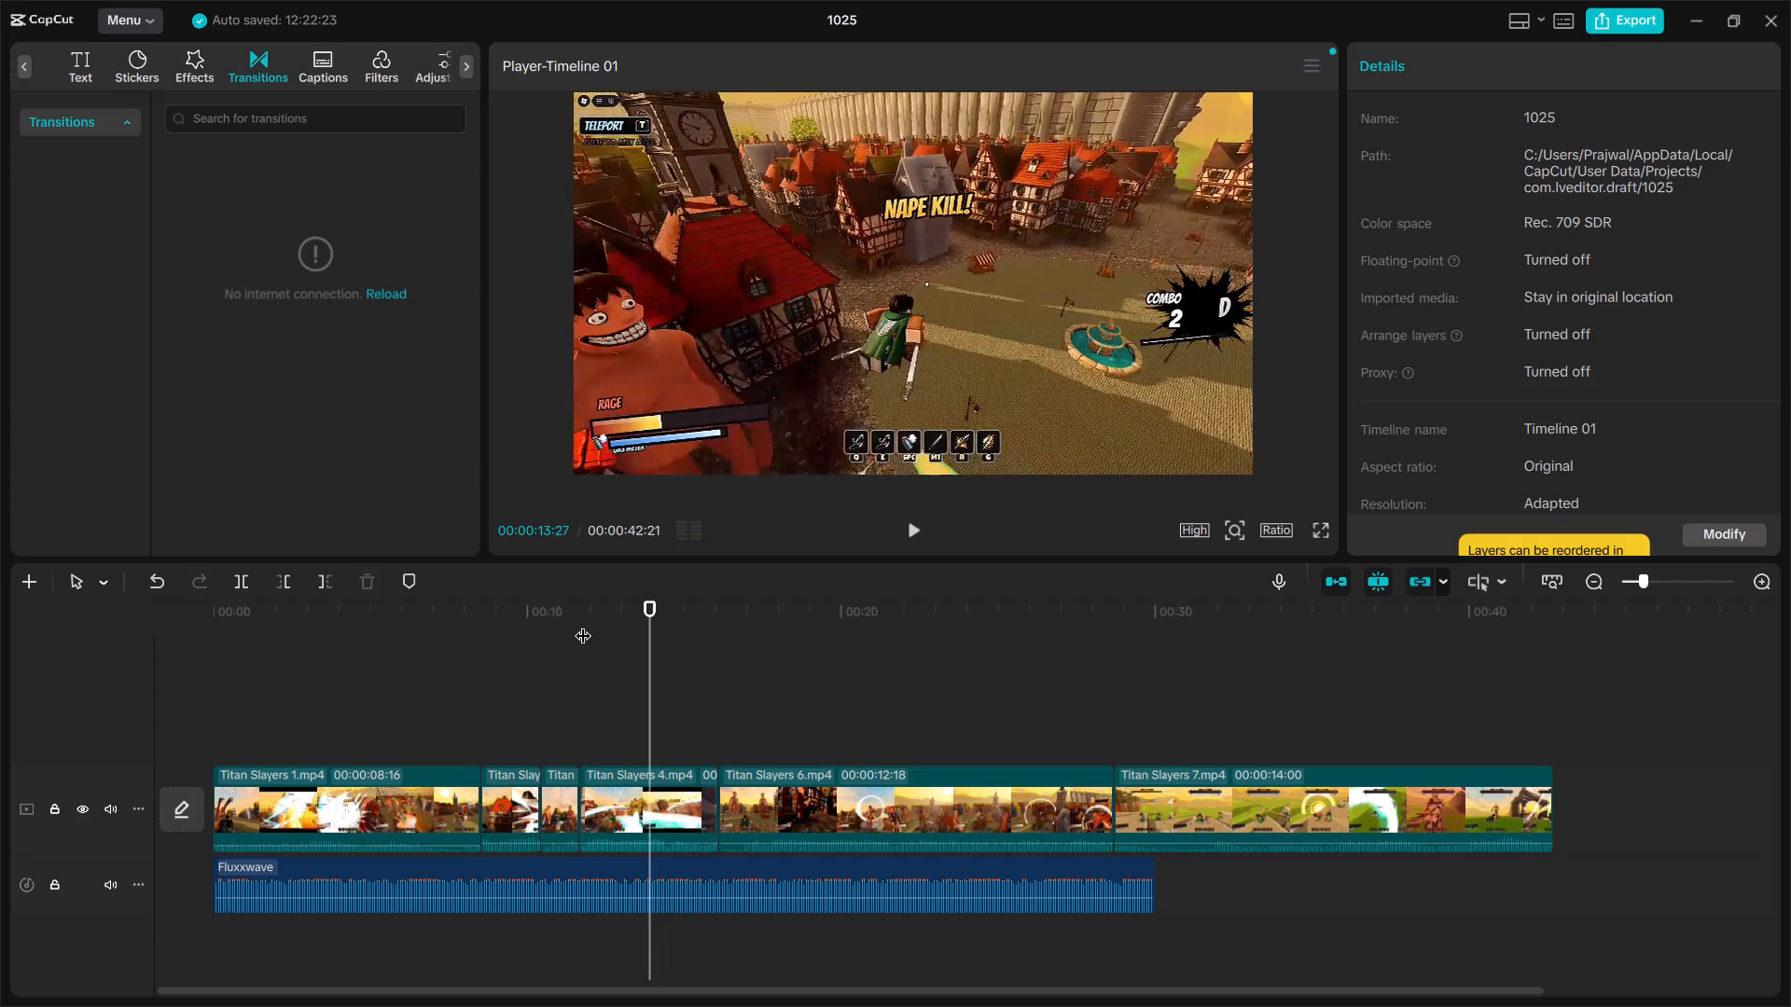
key(Left)
key(Left)
key(Left)
key(Left)
key(Left)
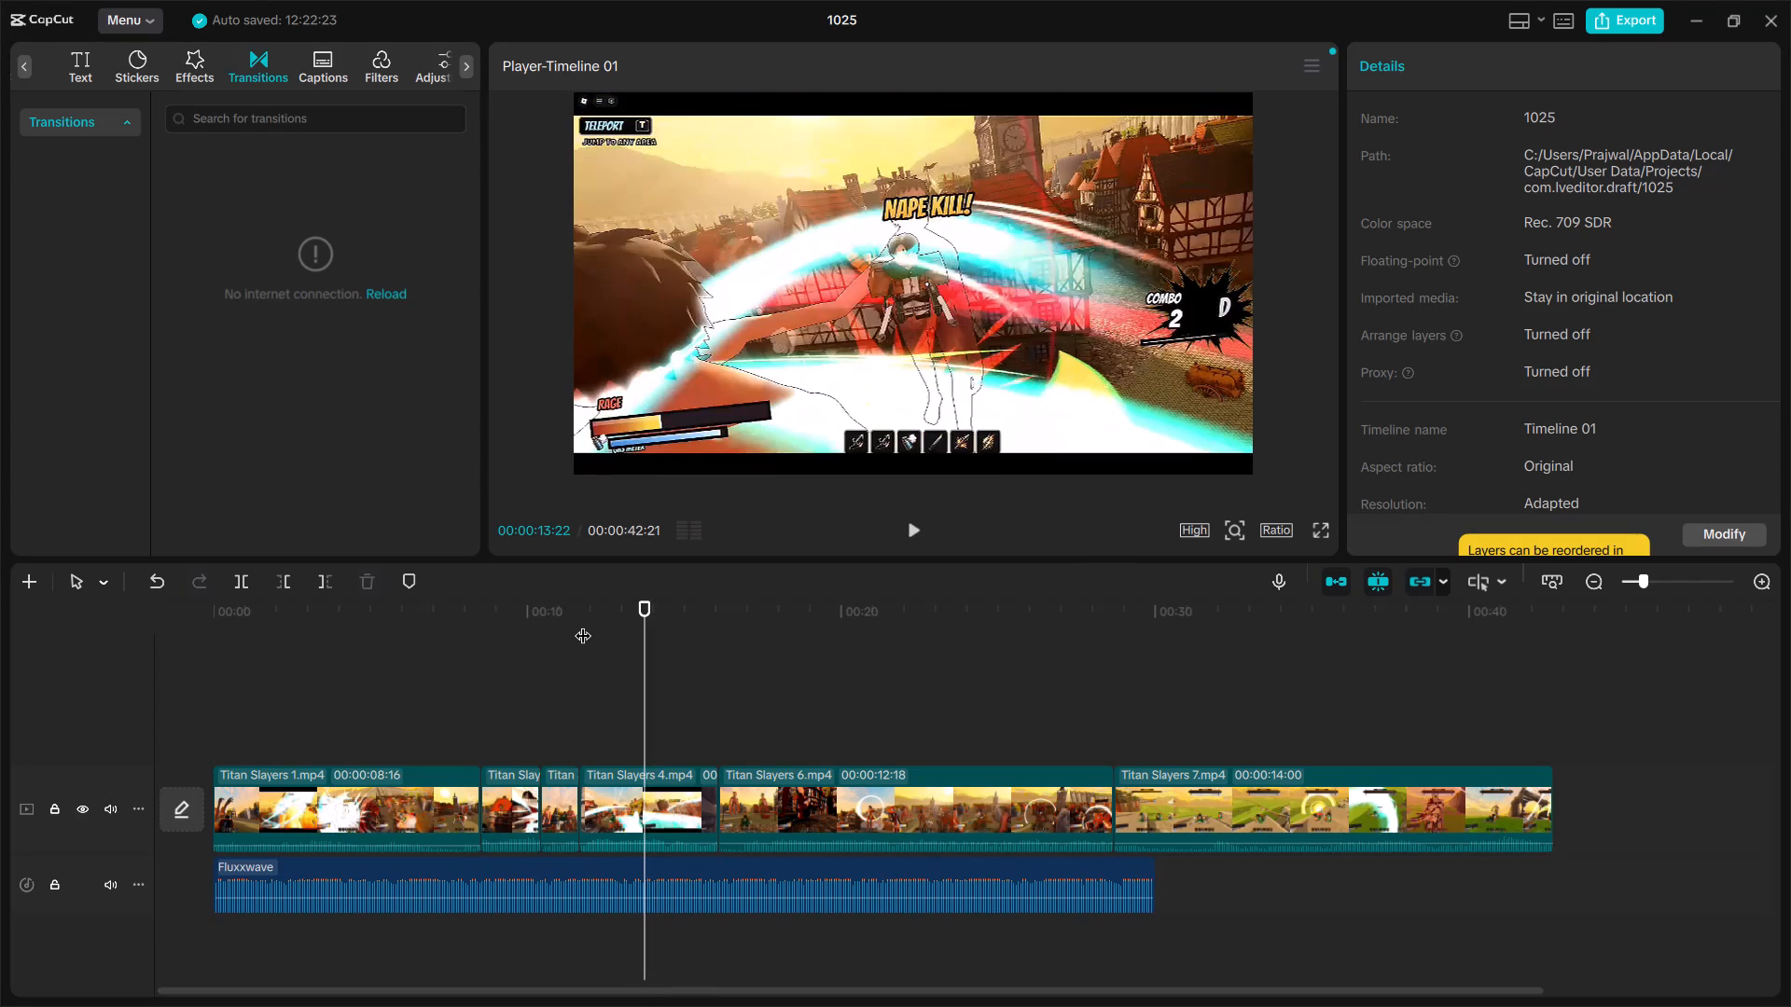
key(Right)
key(Right)
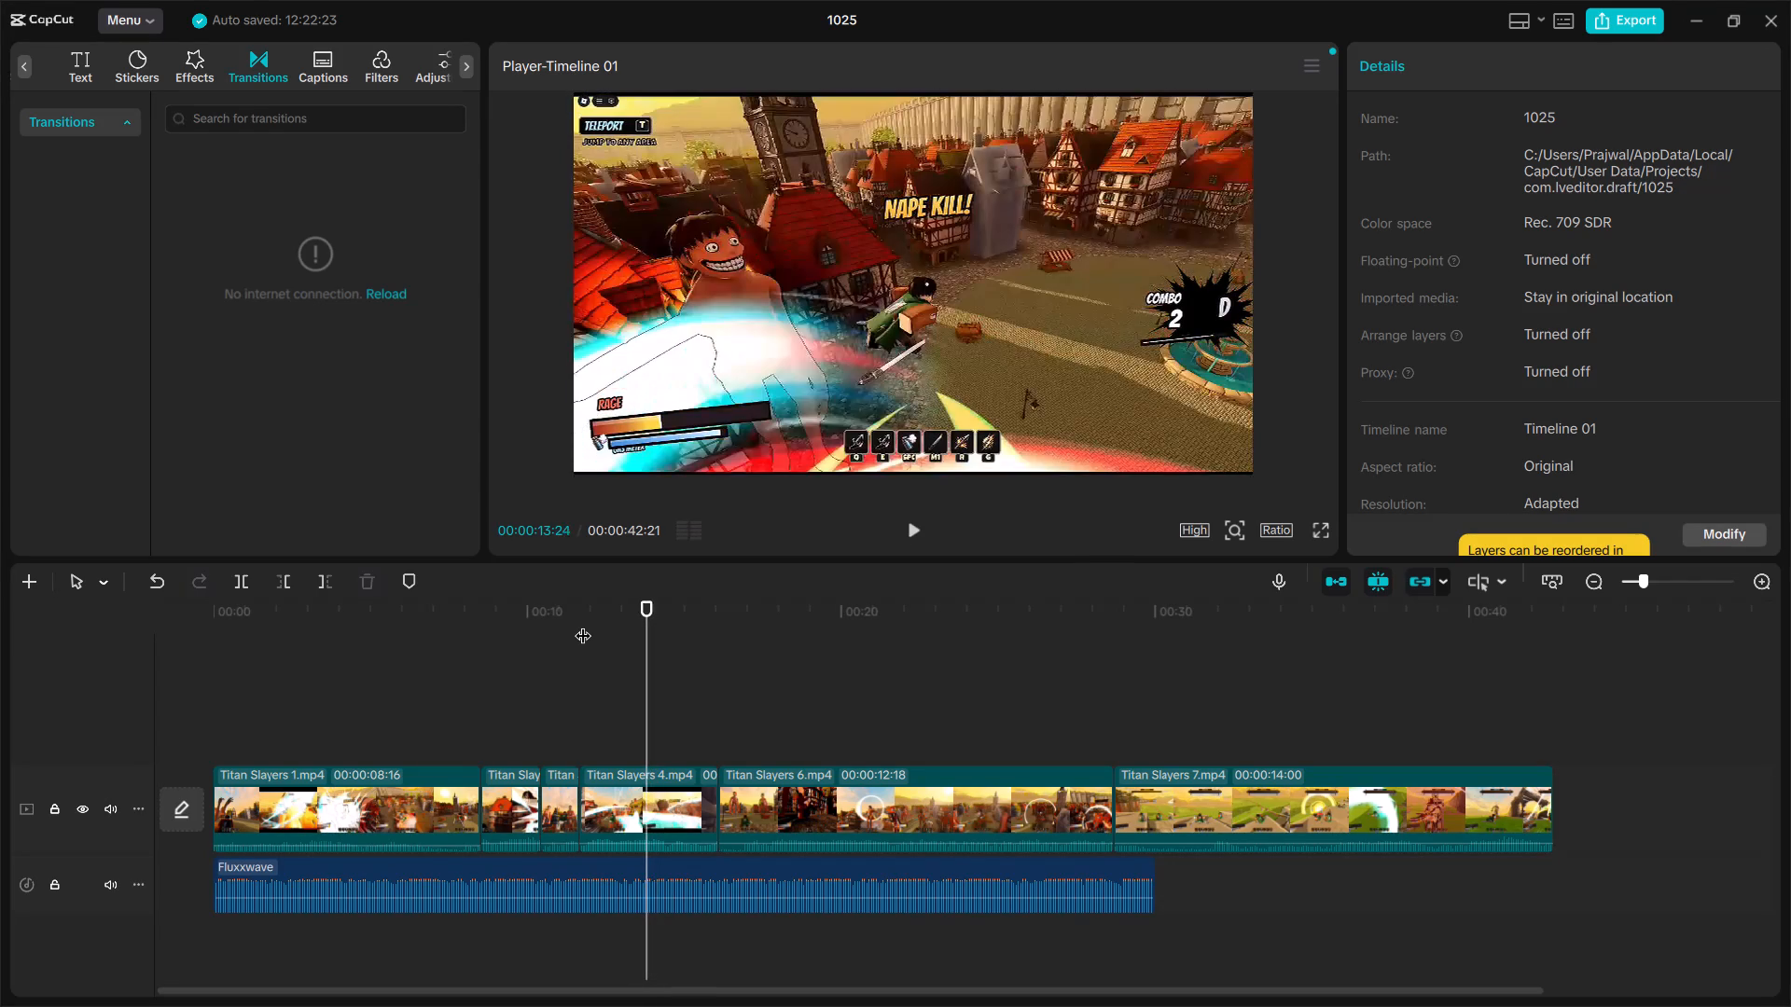
key(ctrl+b)
click(692, 801)
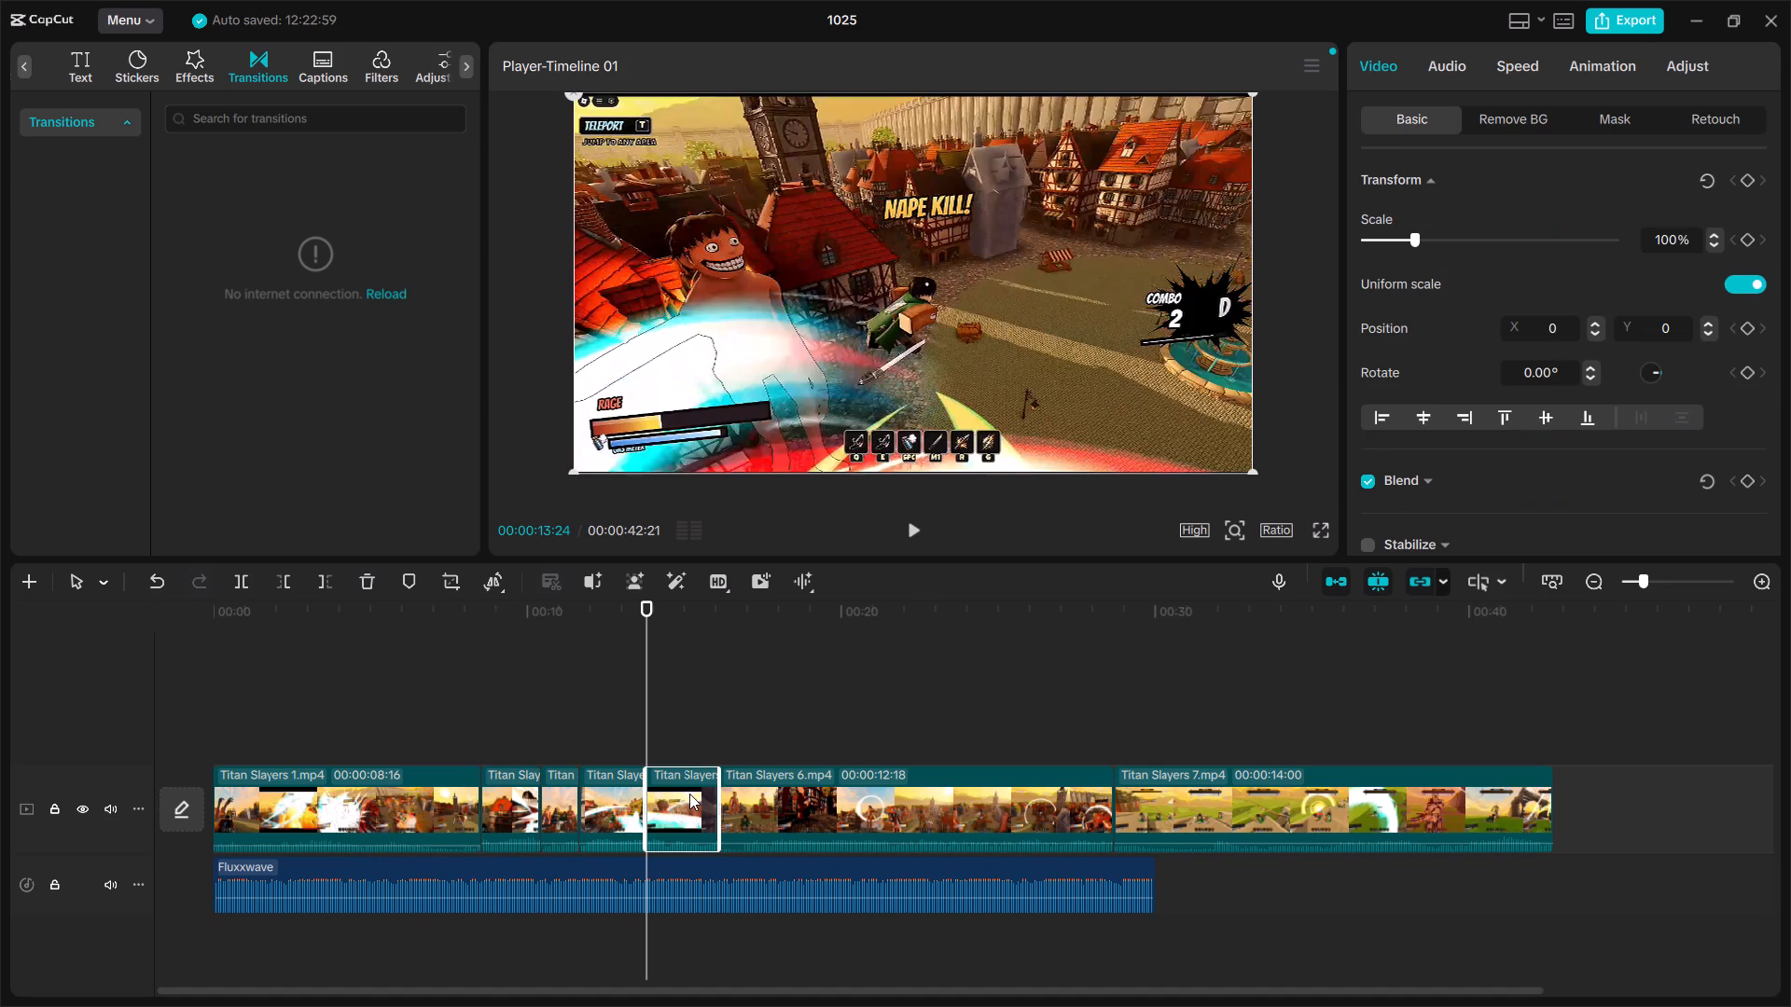
key(BackSpace)
Split Titan Slayers 6 at 00:00:15:18, just before the transformation lightning, and delete its opening section before the split.
key(space)
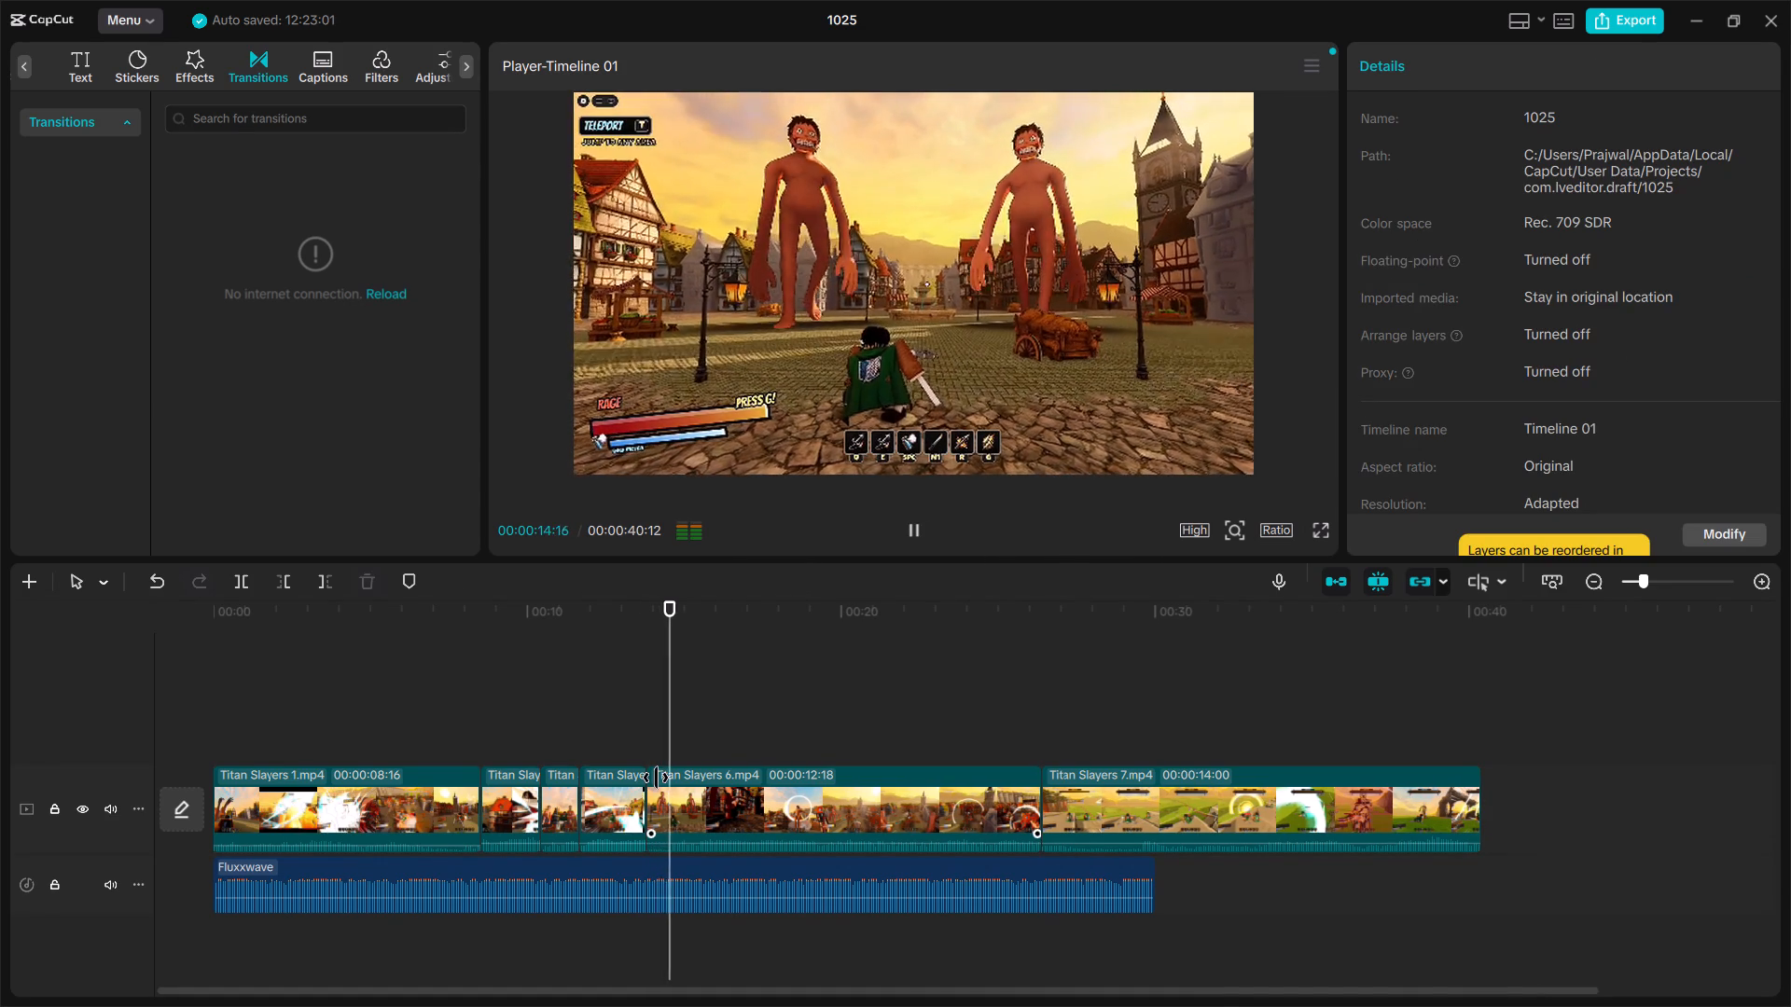
key(space)
key(space)
key(space)
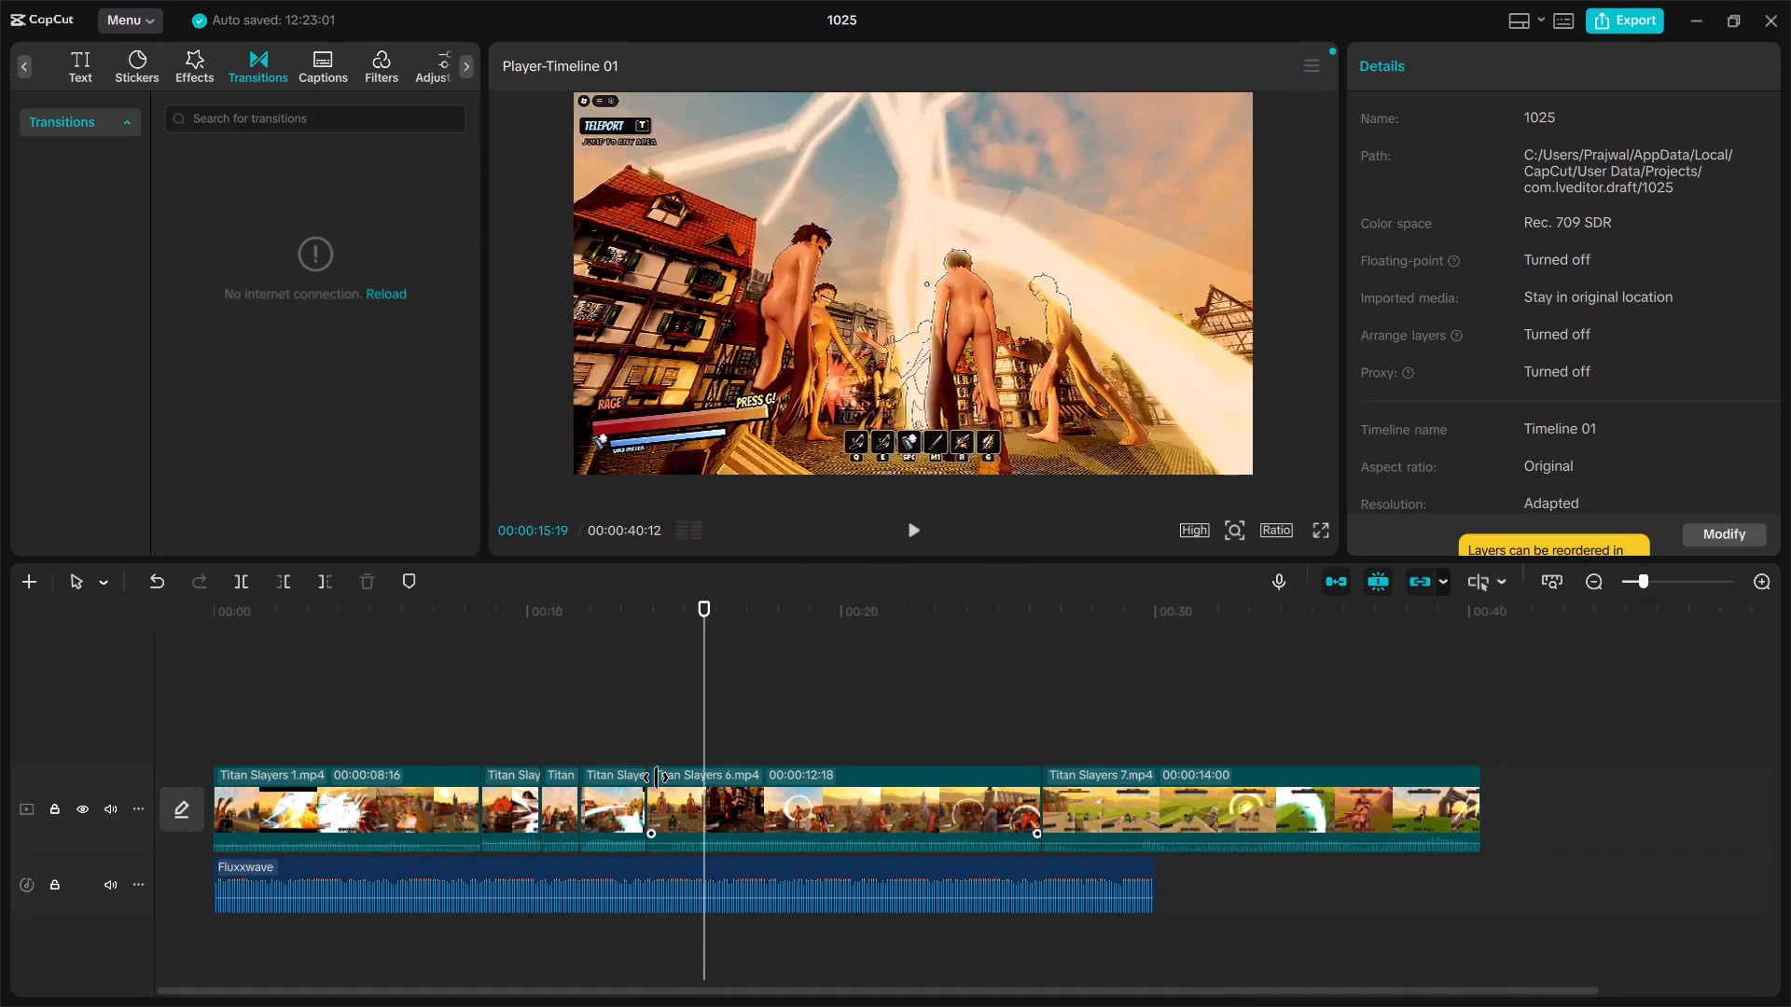
key(Left)
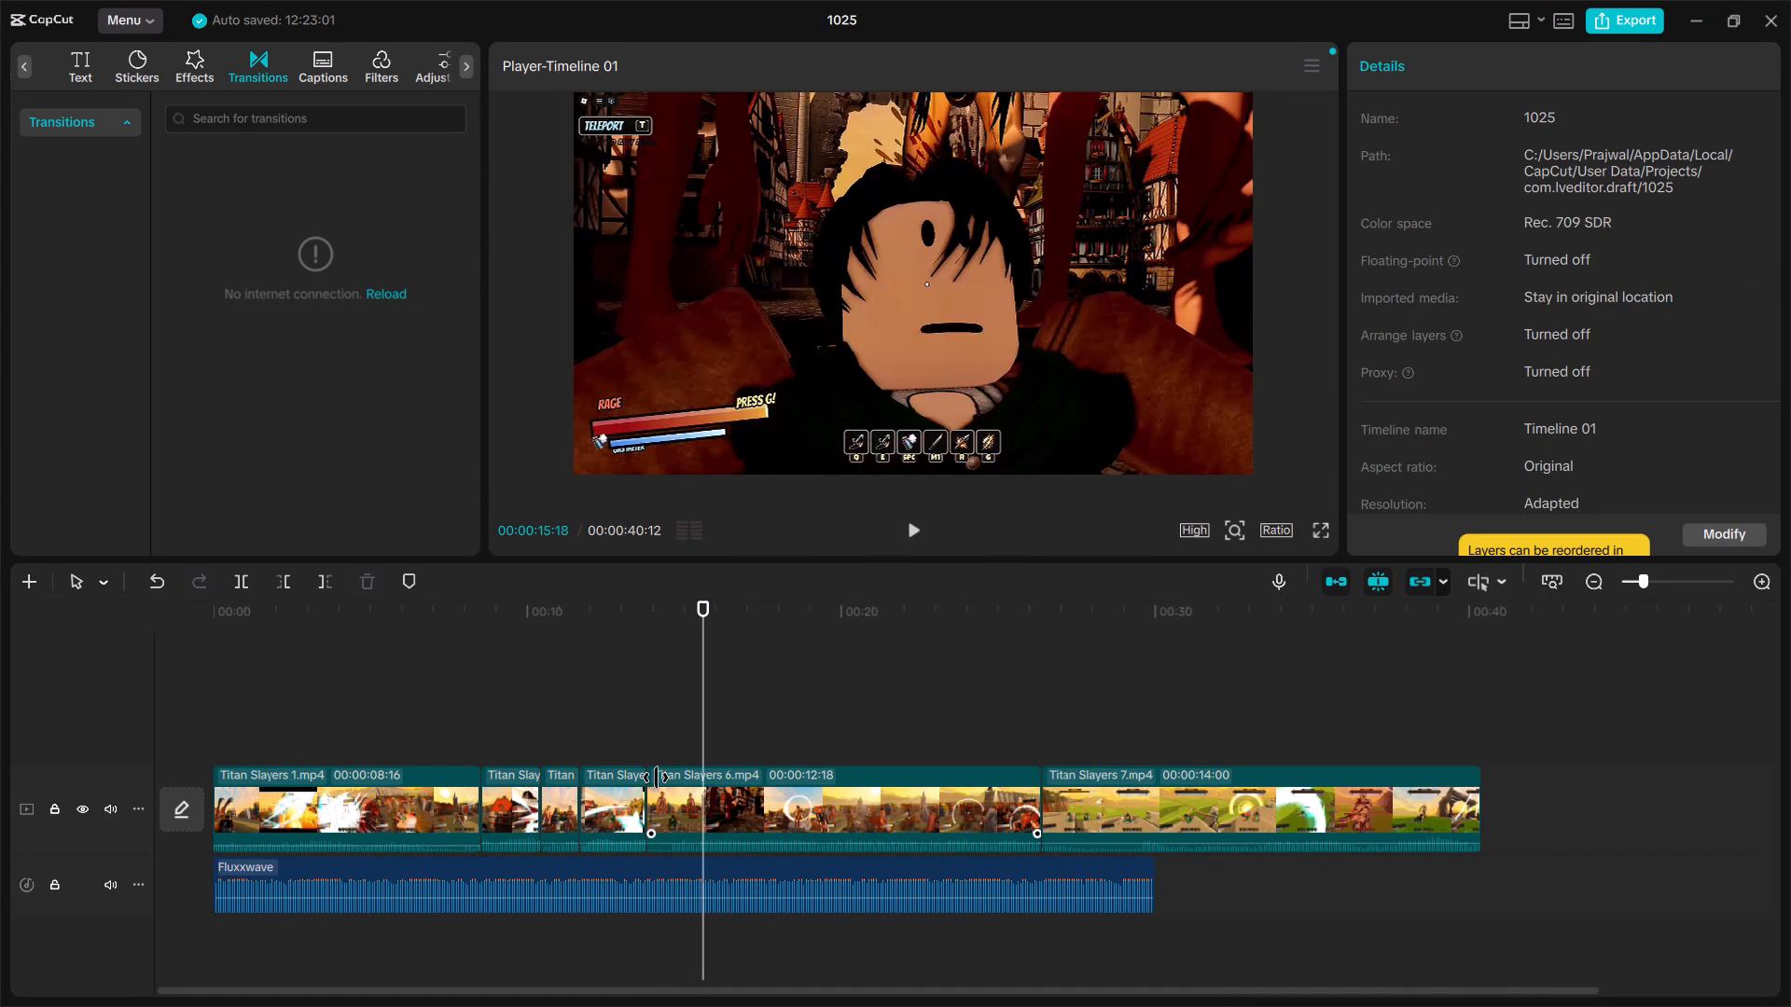
key(ctrl+b)
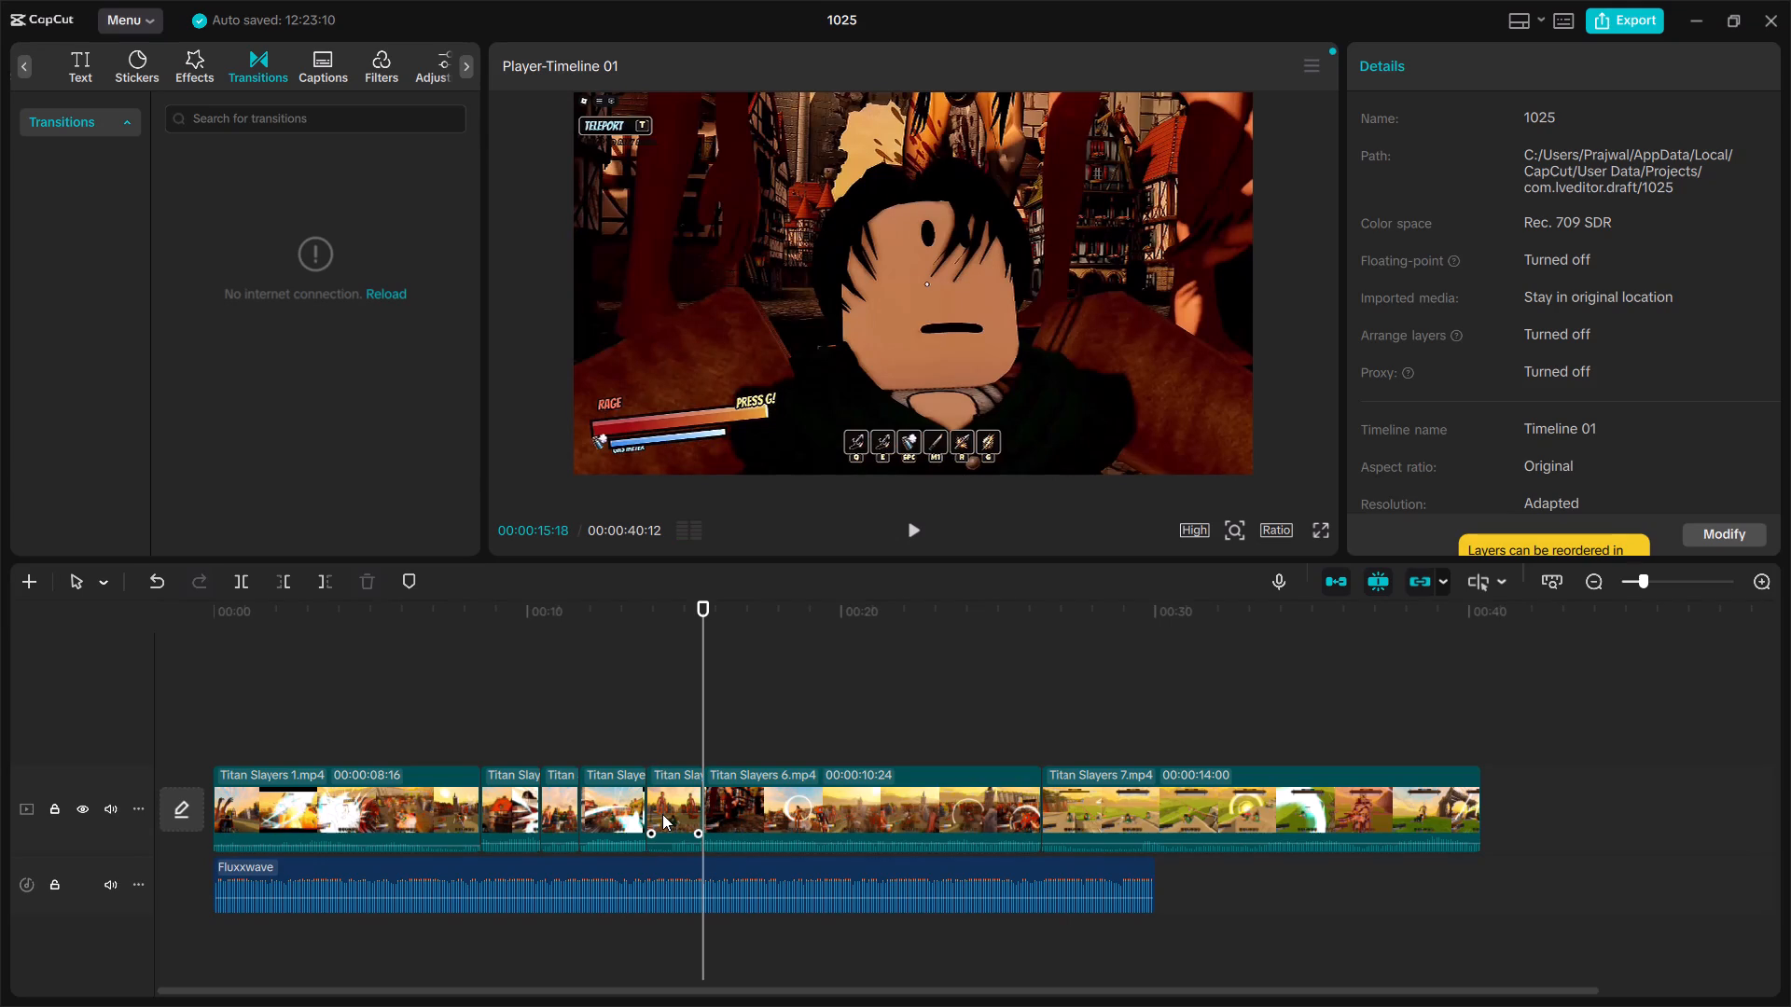
click(662, 810)
key(BackSpace)
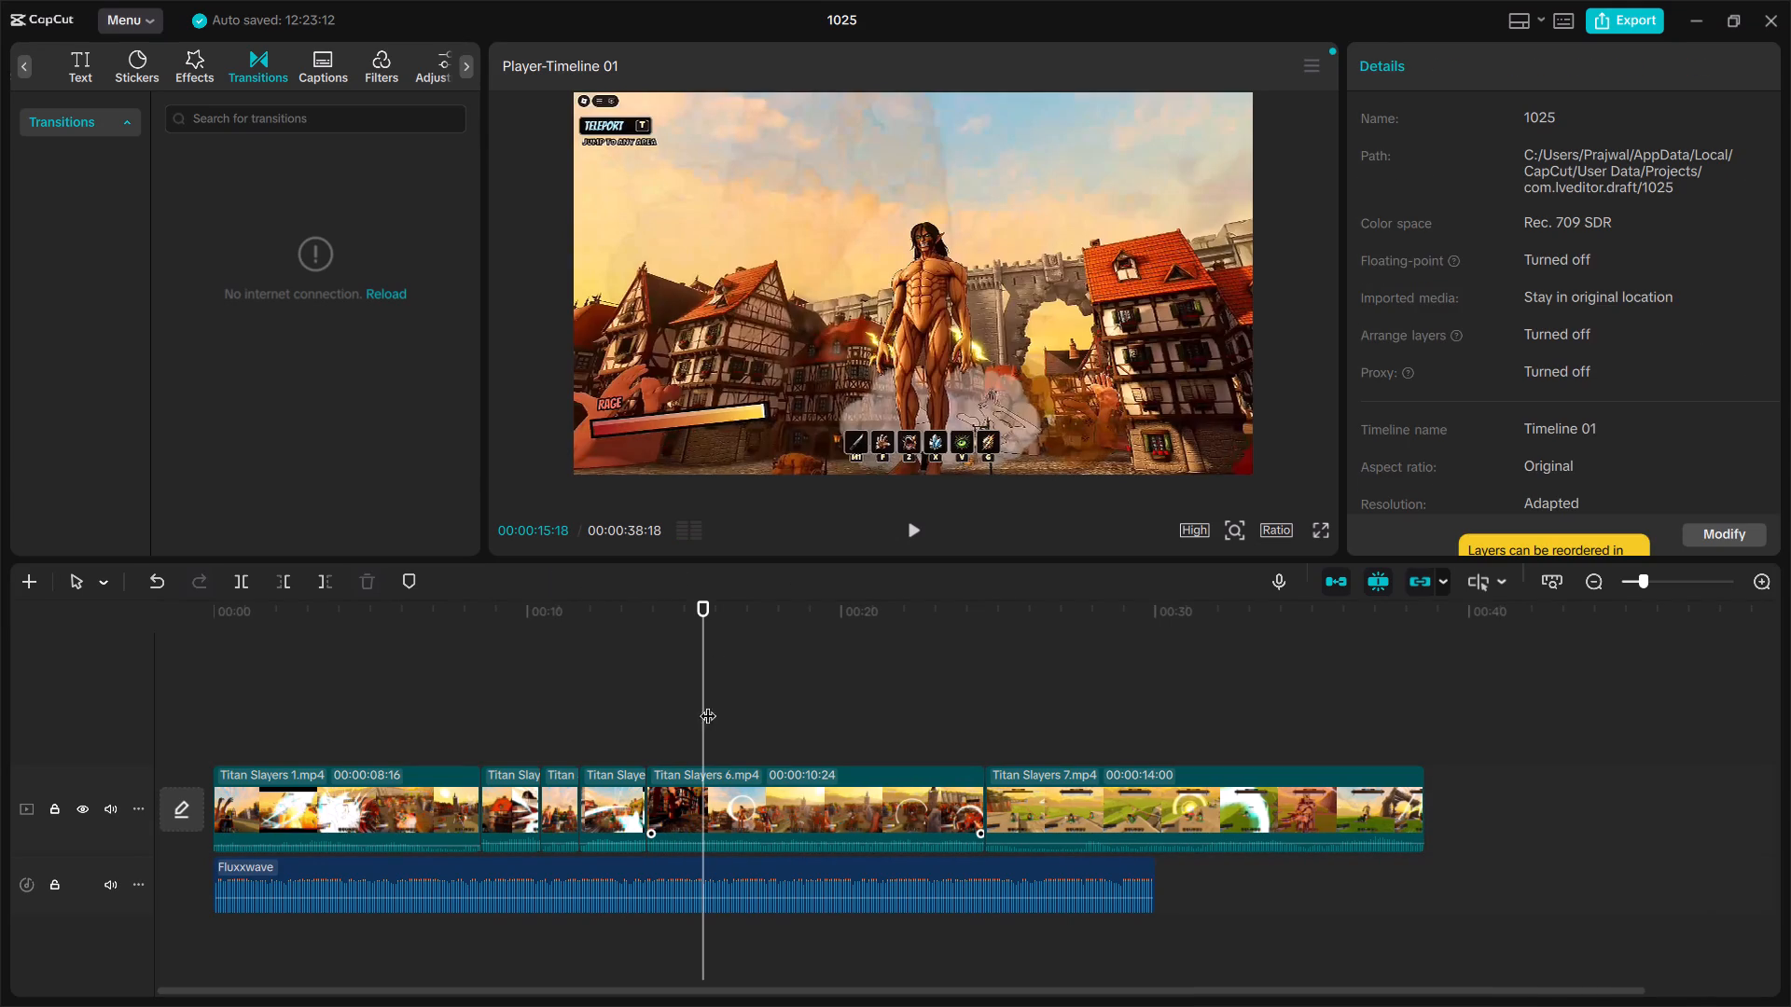
Play the shortened Titan Slayers 6 clip in short bursts from its start and split it at 00:00:17:02.
drag(706, 600, 652, 628)
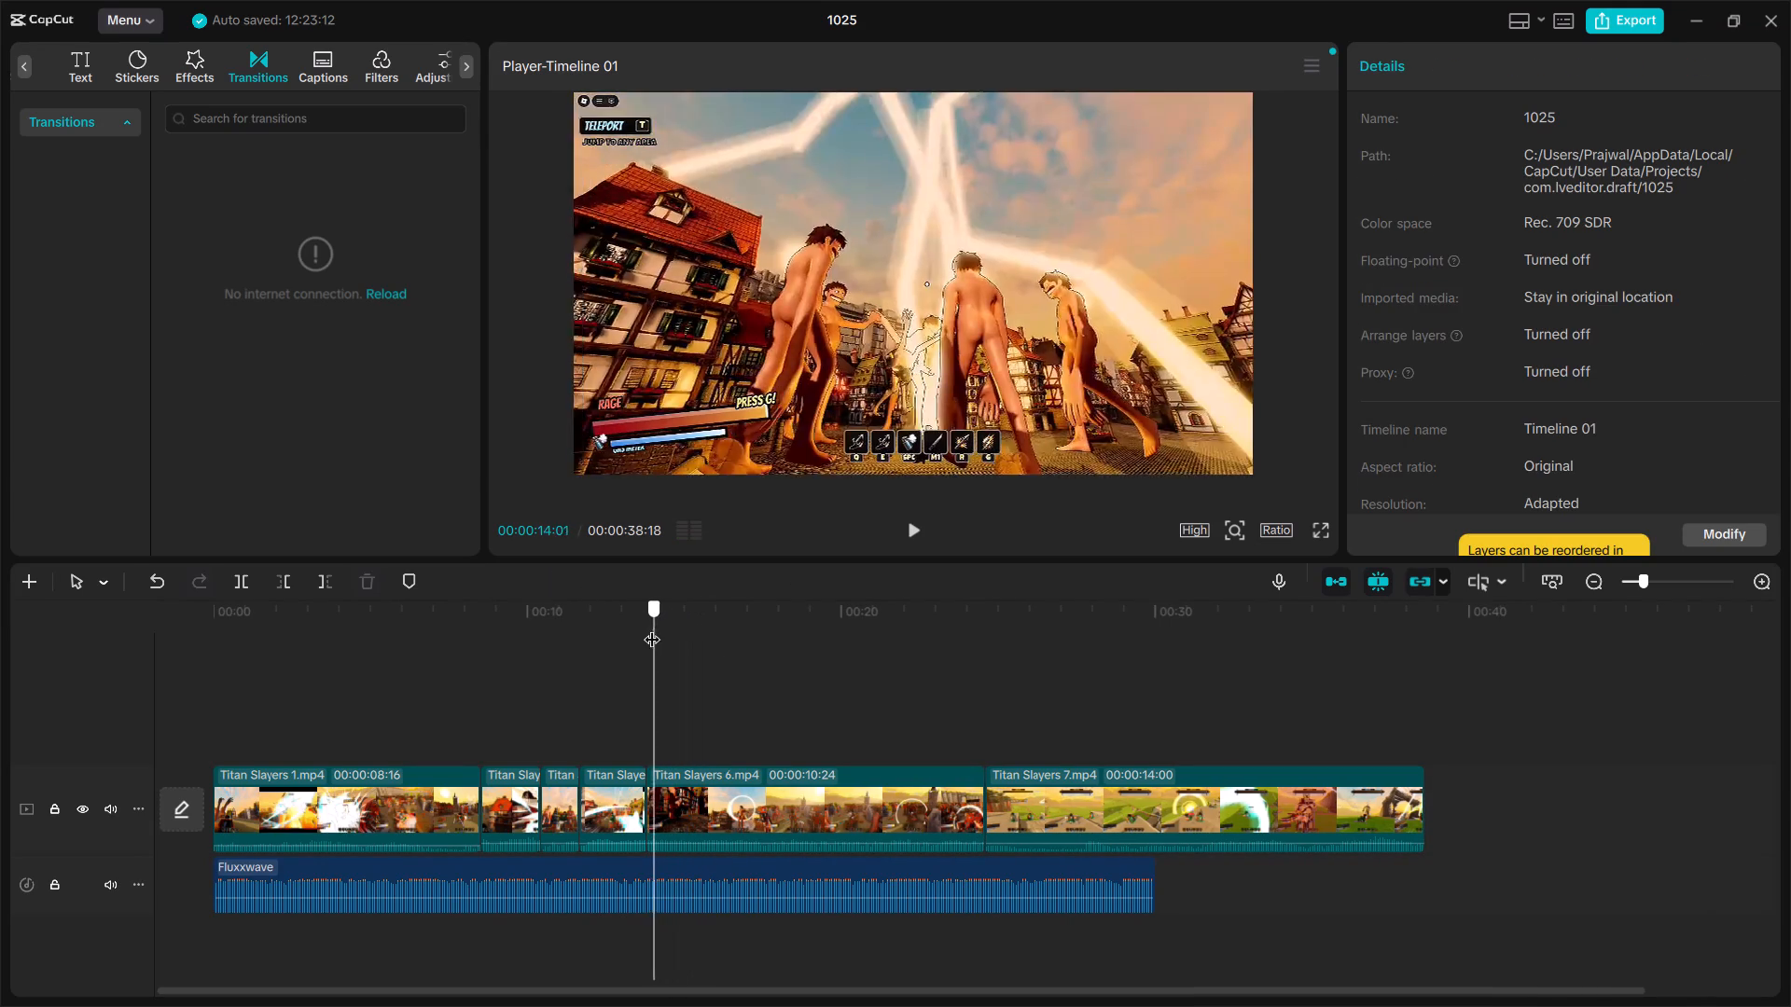
drag(652, 628, 648, 632)
key(space)
key(space)
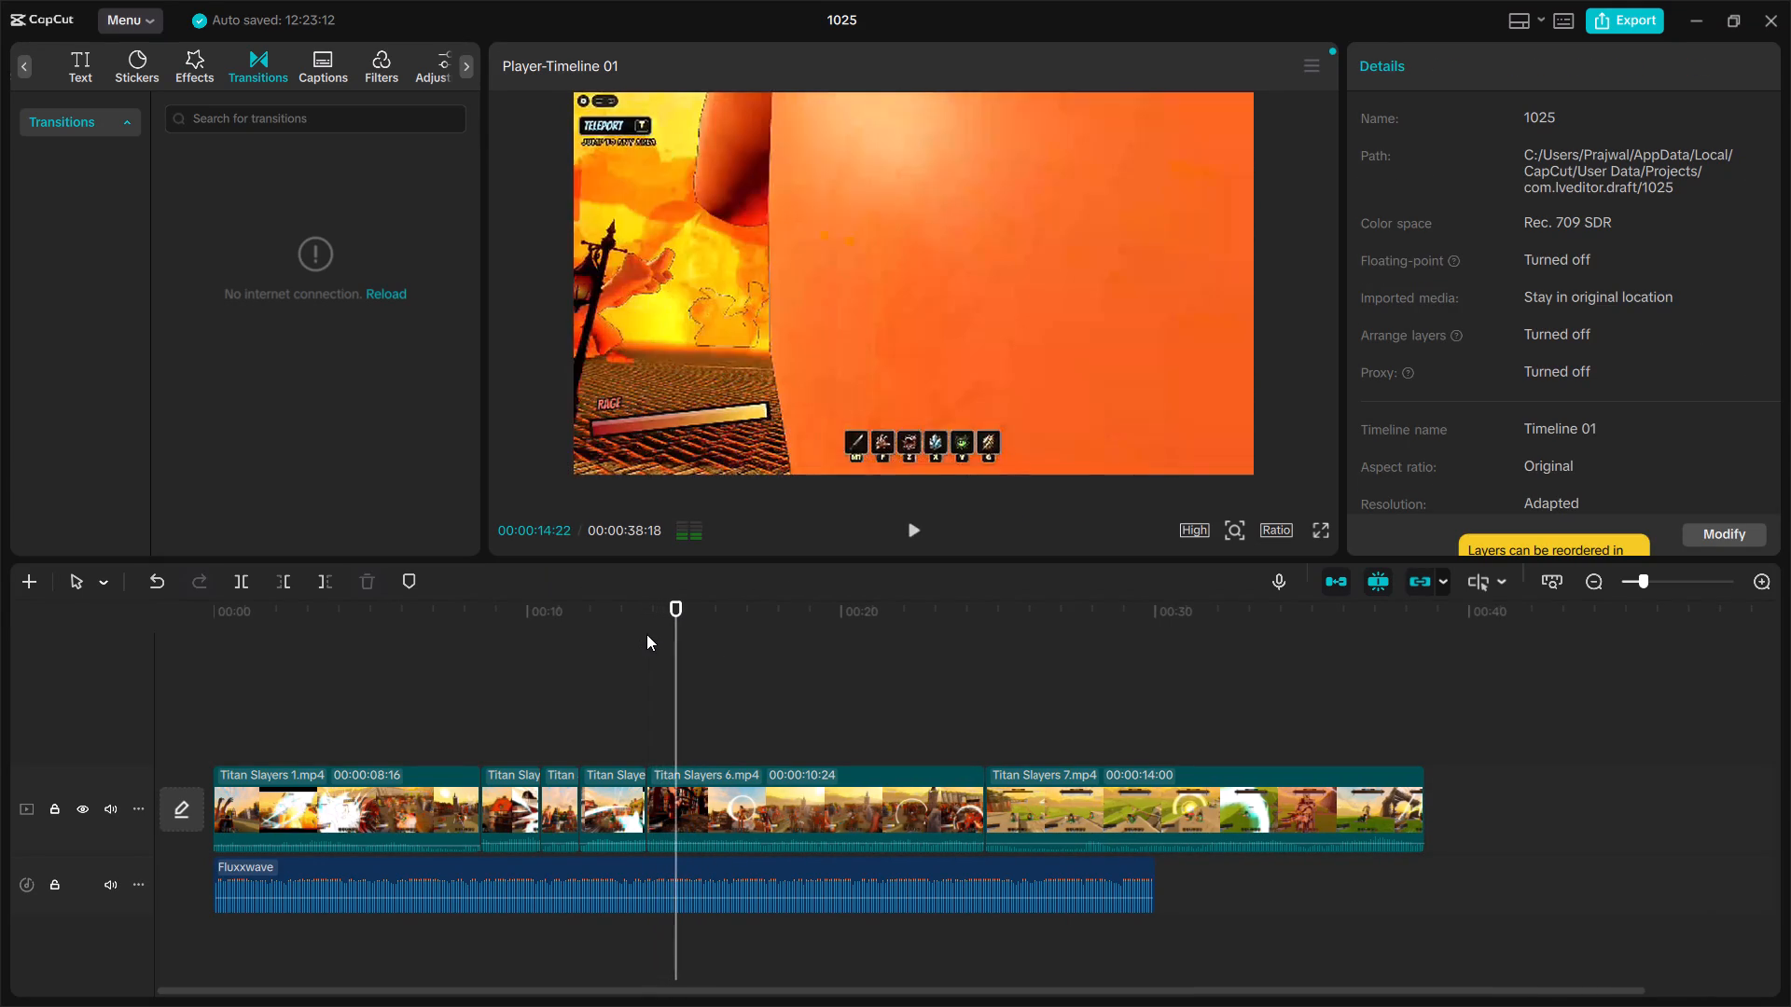
key(space)
key(space)
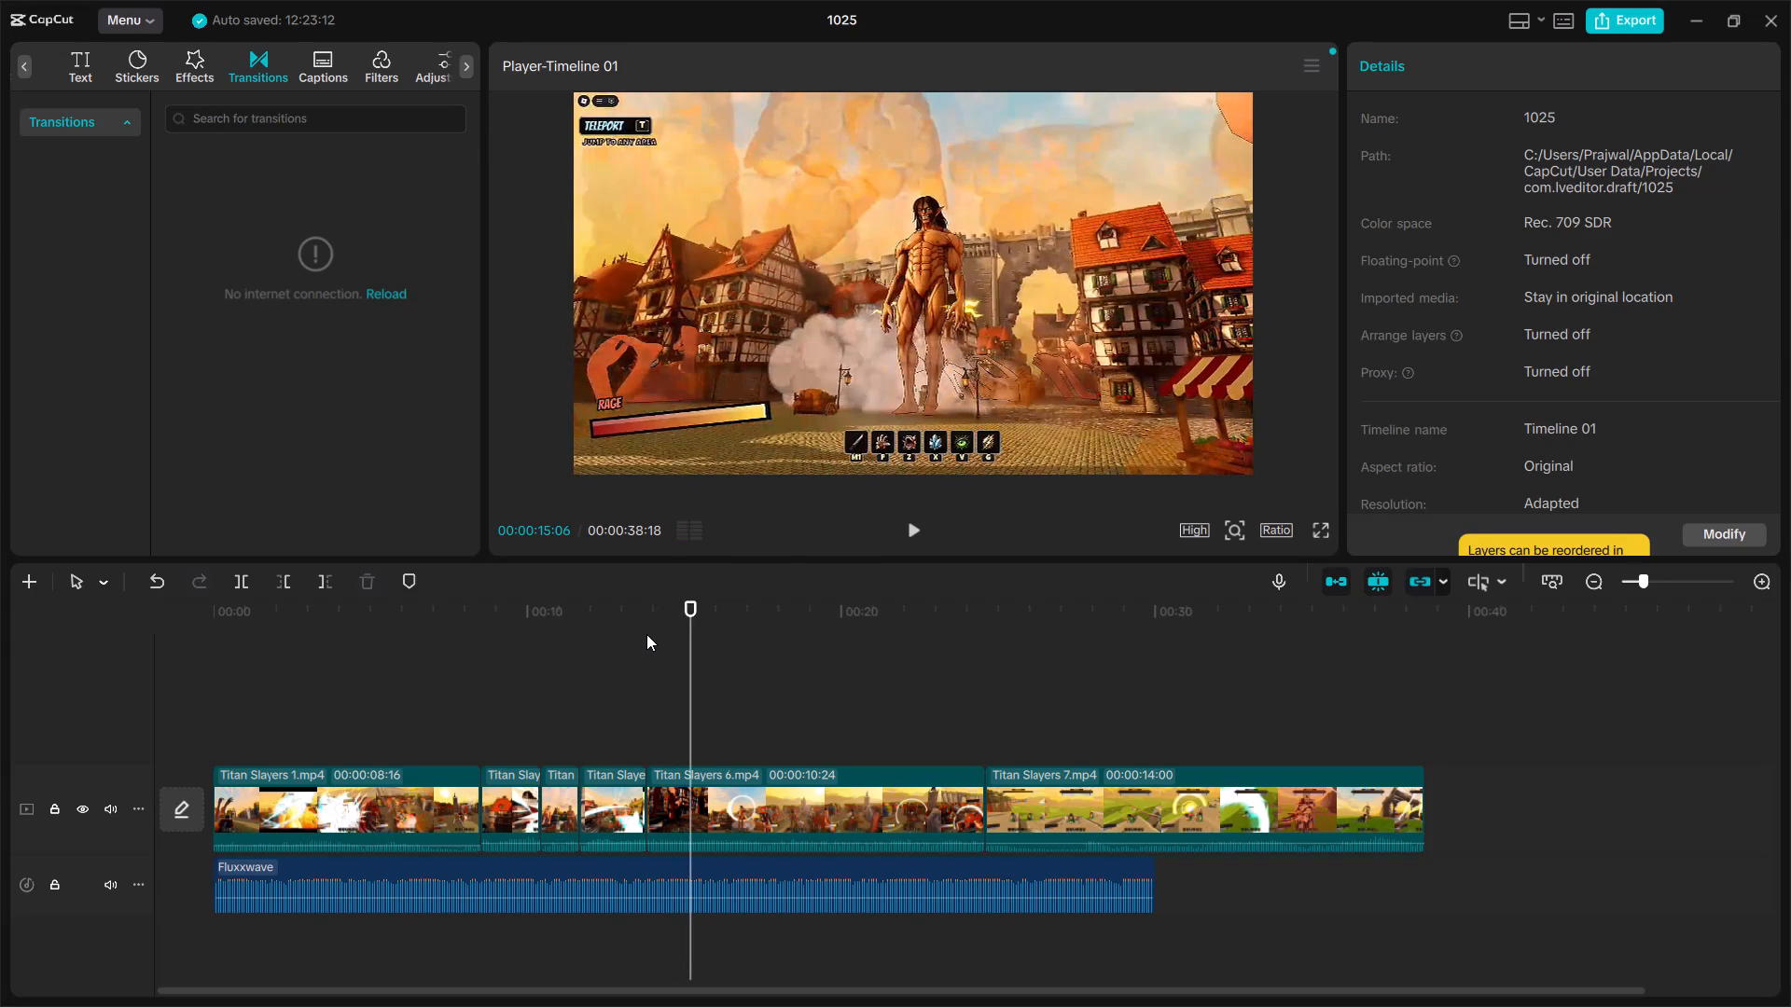
key(space)
key(space)
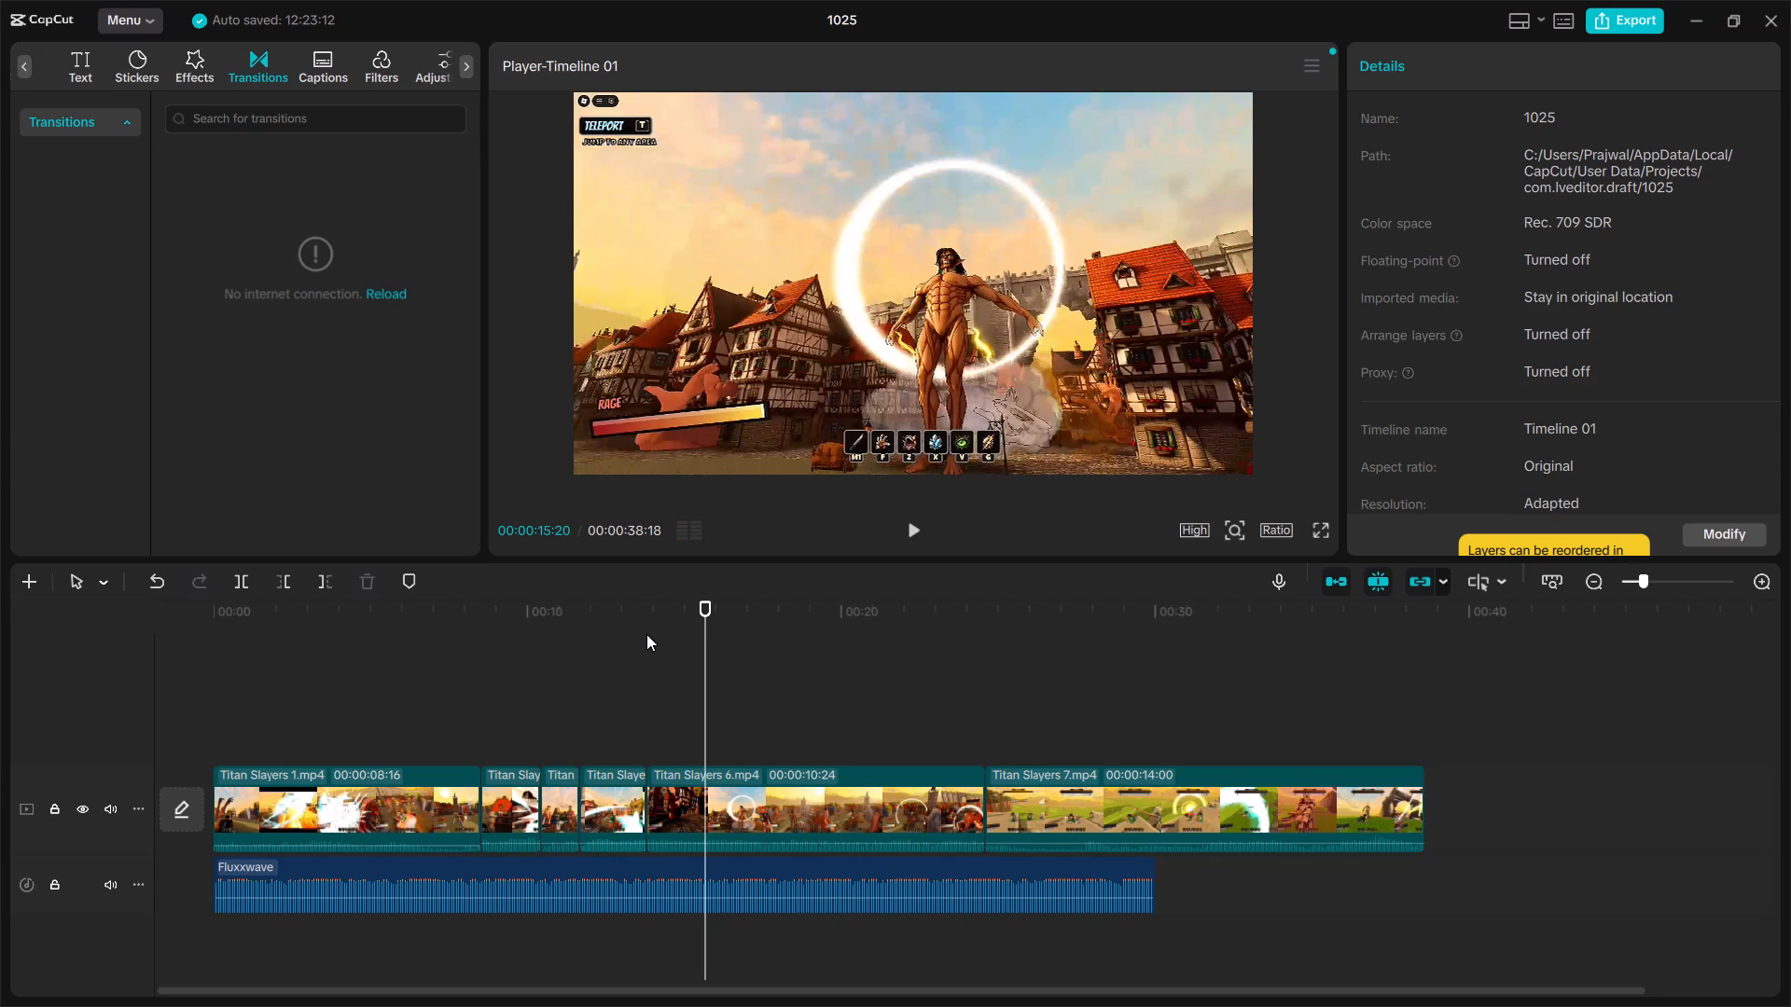
key(space)
key(space)
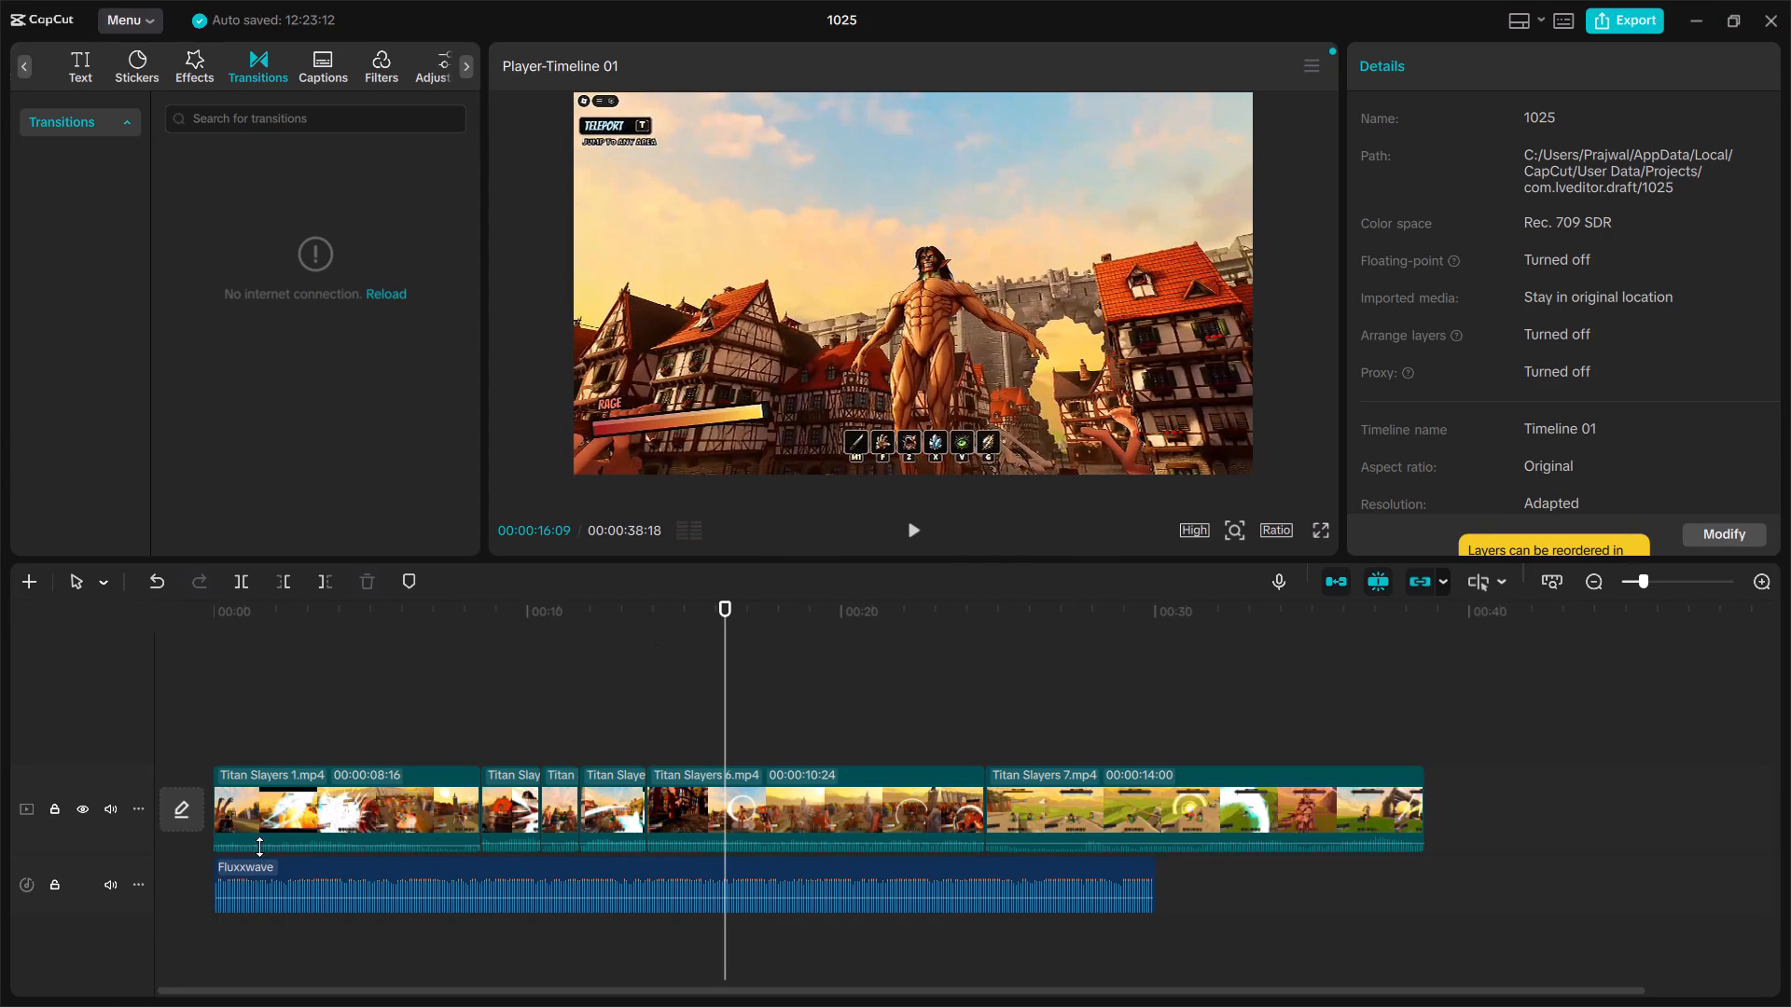
key(space)
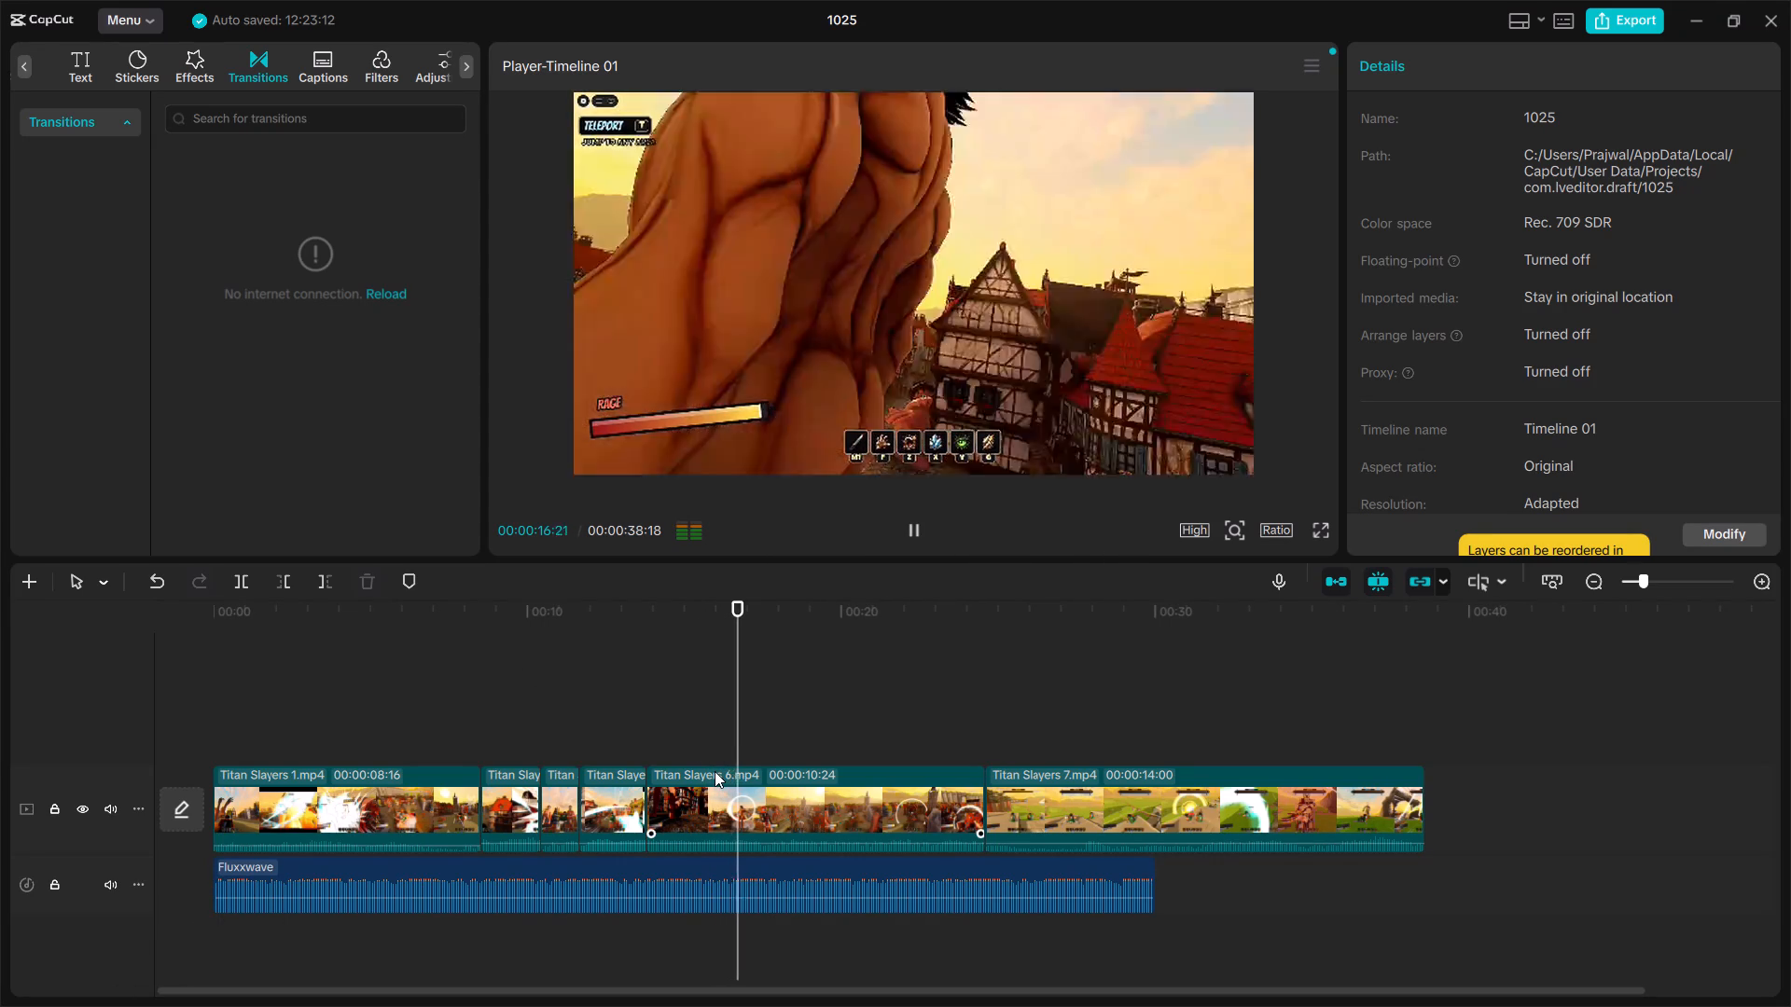
key(space)
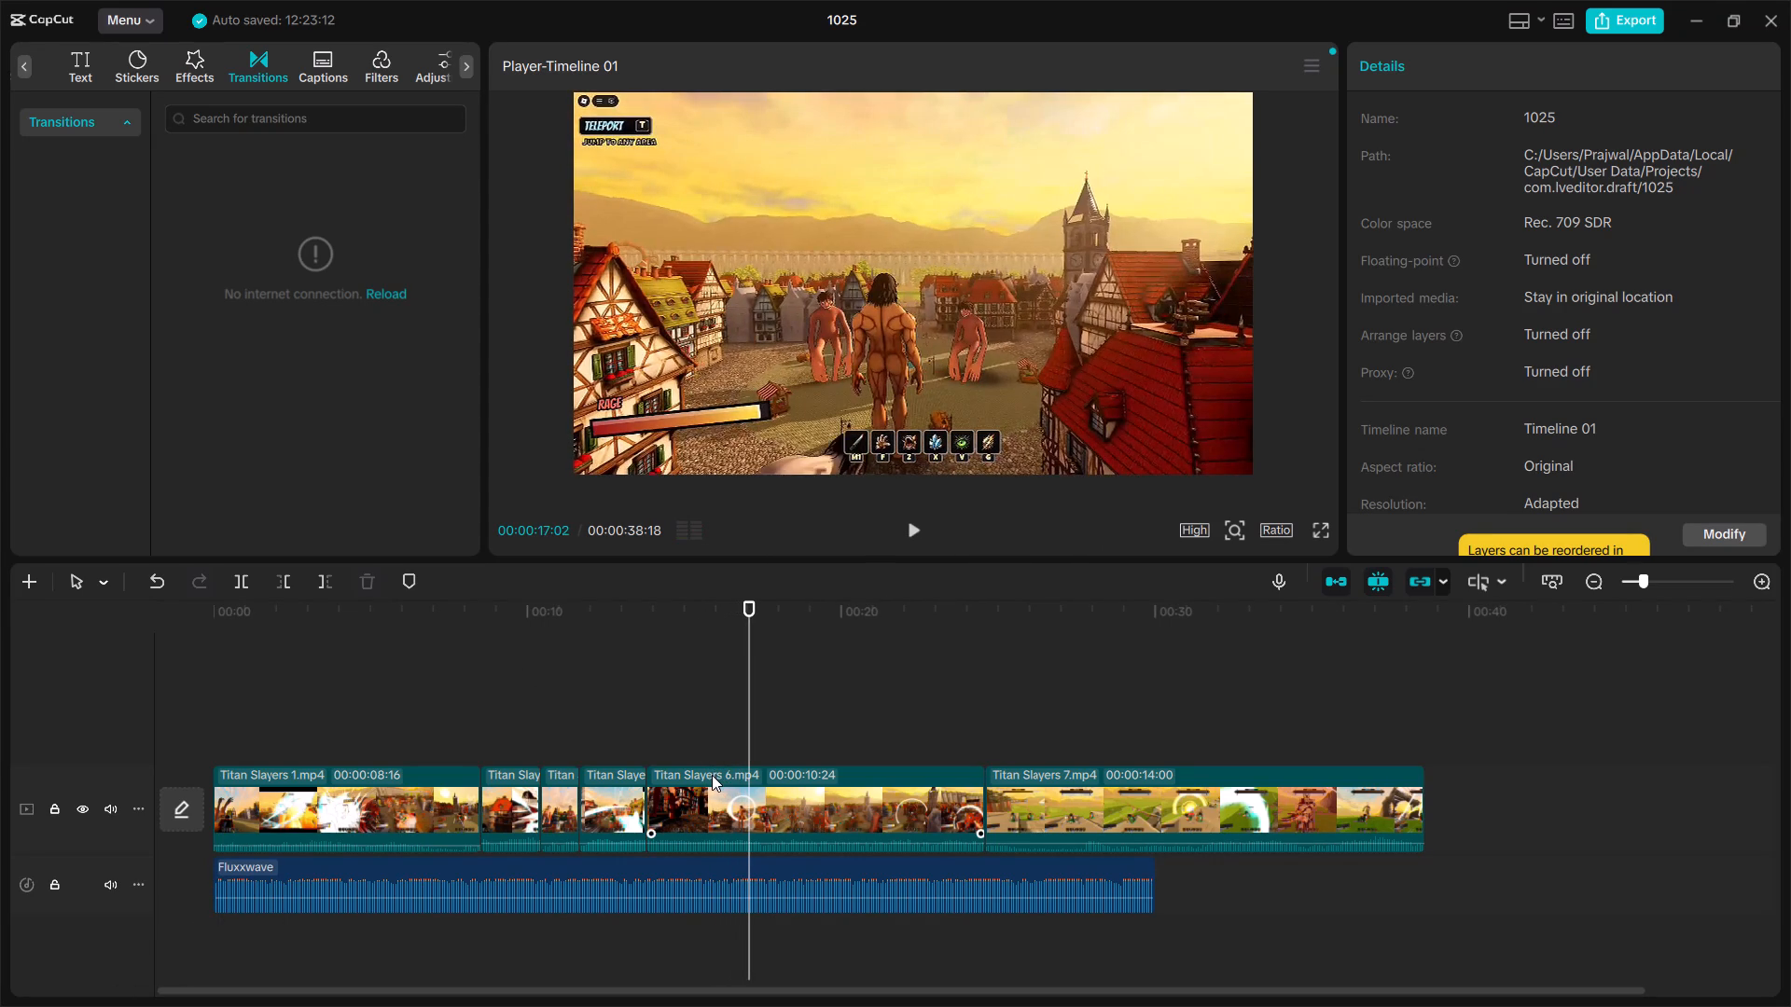
key(ctrl+b)
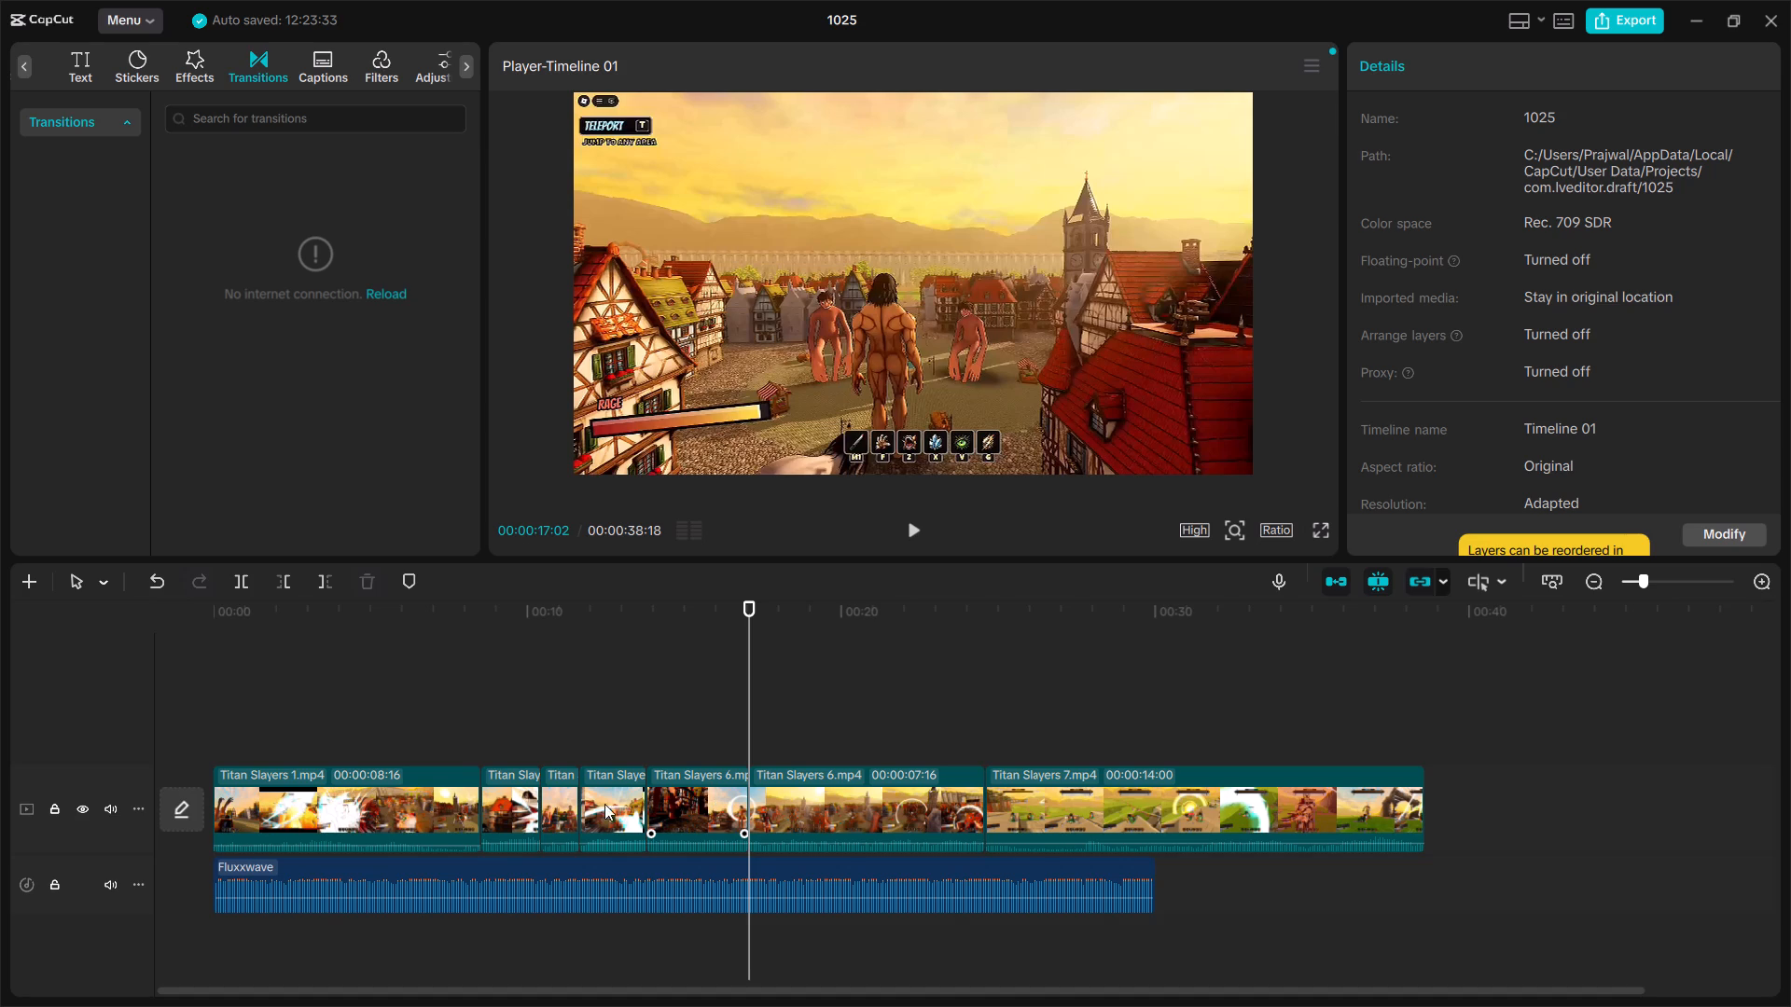
Review the edit from the beginning and through Titan Slayers 6, and delete the Titan Slayers 6 section after the 00:00:17:02 split.
drag(752, 605, 717, 611)
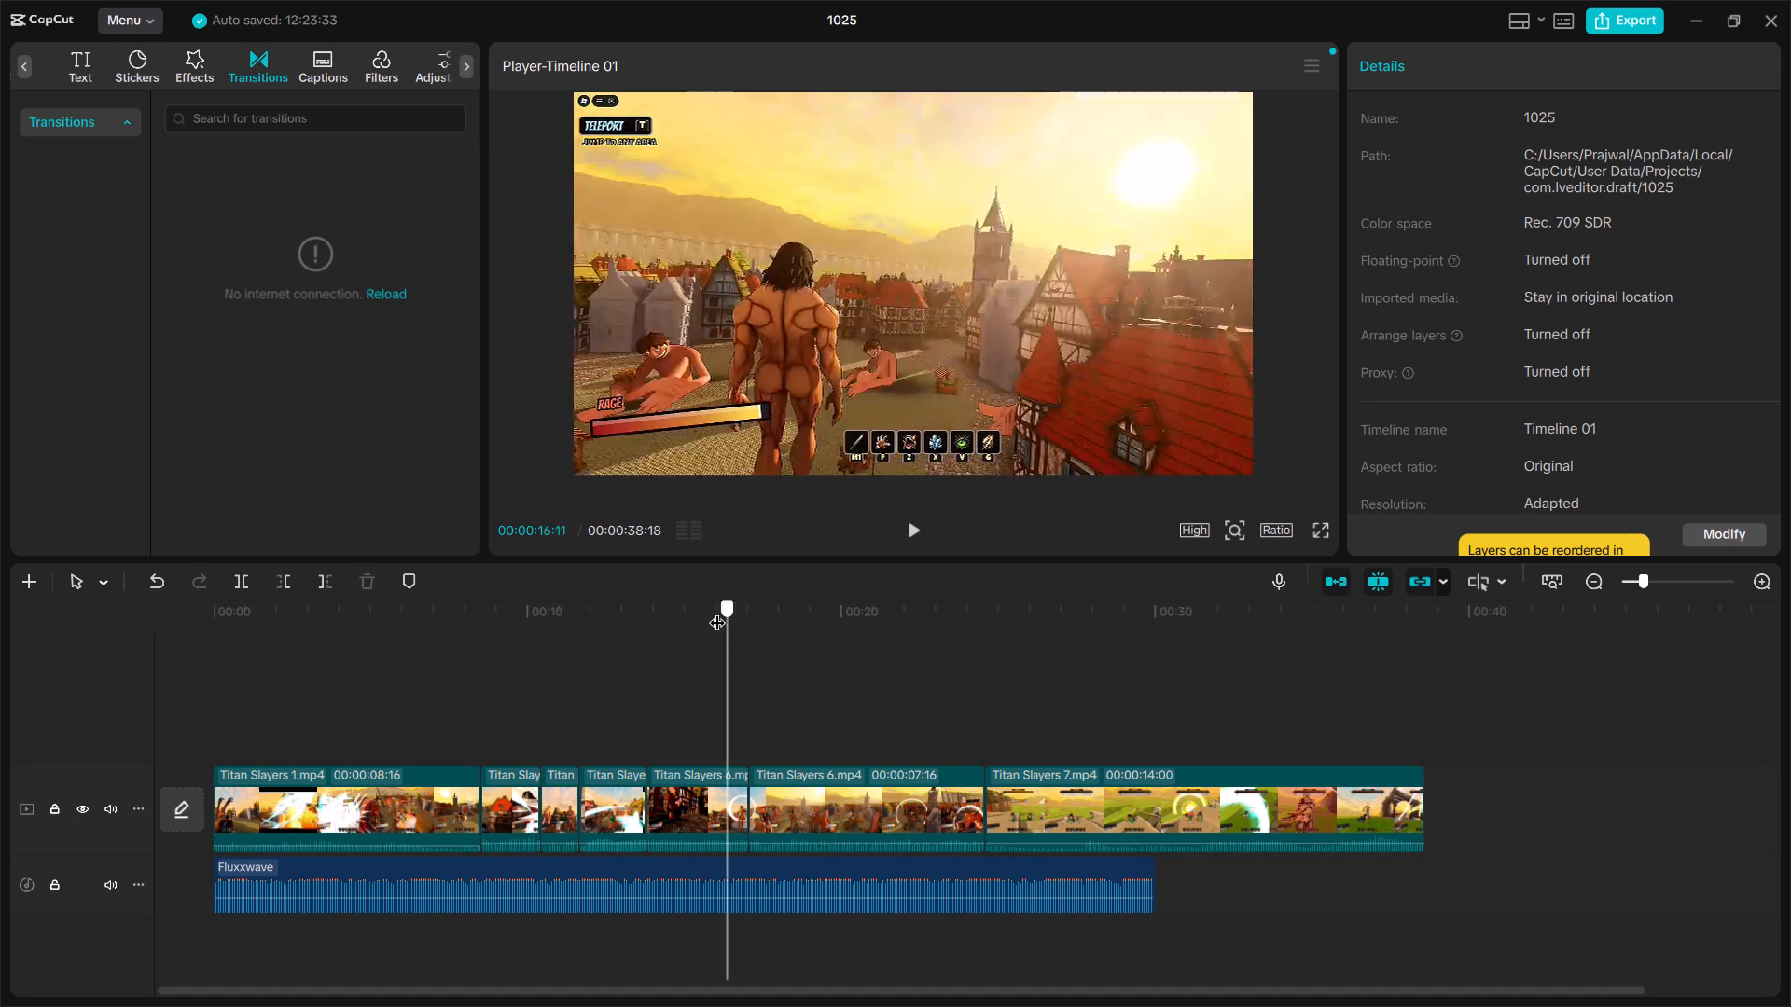
drag(717, 611, 188, 648)
key(space)
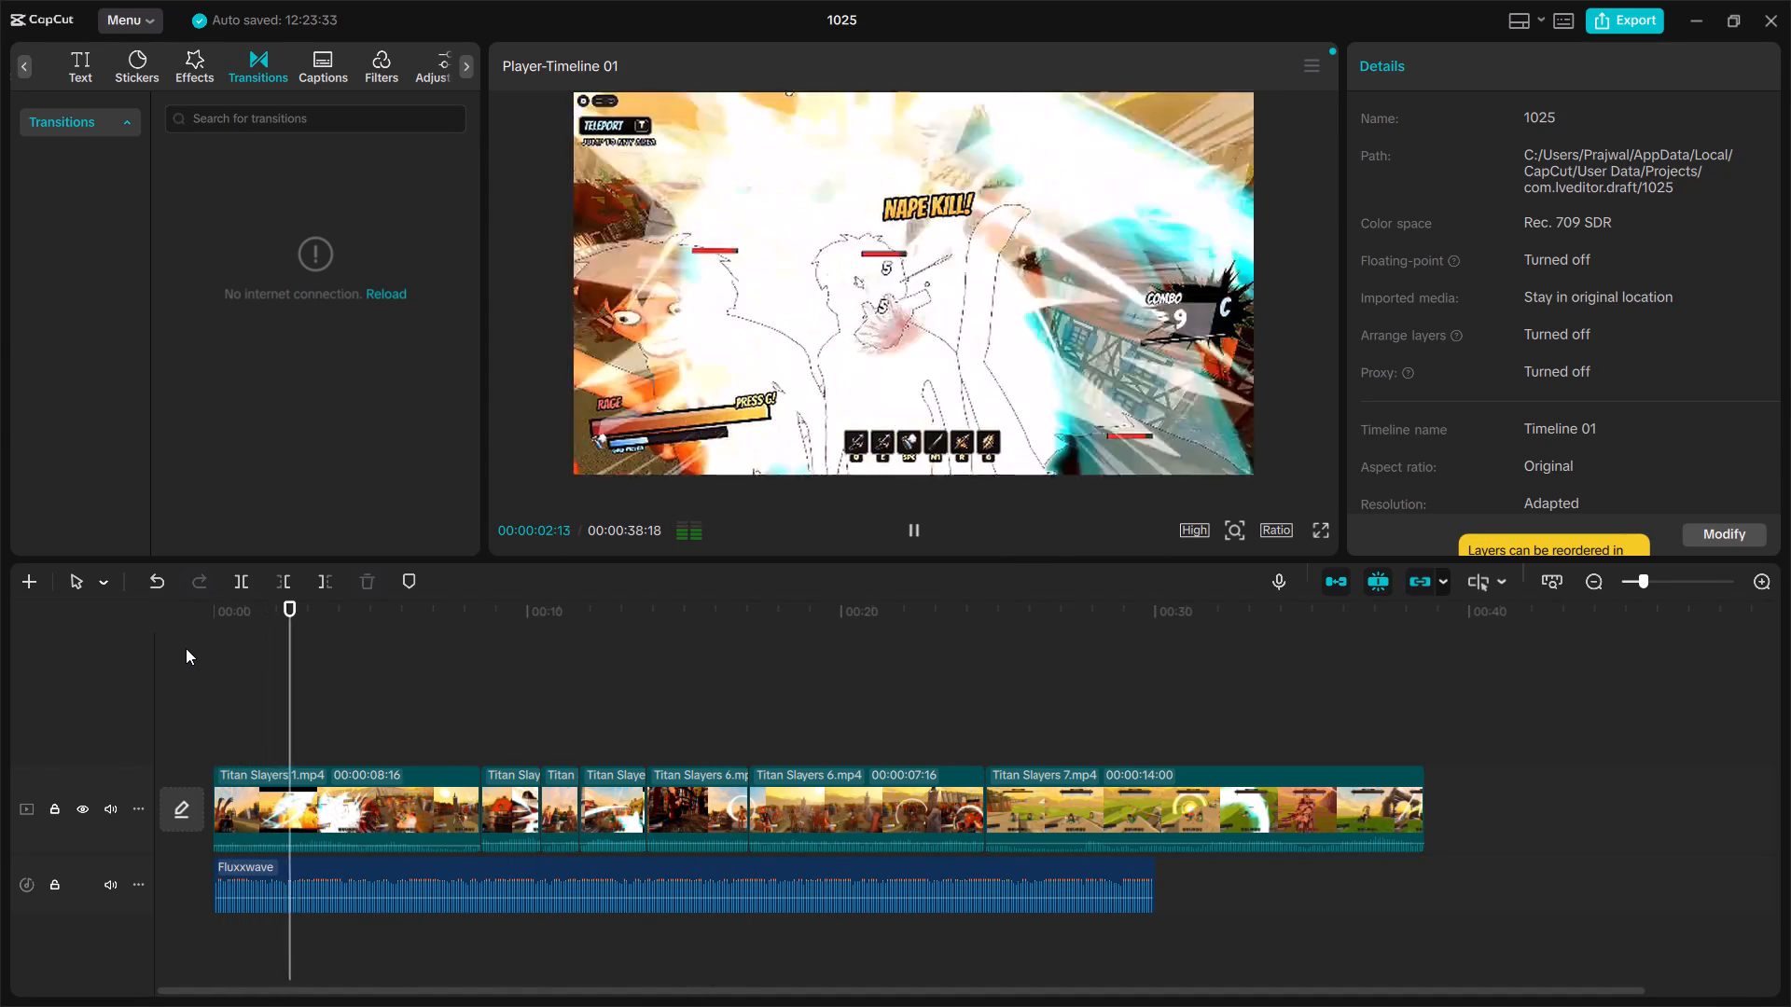
drag(342, 600, 343, 600)
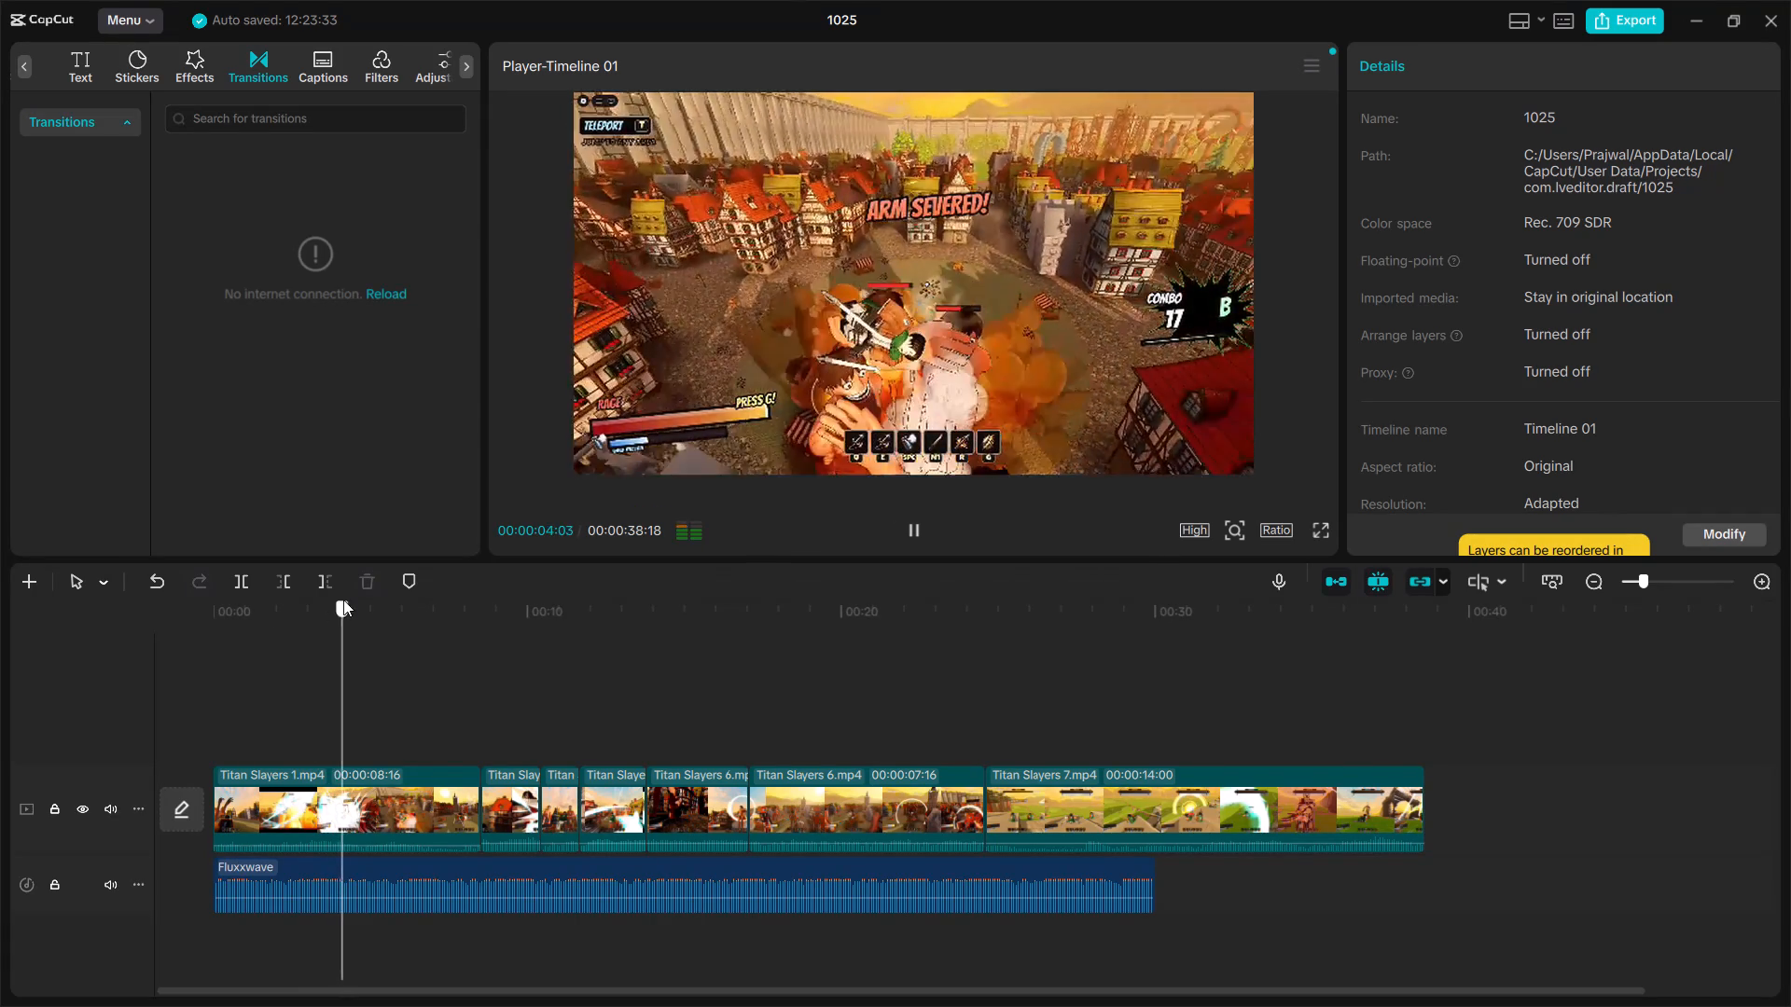
drag(343, 600, 709, 646)
key(space)
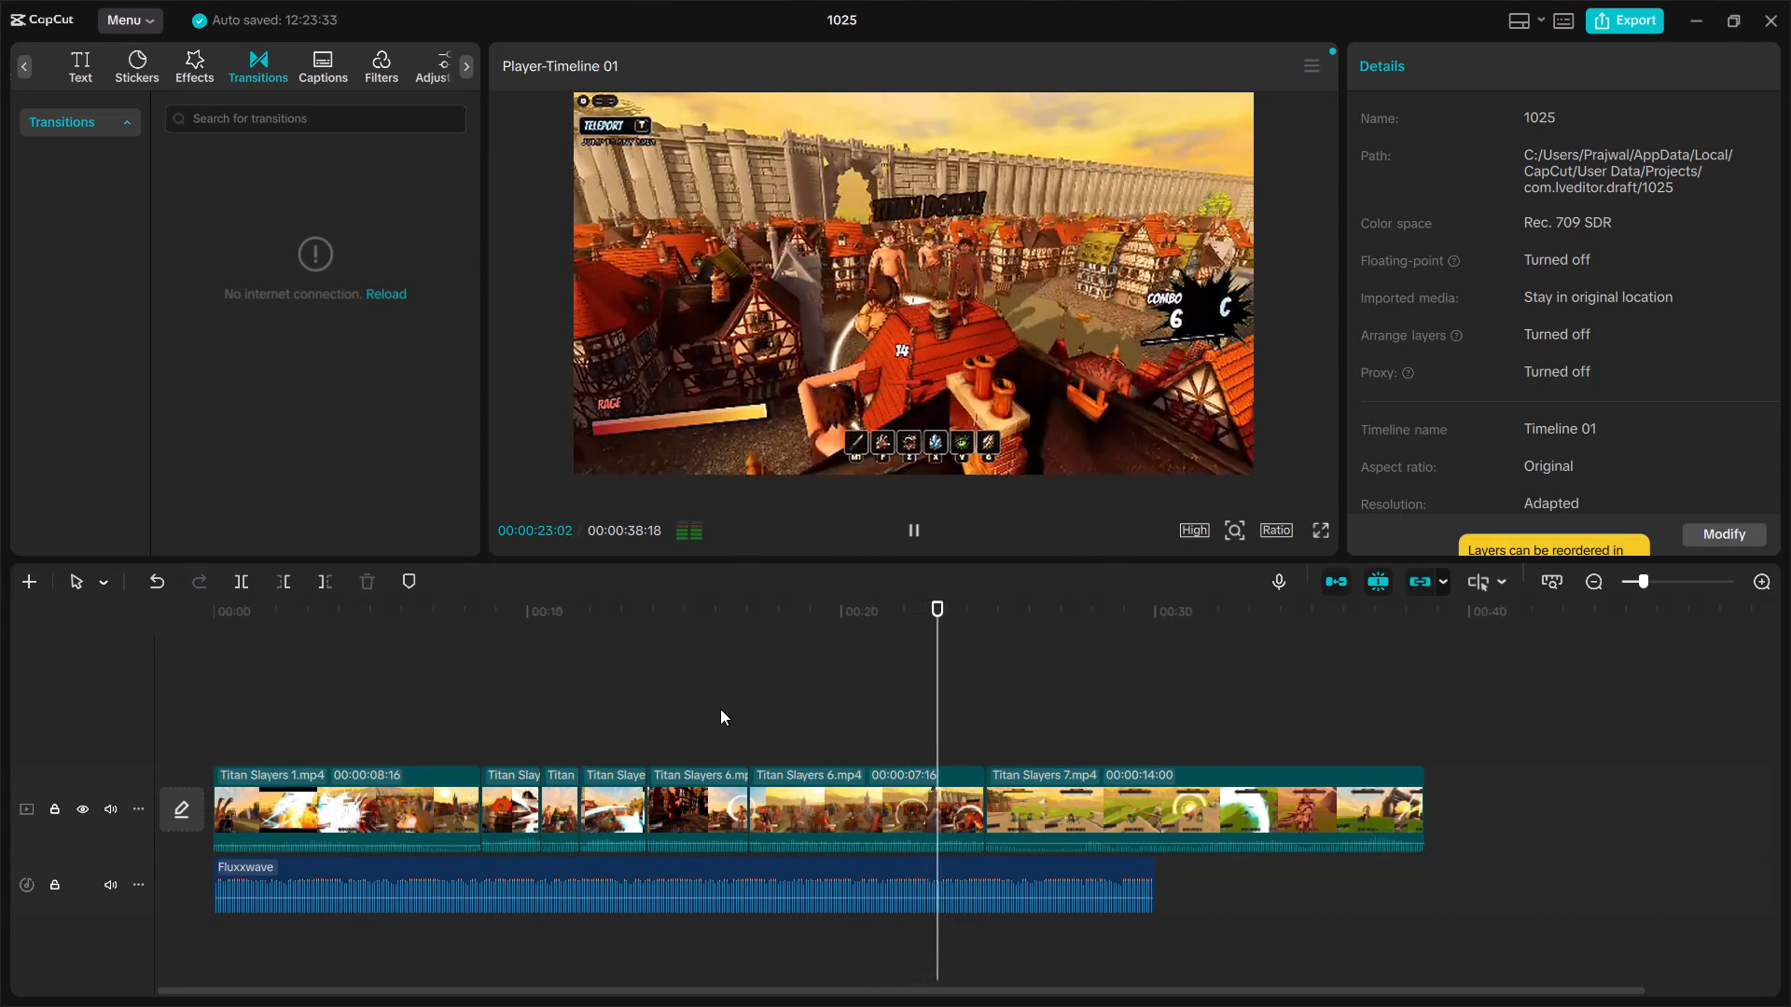
key(space)
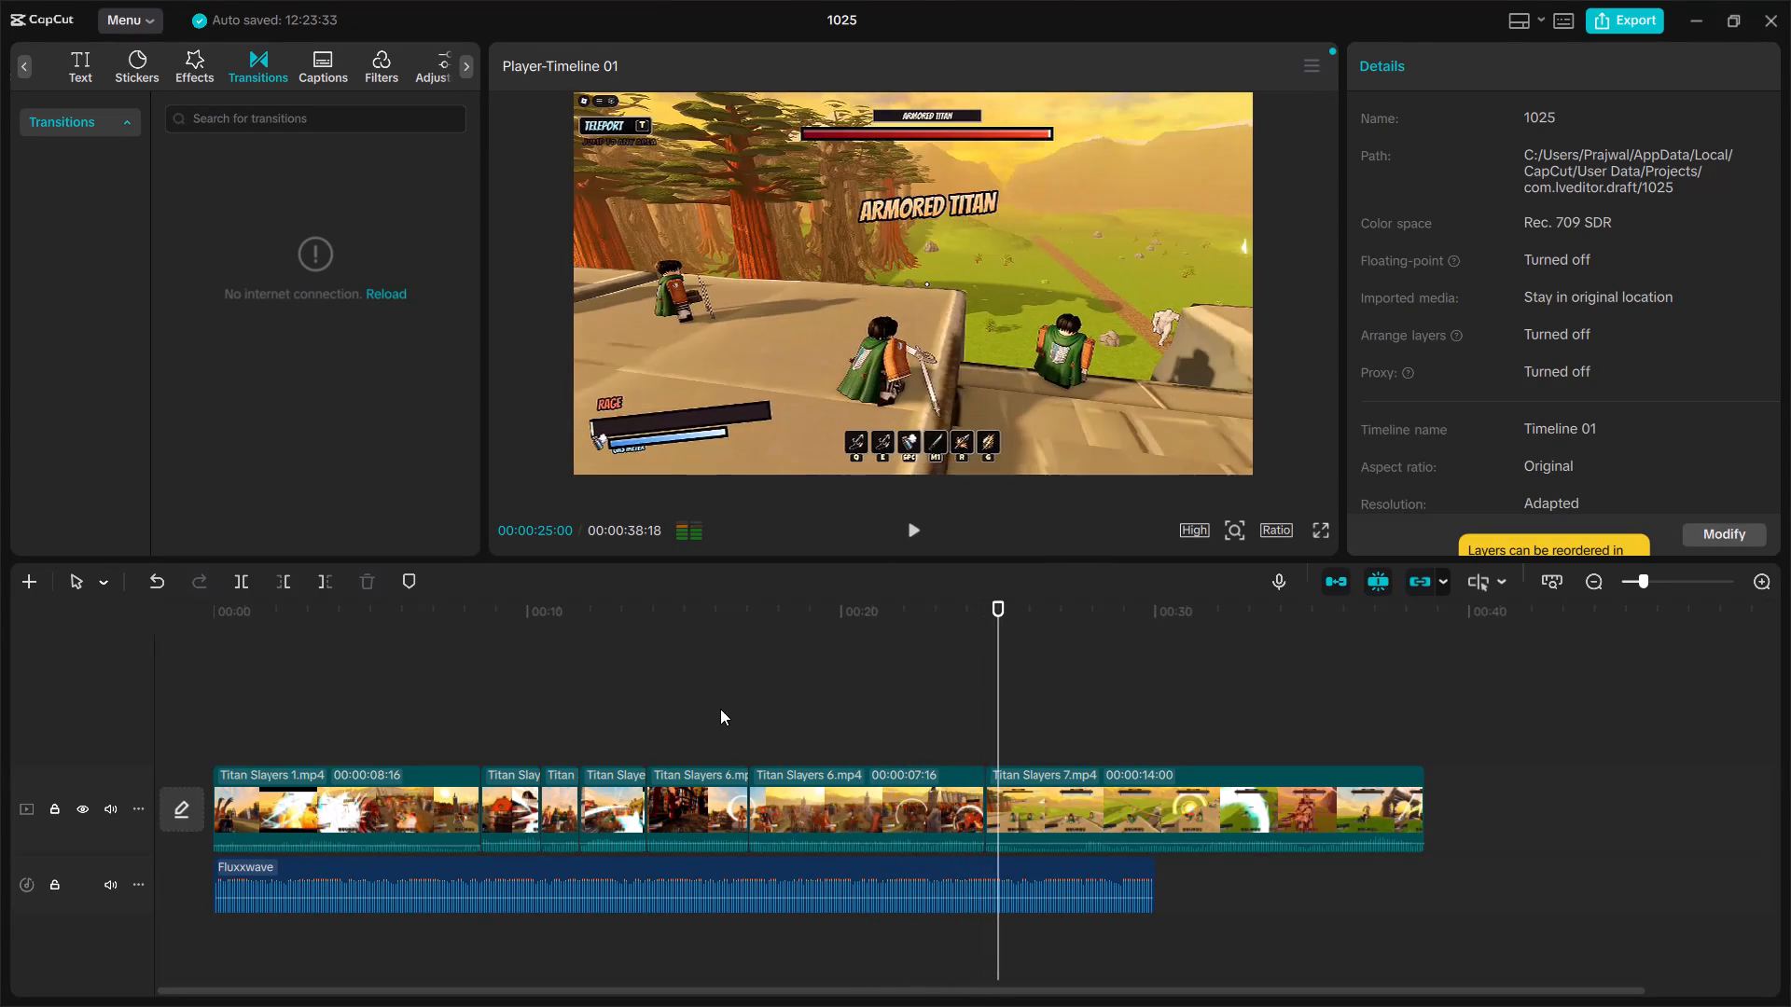
click(893, 780)
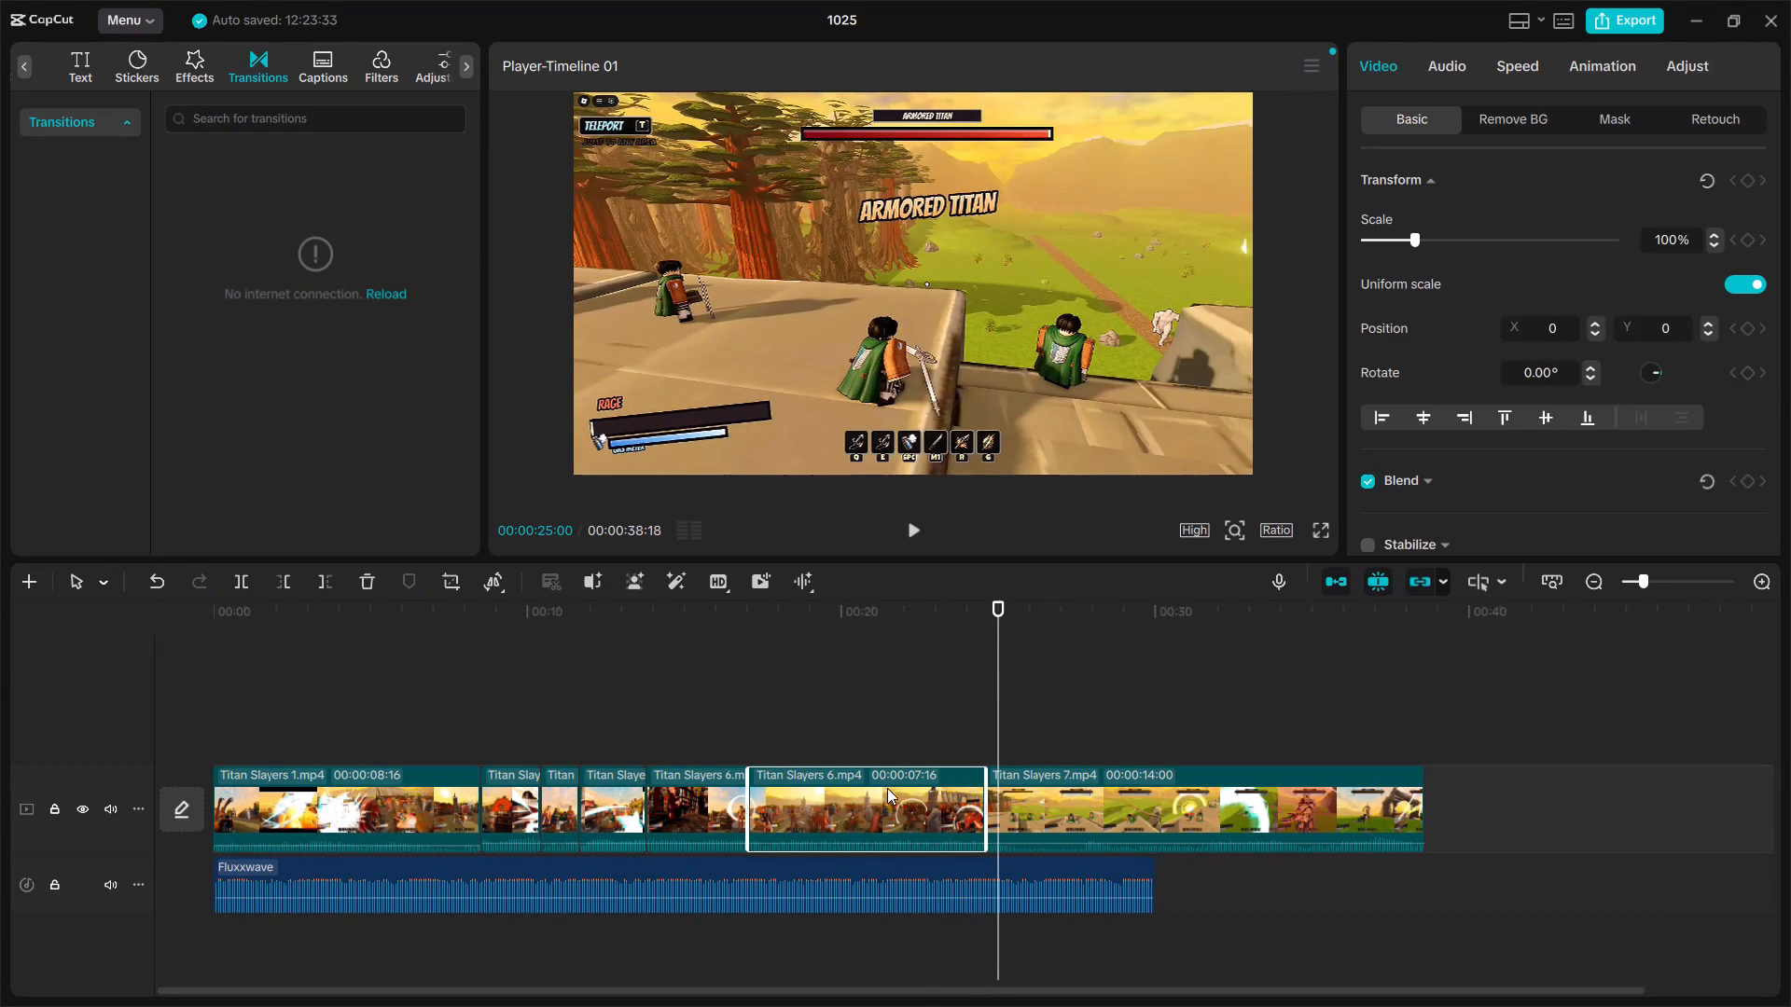
key(BackSpace)
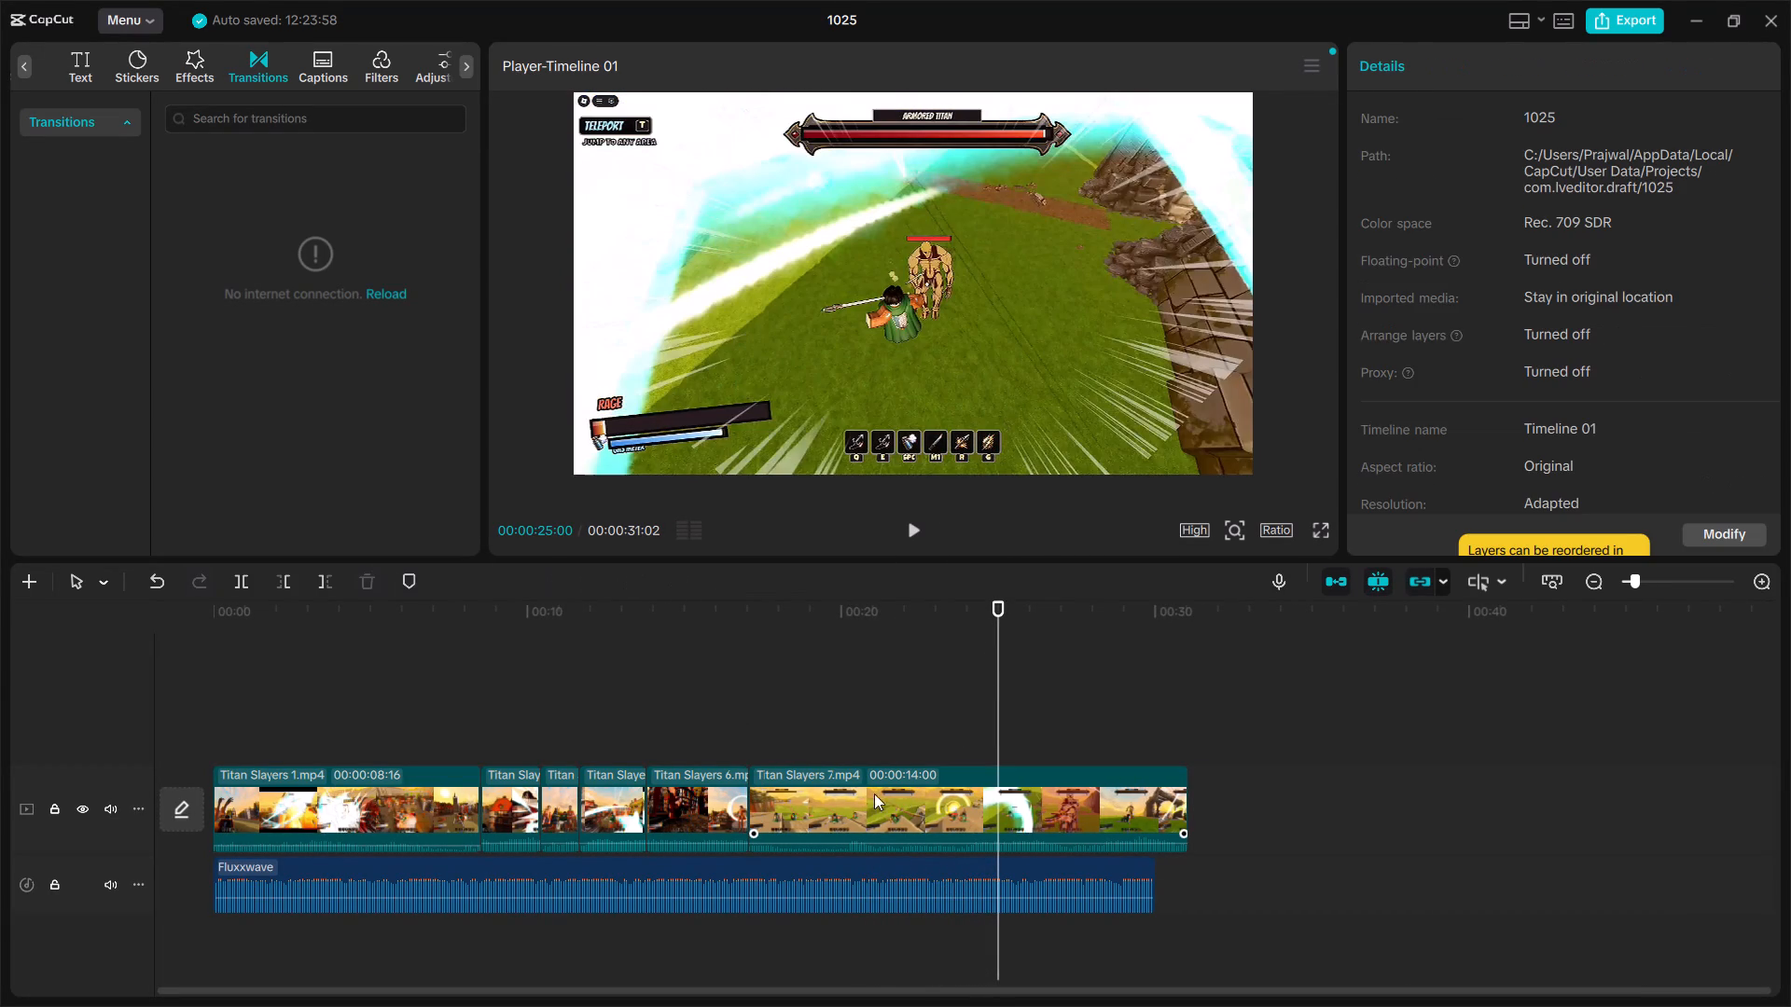
Play Titan Slayers 7 from its start in short bursts to find where its action begins.
drag(1002, 604, 742, 662)
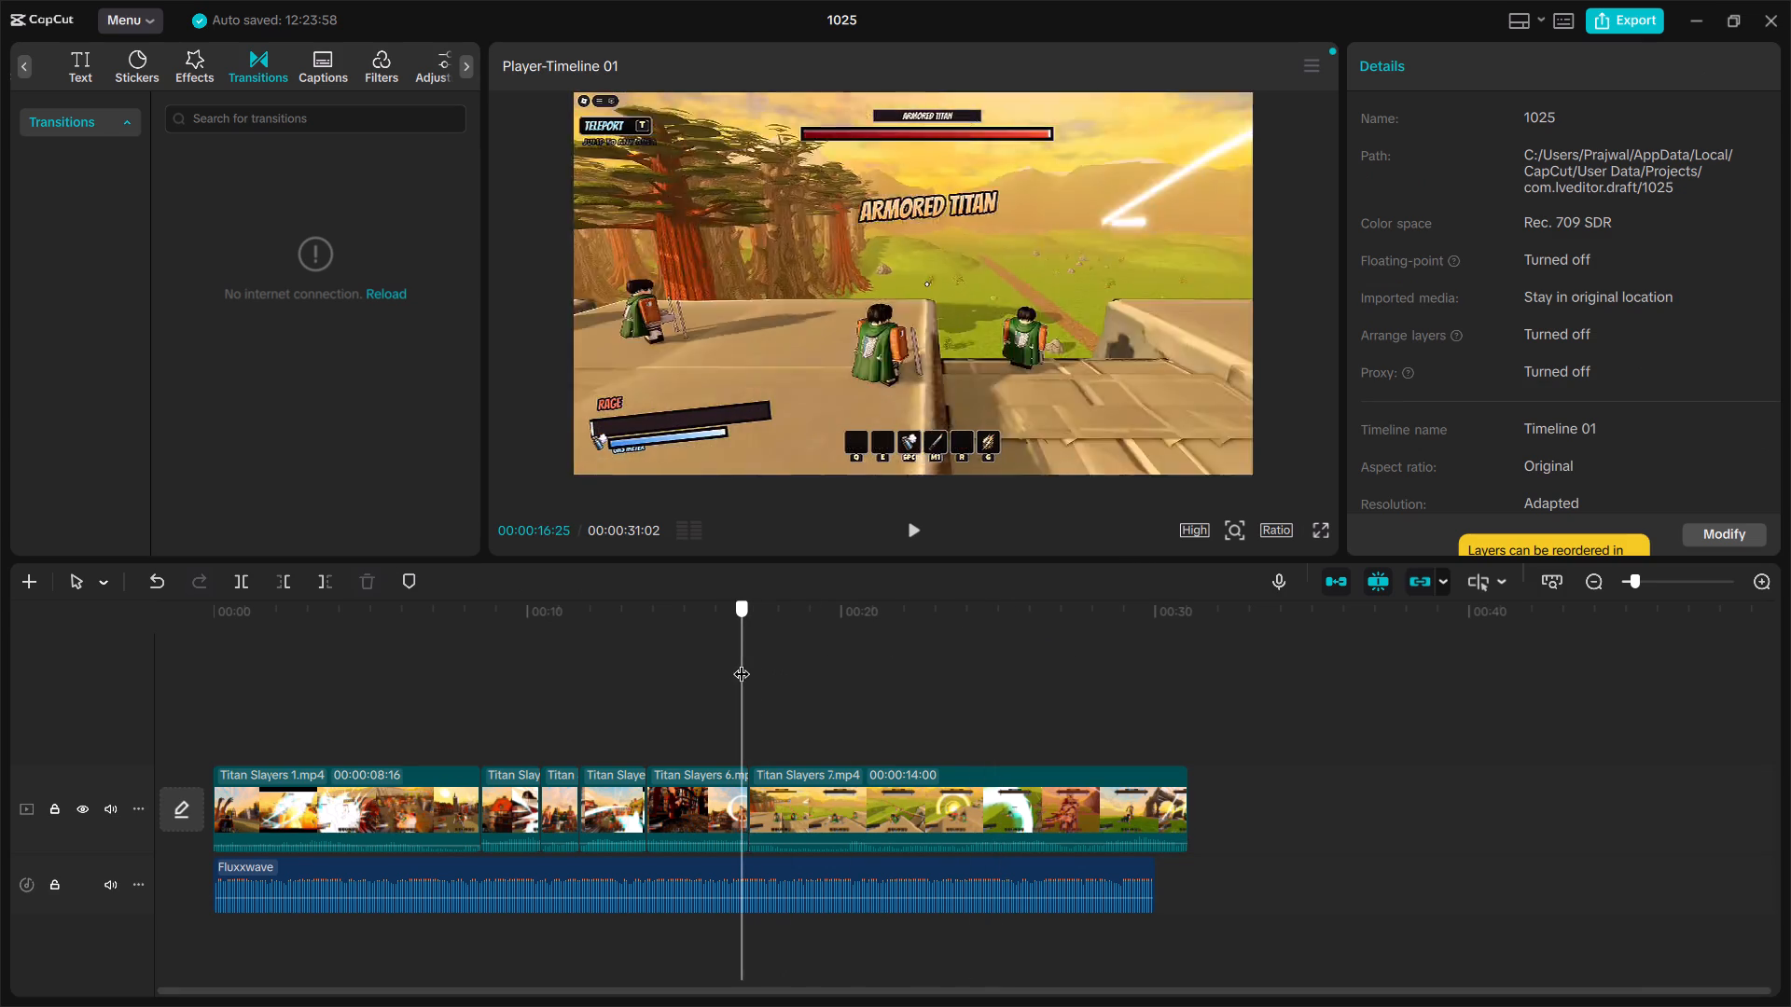
drag(742, 662, 748, 661)
key(space)
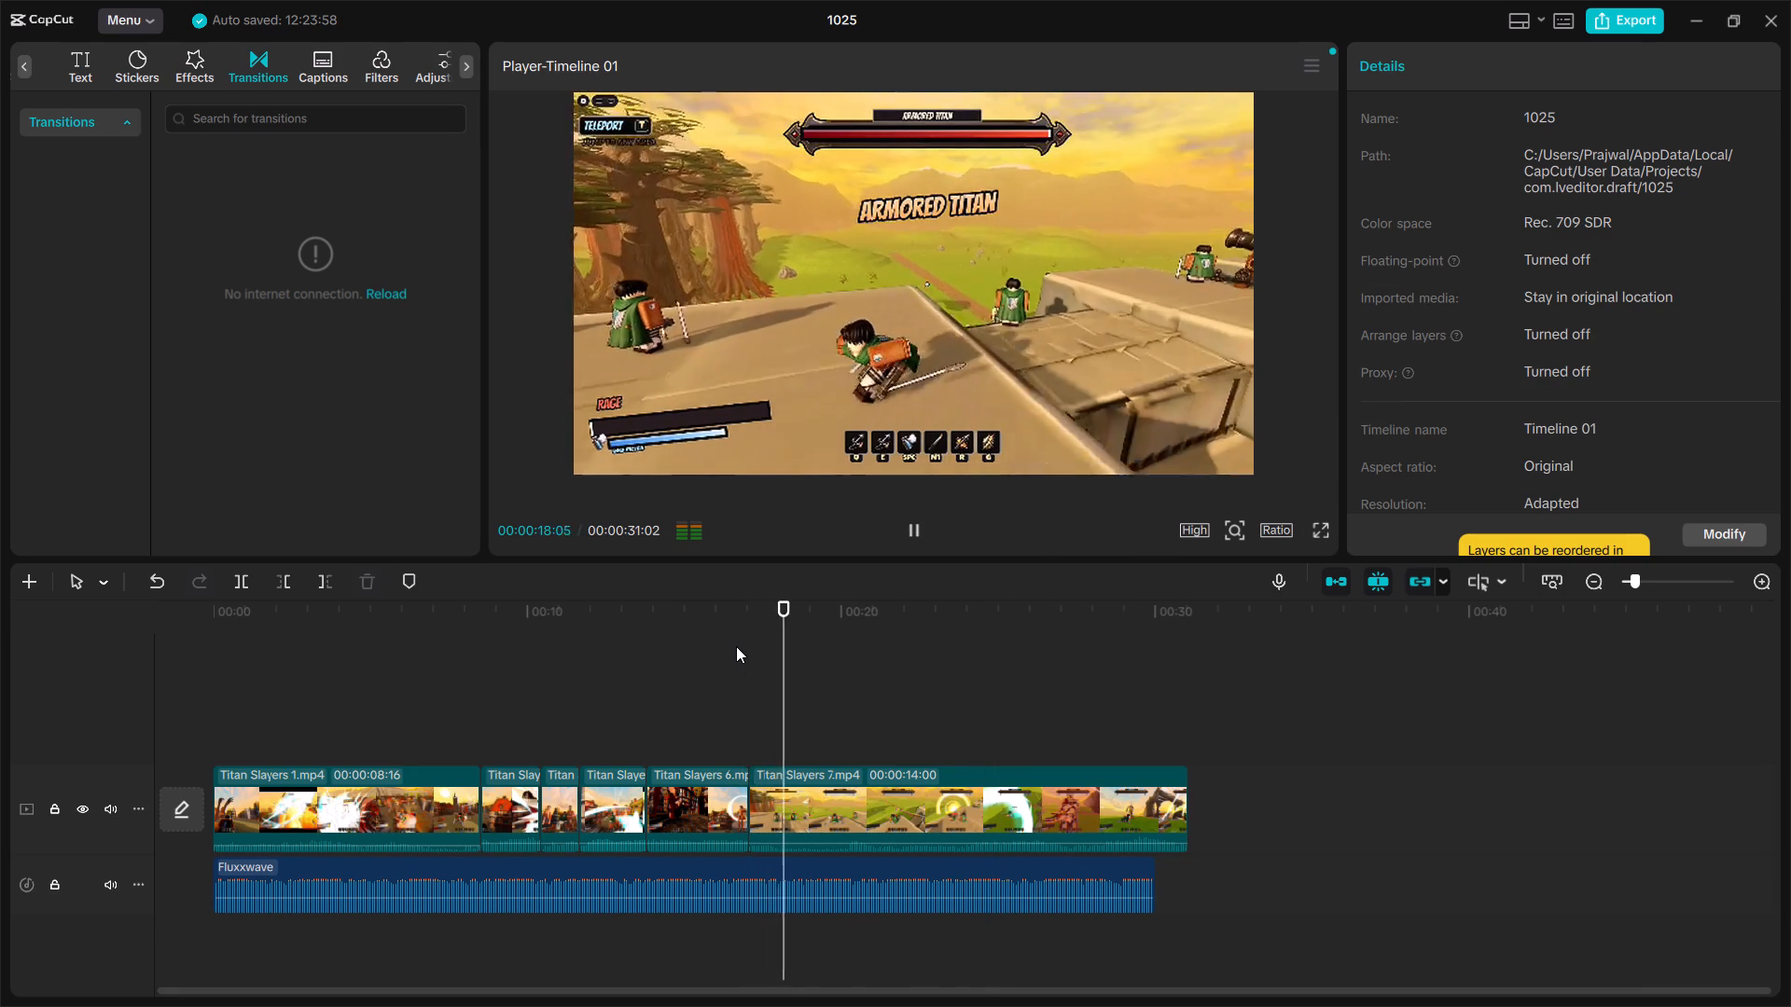
key(space)
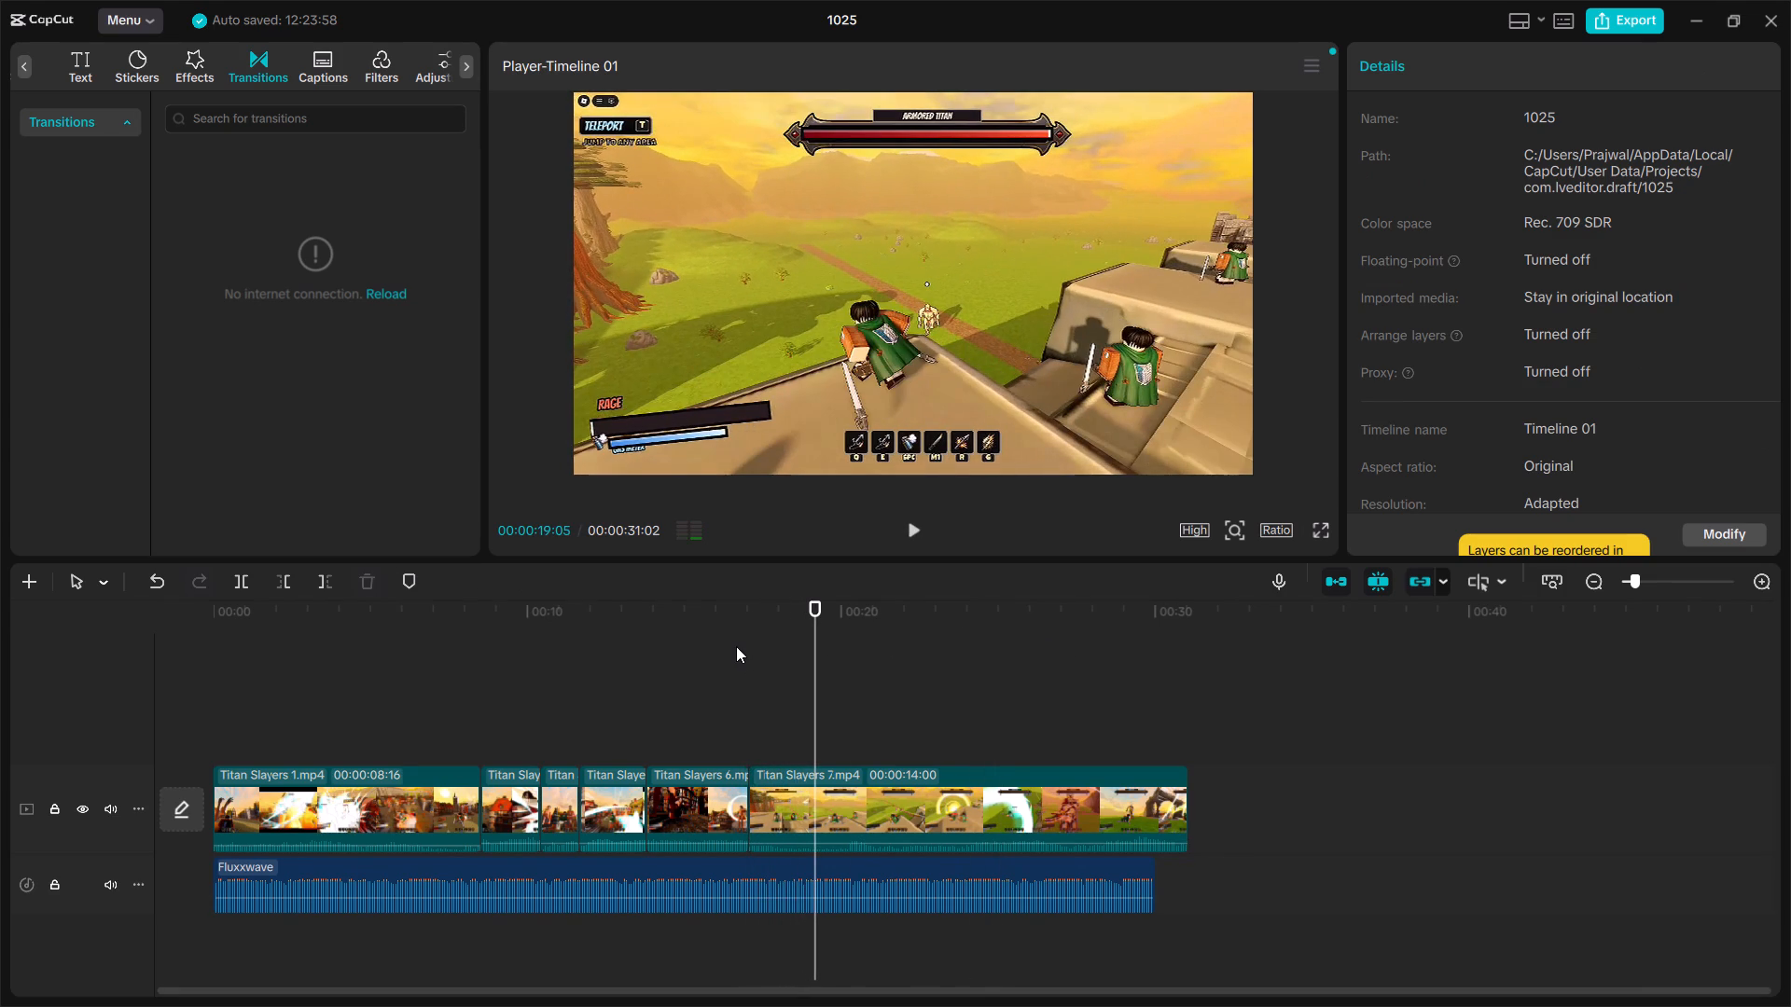
key(space)
key(space)
key(space)
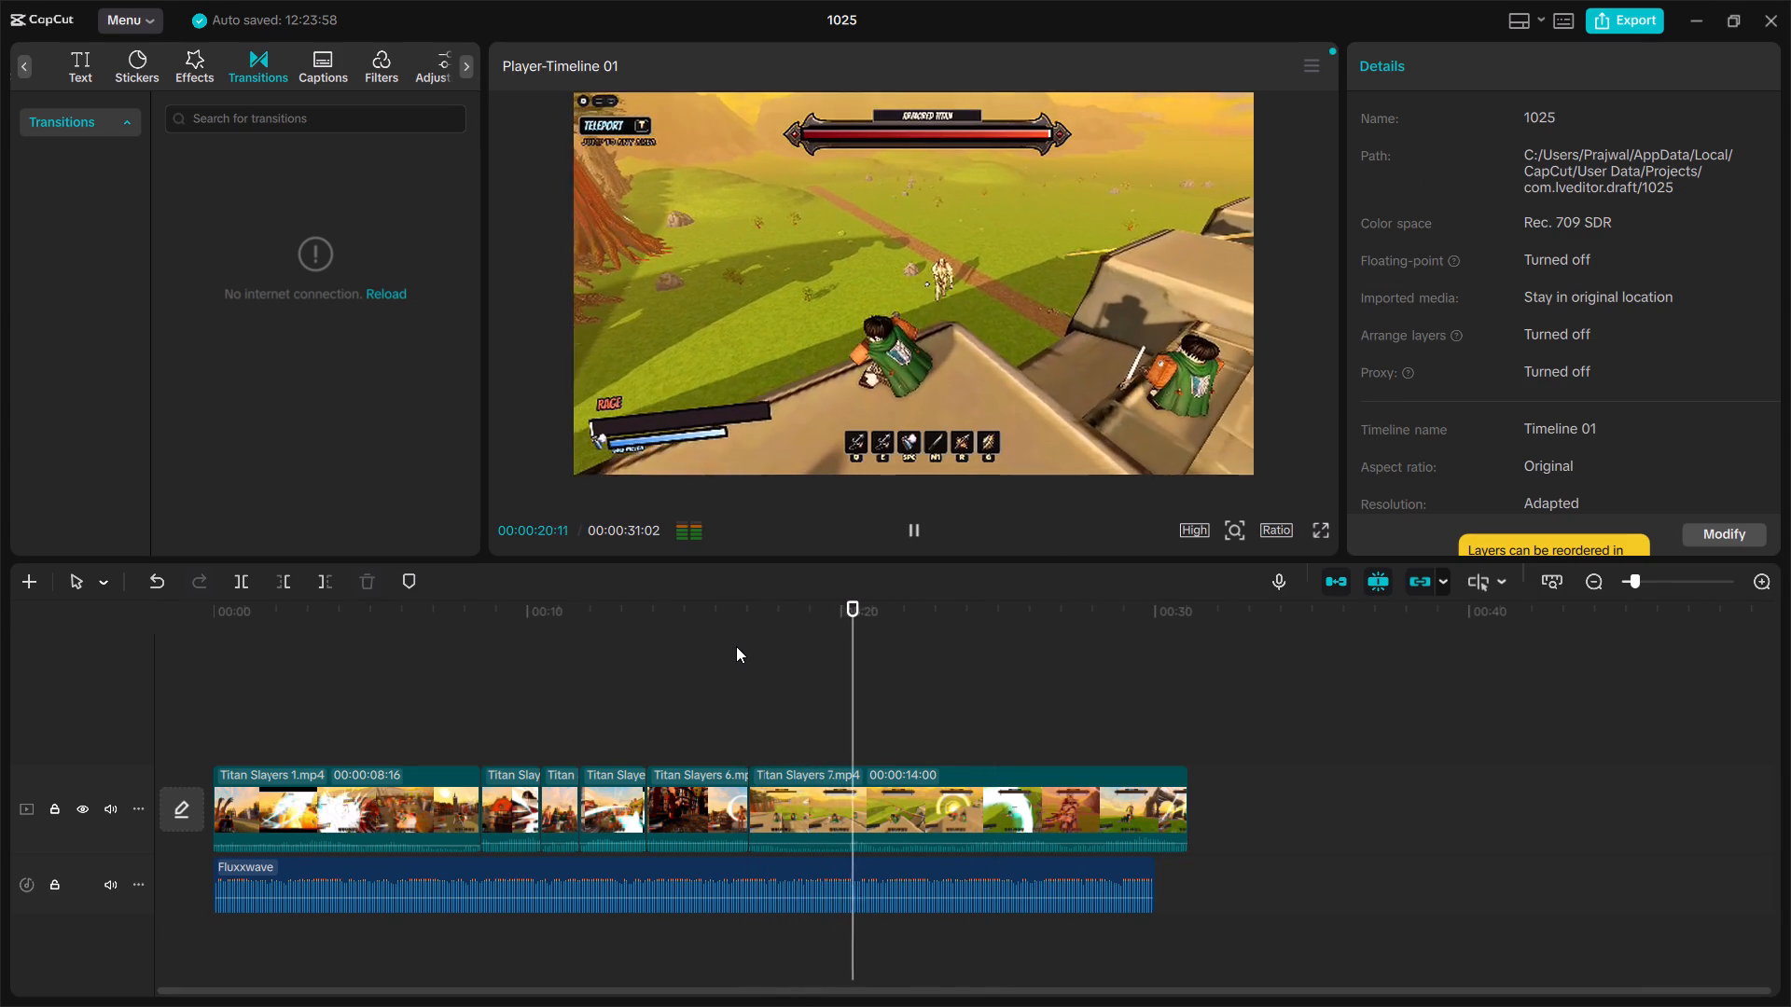
key(space)
key(space)
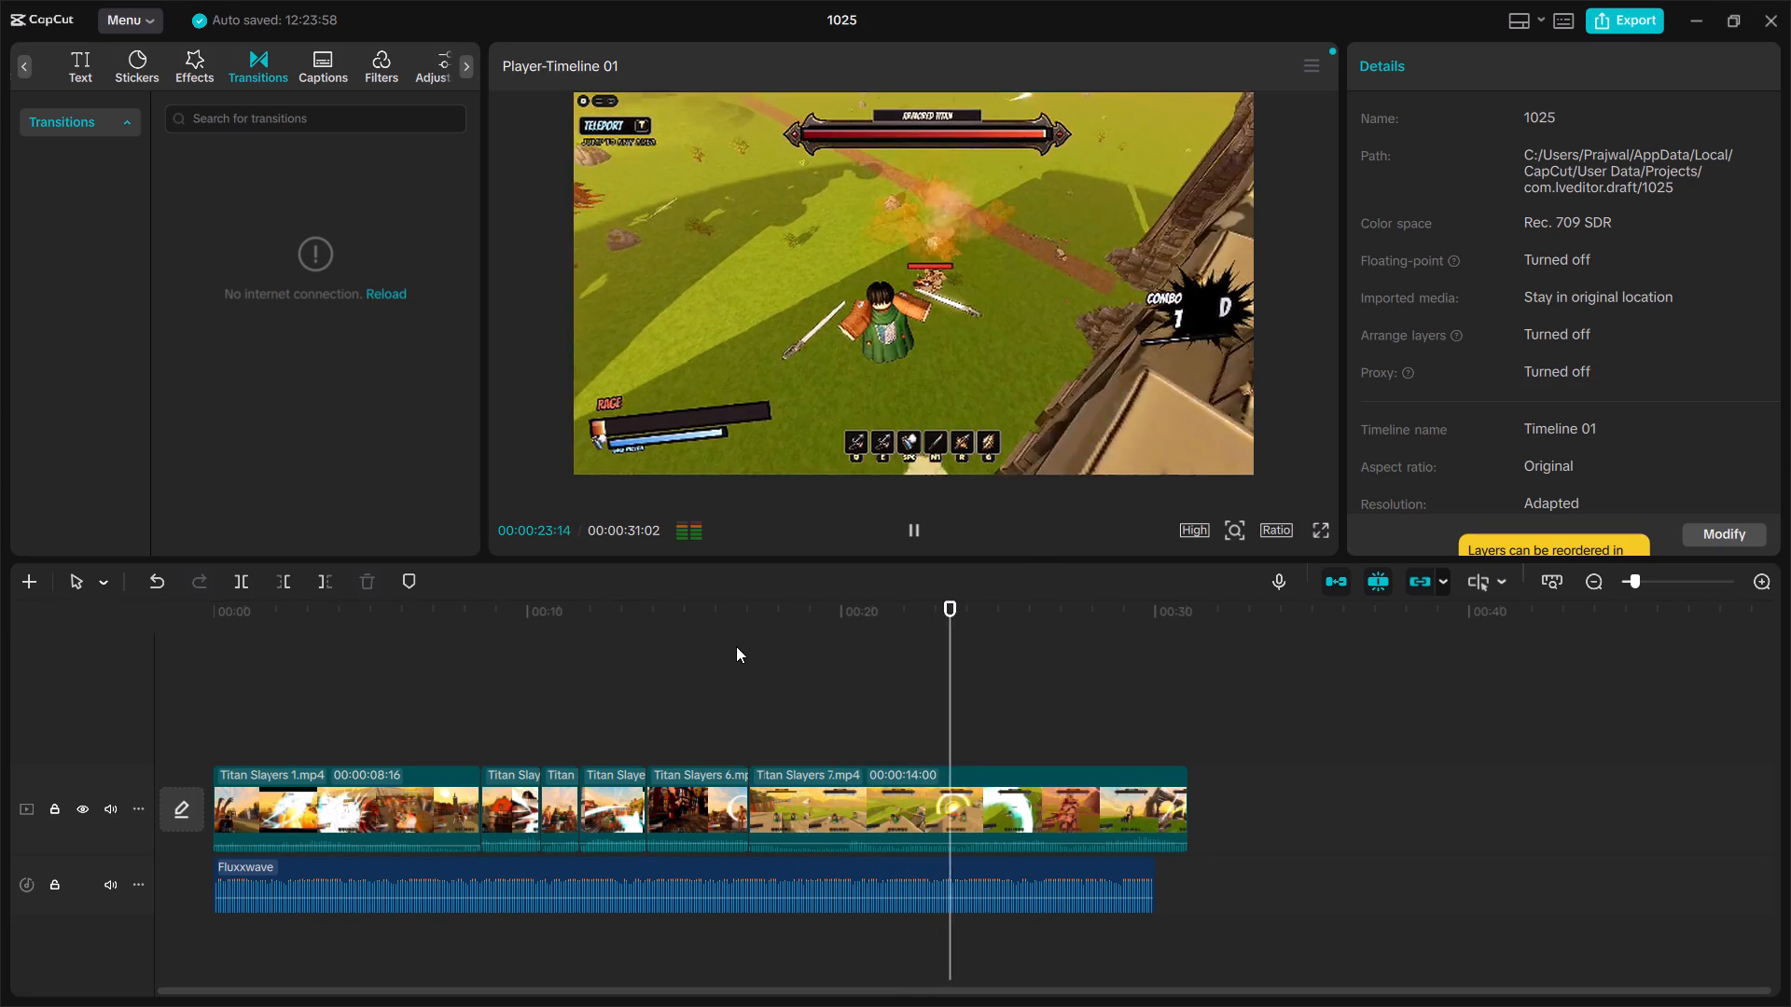
Split Titan Slayers 7 at 00:00:20:10, before the first explosion attack, and delete its opening section before the split.
key(Left)
key(Left)
key(Left)
key(Left)
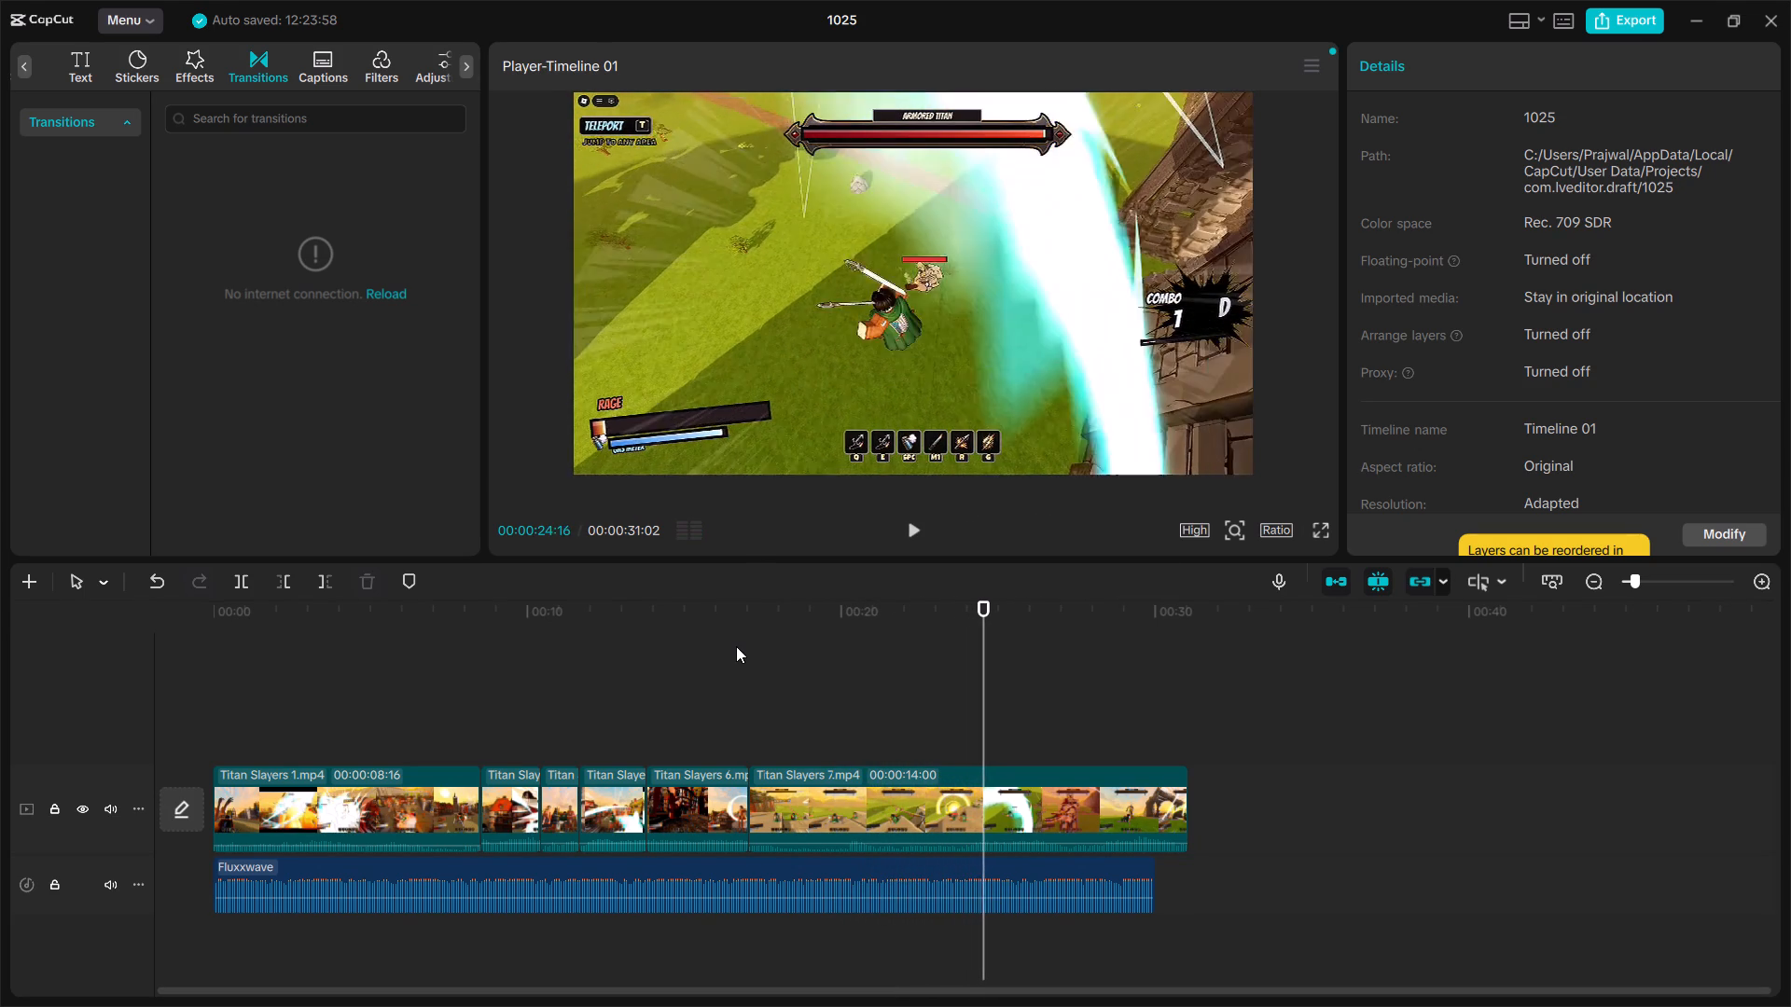
key(Left)
key(Left)
key(Left)
key(Left)
key(Left)
key(Left)
key(Left)
key(Left)
key(Left)
key(Left)
key(Left)
key(Left)
key(Left)
key(Left)
key(Left)
key(Left)
key(Left)
key(Left)
key(Left)
key(Left)
key(Left)
key(Left)
key(Left)
key(Left)
key(Left)
key(Left)
key(Left)
key(Left)
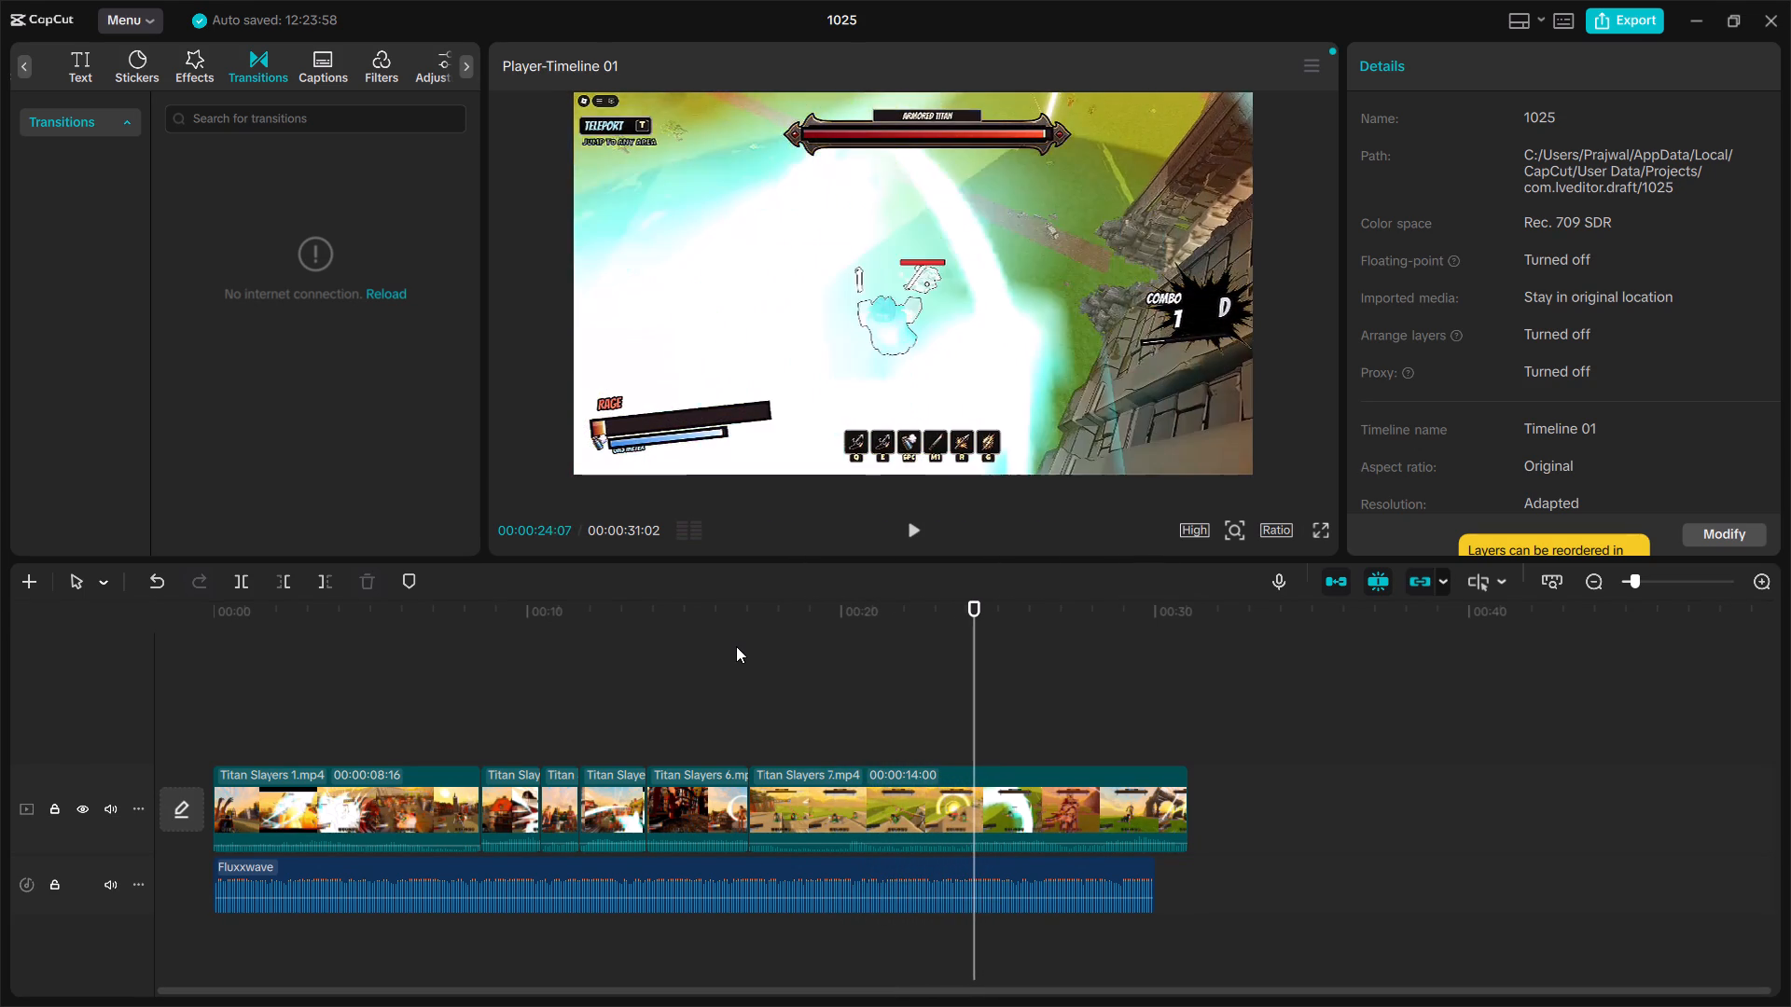
key(Left)
key(Left)
key(Left)
key(Left)
key(Left)
key(Left)
key(Left)
key(Left)
key(Left)
key(Left)
key(Left)
key(Left)
key(Left)
key(Left)
key(Left)
key(Left)
key(Left)
key(Left)
key(Left)
key(Left)
key(Left)
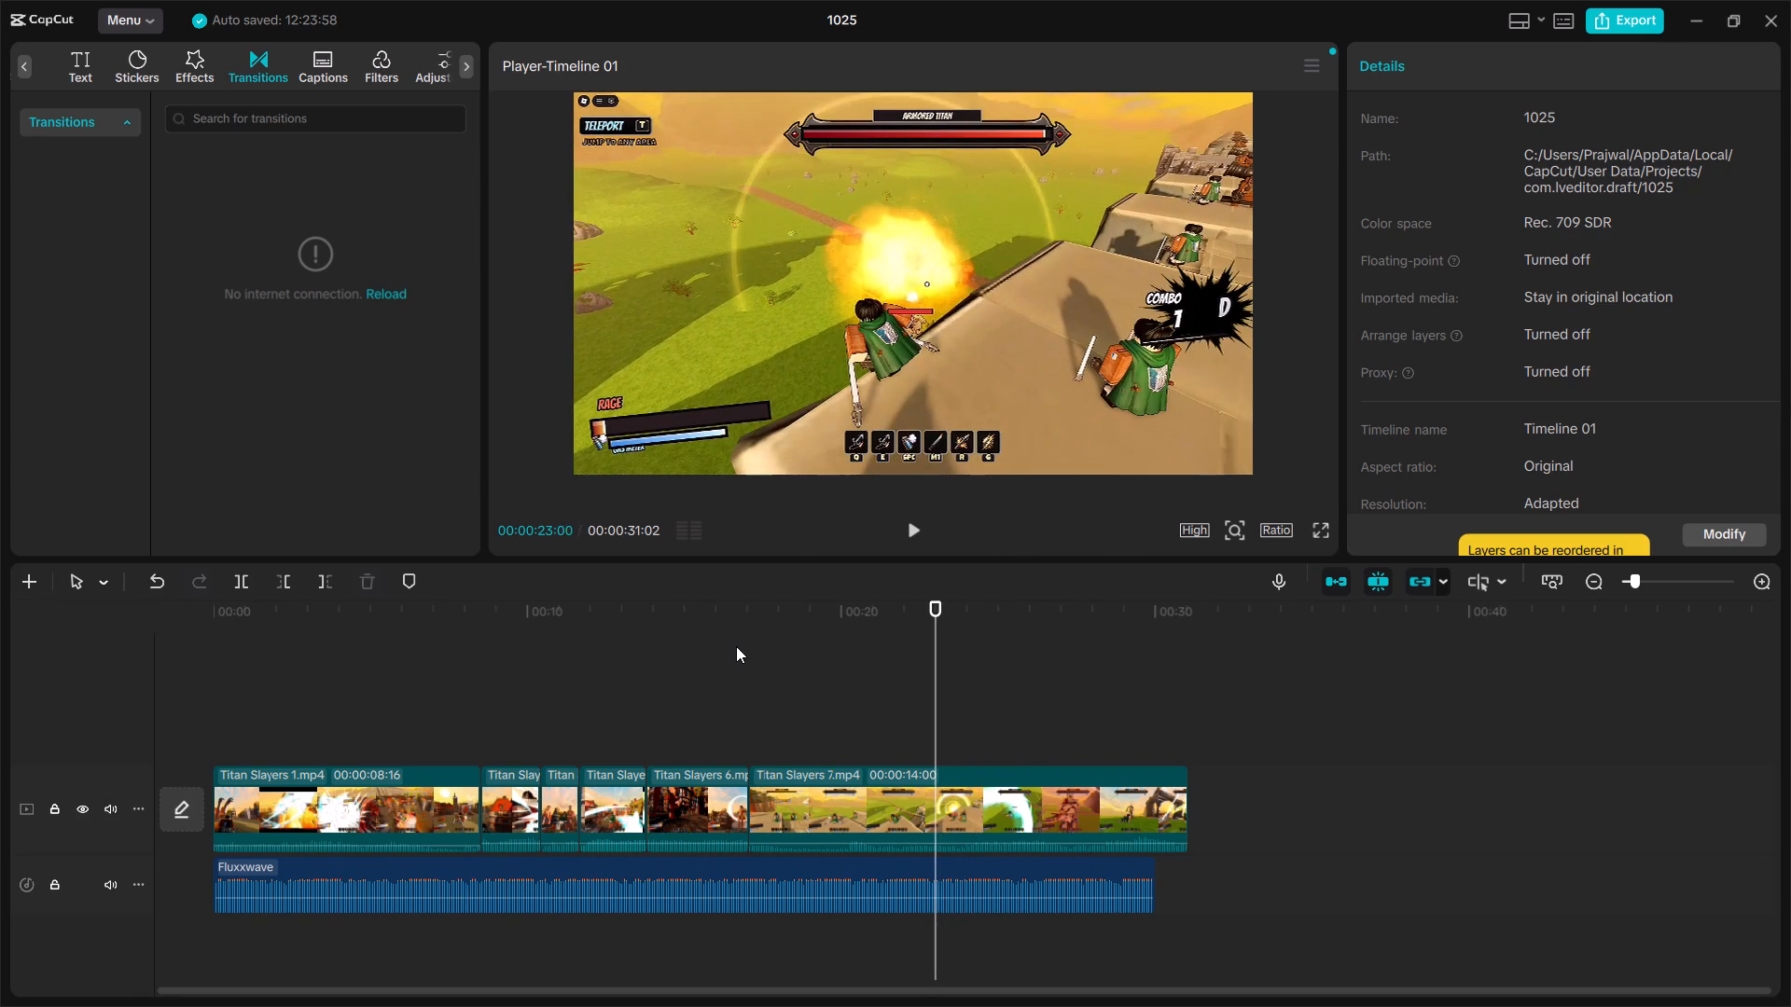
key(Left)
key(Left)
key(Left)
key(Left)
key(Left)
key(Left)
key(Left)
key(Left)
key(Left)
key(Left)
key(Left)
key(Left)
key(Left)
key(Left)
key(Left)
key(Left)
key(Left)
key(Left)
key(Left)
key(Left)
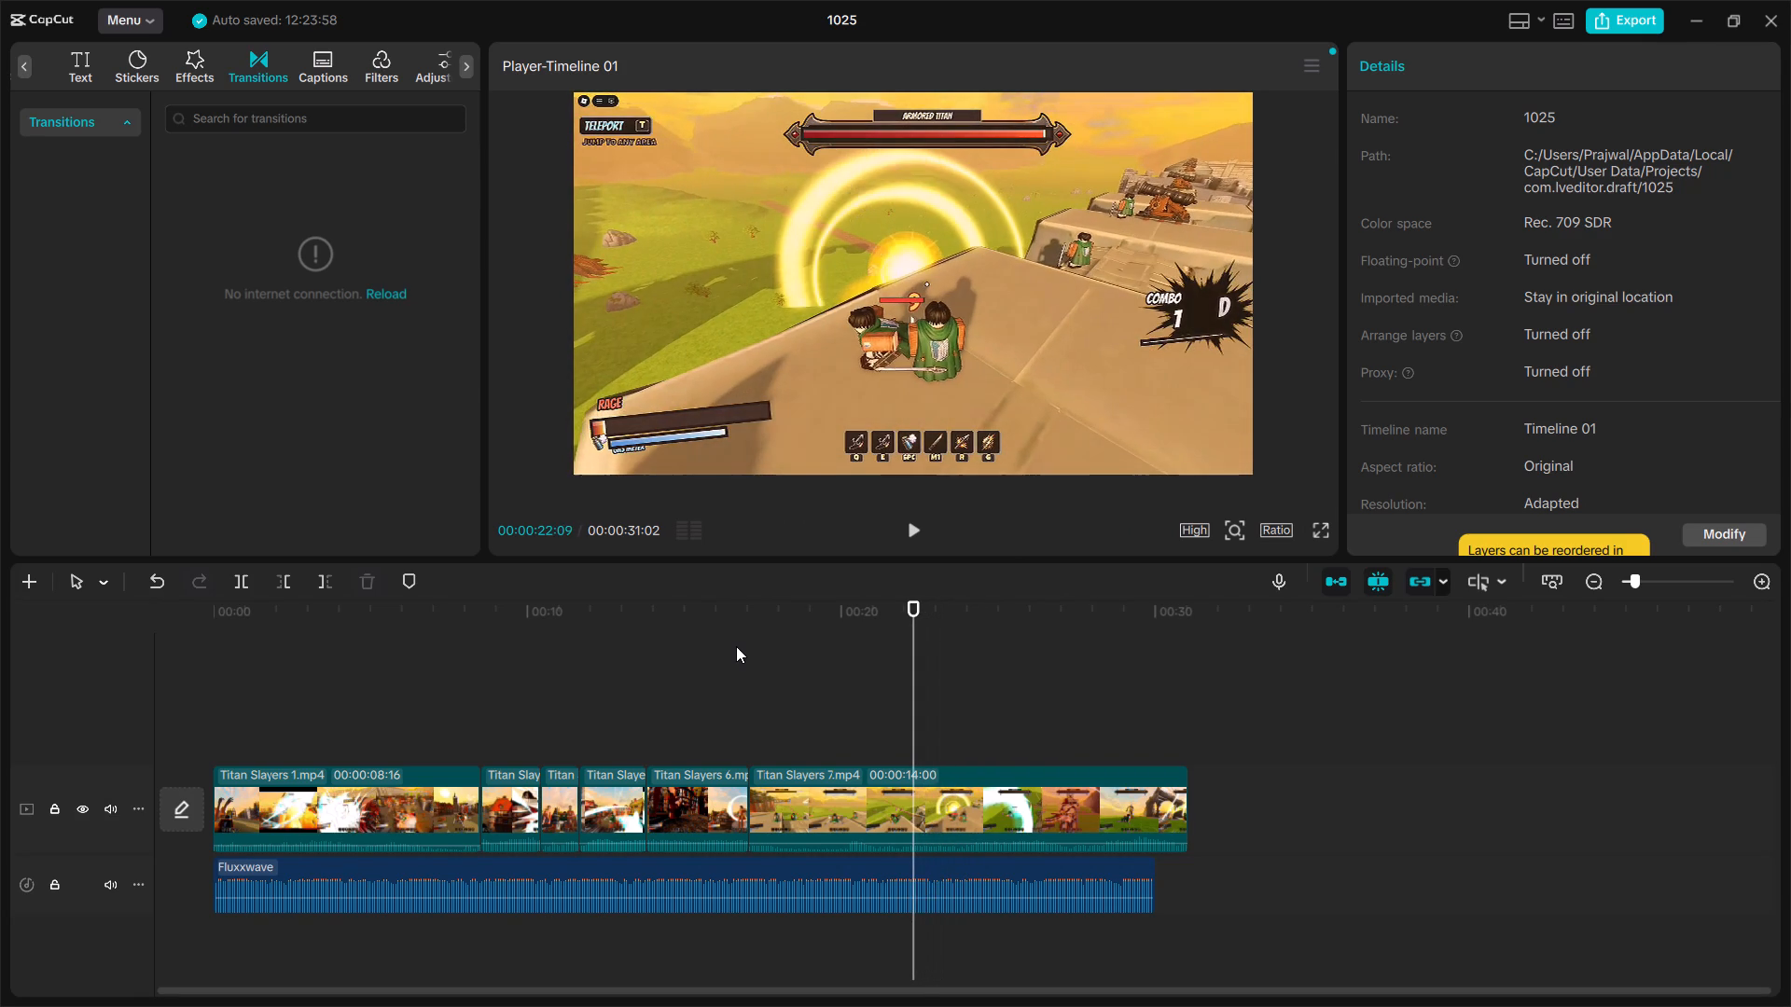
key(Left)
key(Left)
key(Left)
key(Left)
key(Left)
key(Left)
key(Left)
key(Left)
key(Left)
key(Left)
key(Left)
key(Left)
key(Left)
key(Left)
key(Left)
key(Left)
key(Left)
key(Left)
key(Left)
key(Left)
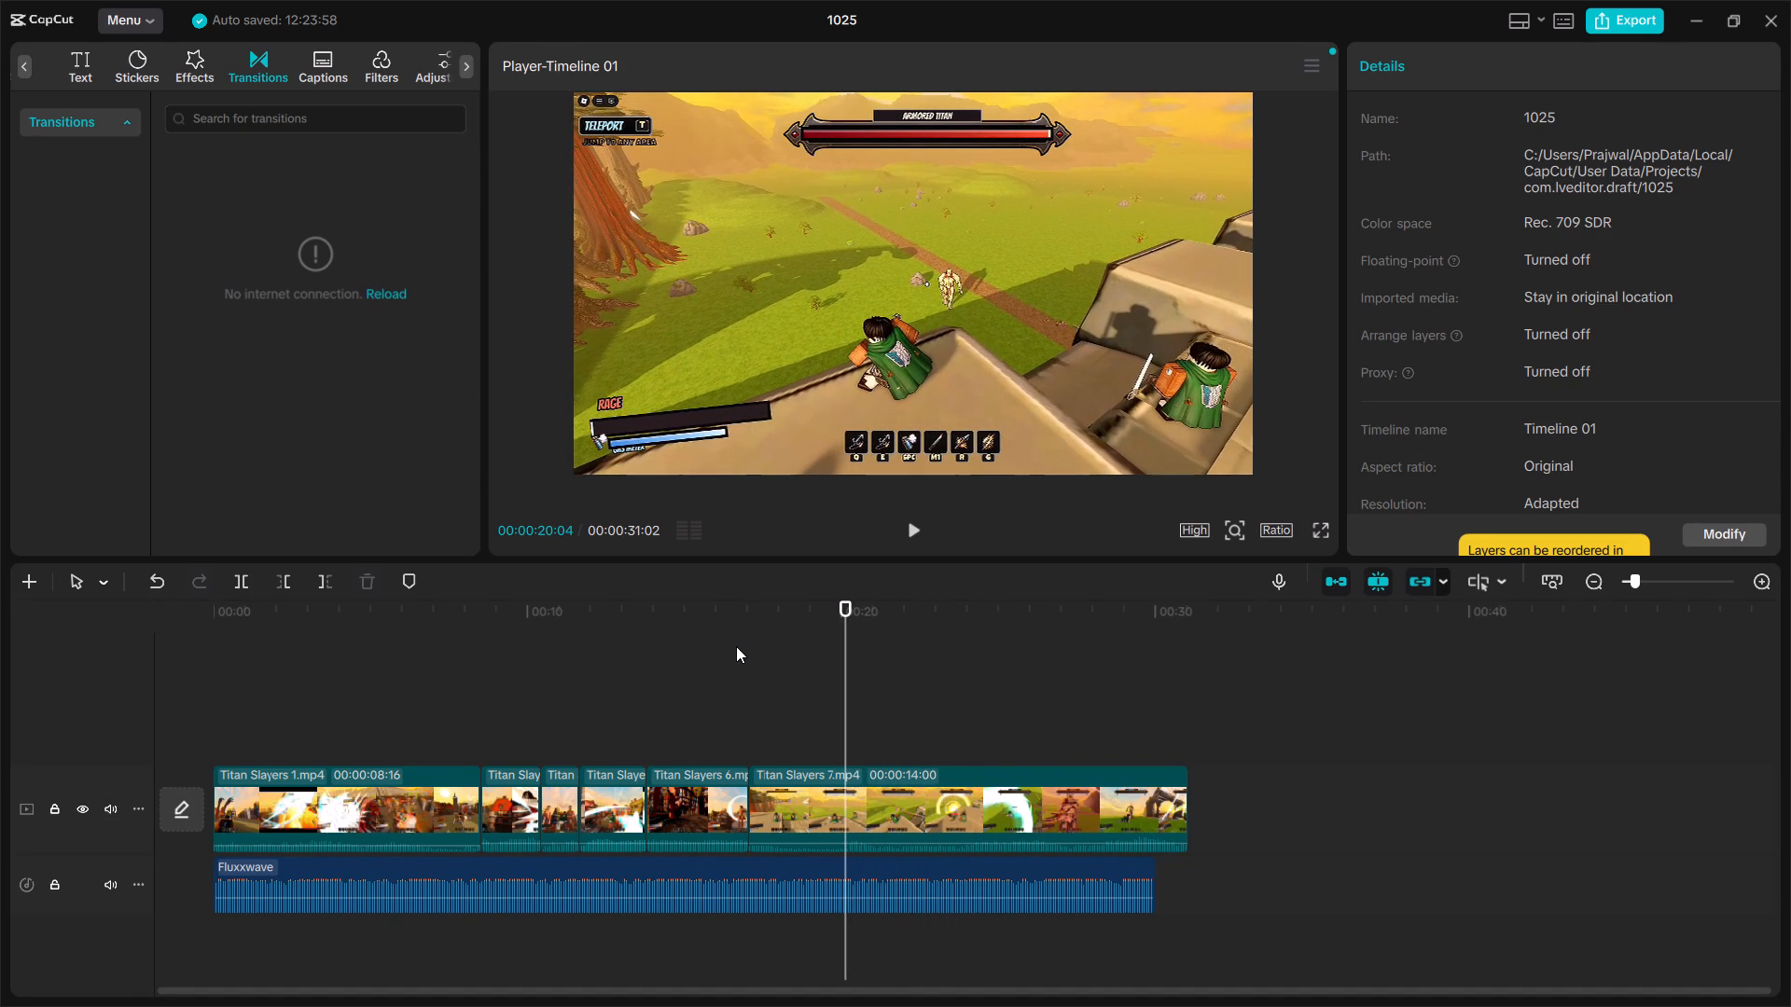
key(space)
key(space)
key(Left)
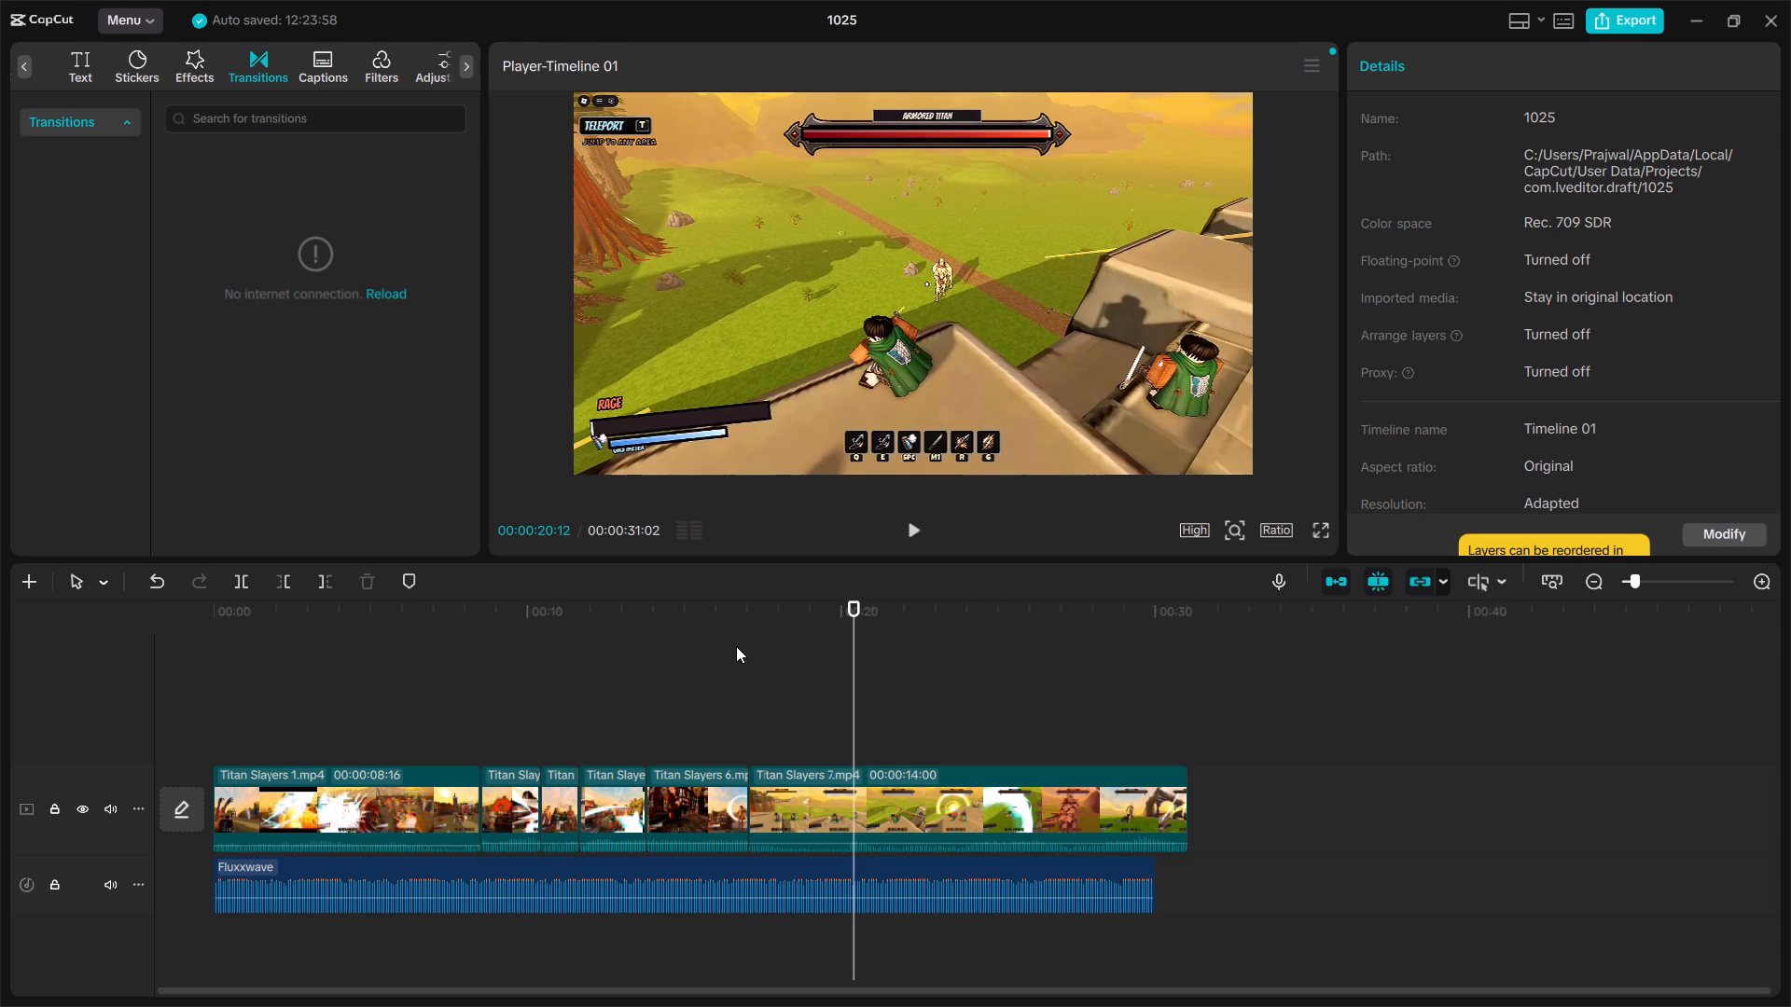
key(Left)
key(Left)
key(Left)
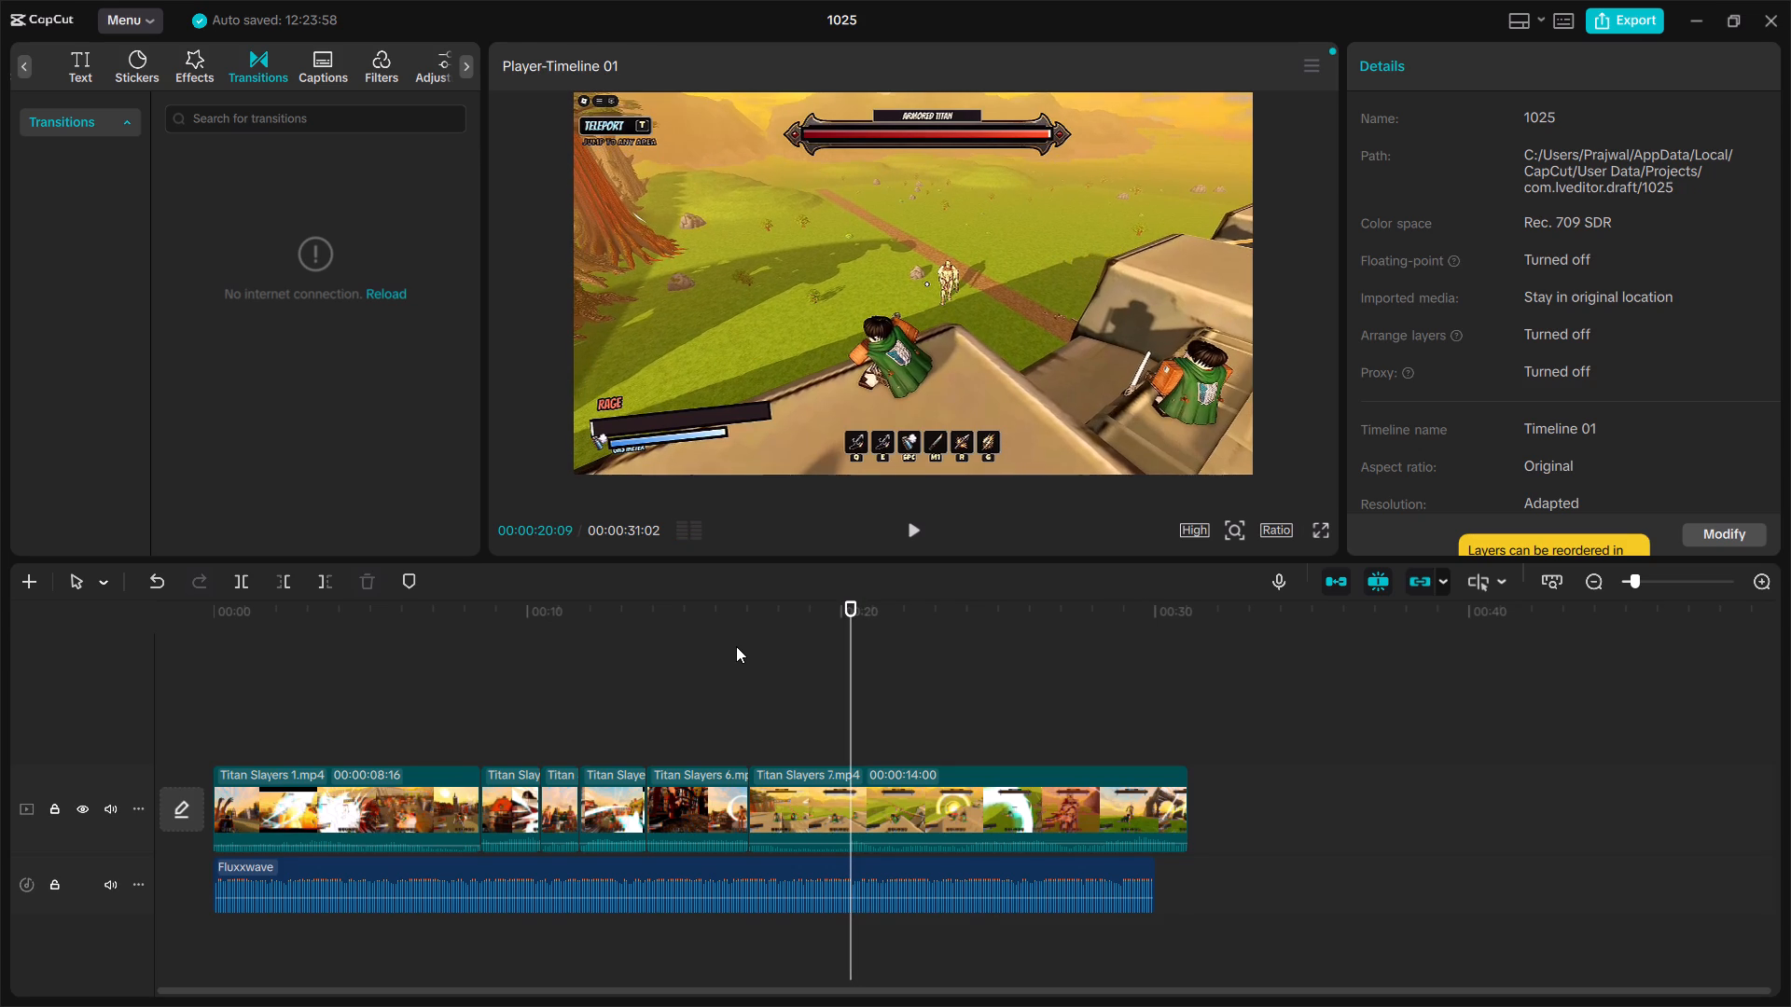
key(Right)
key(ctrl+b)
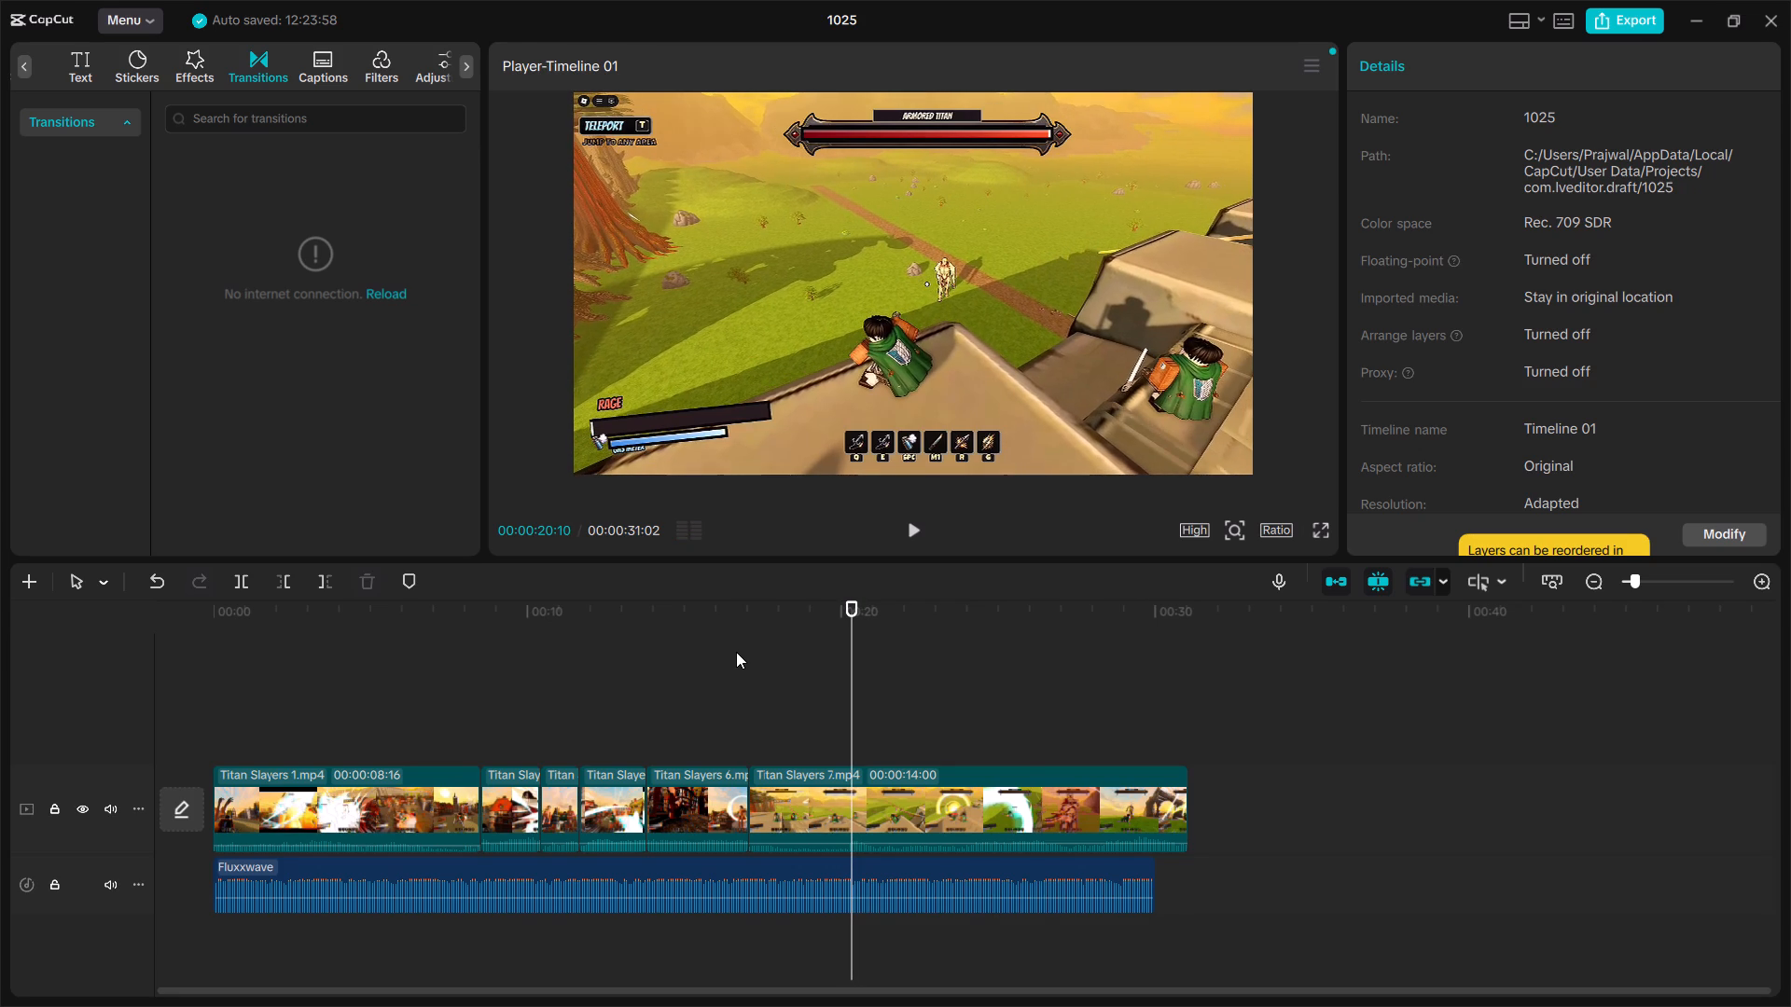
click(780, 778)
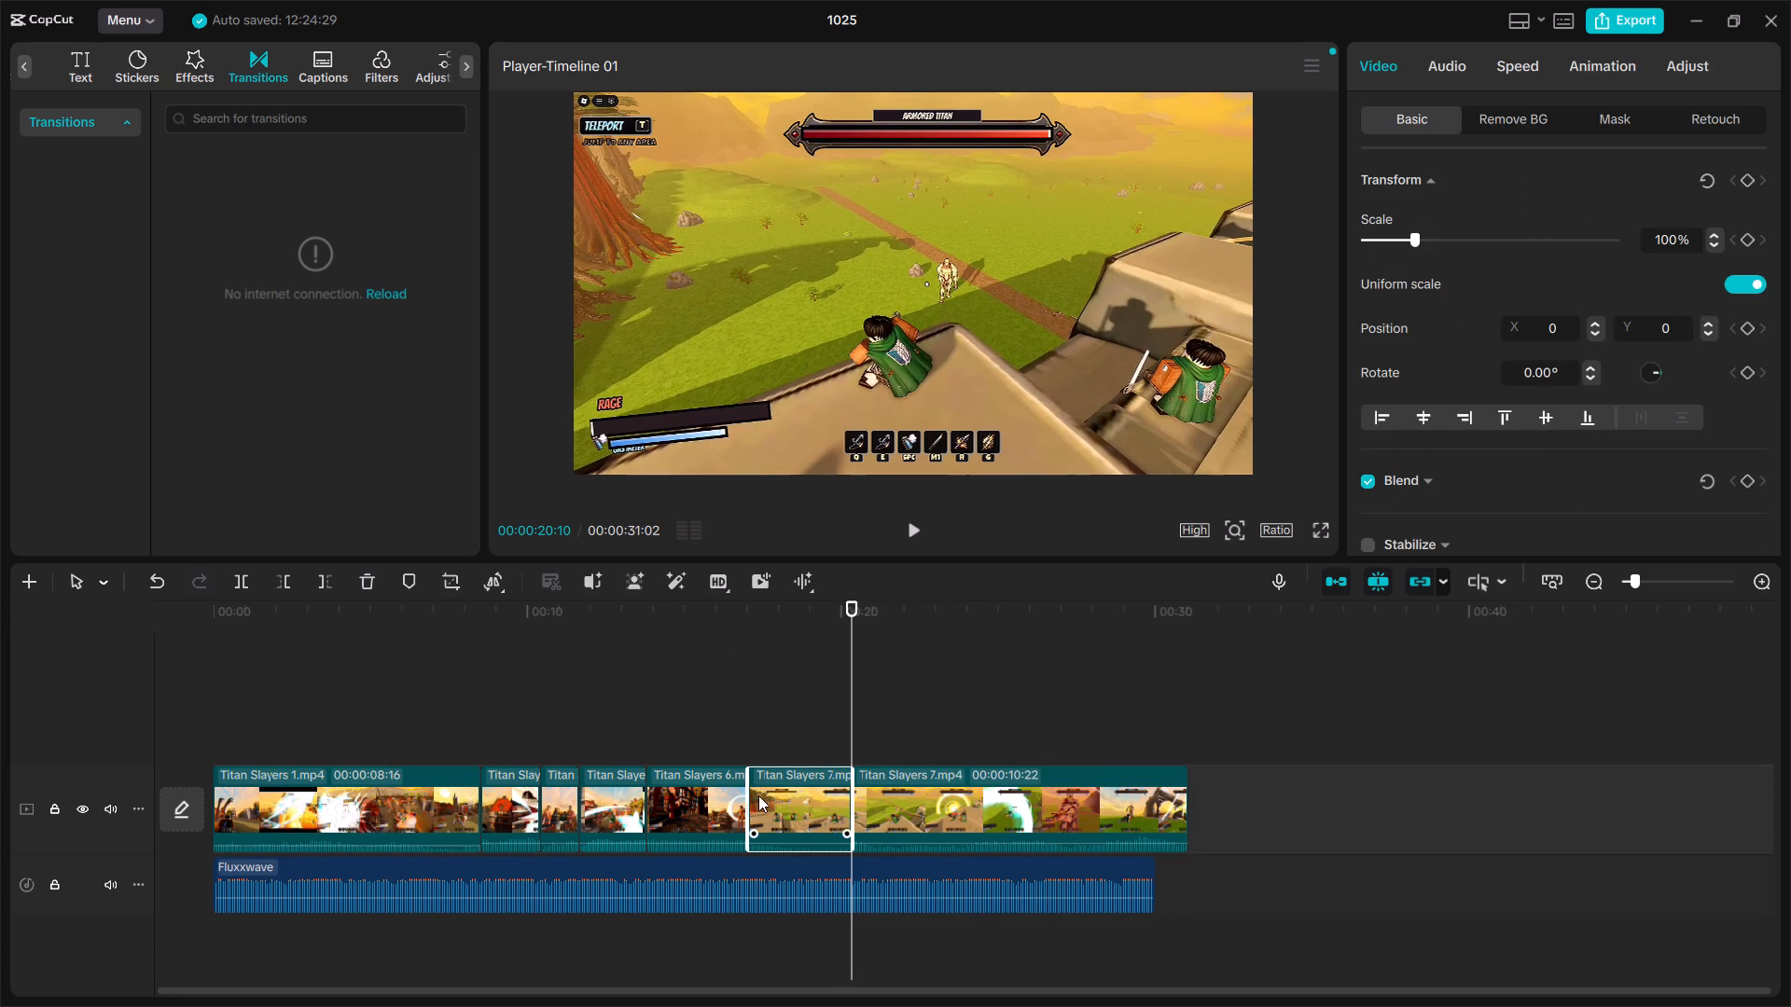
key(BackSpace)
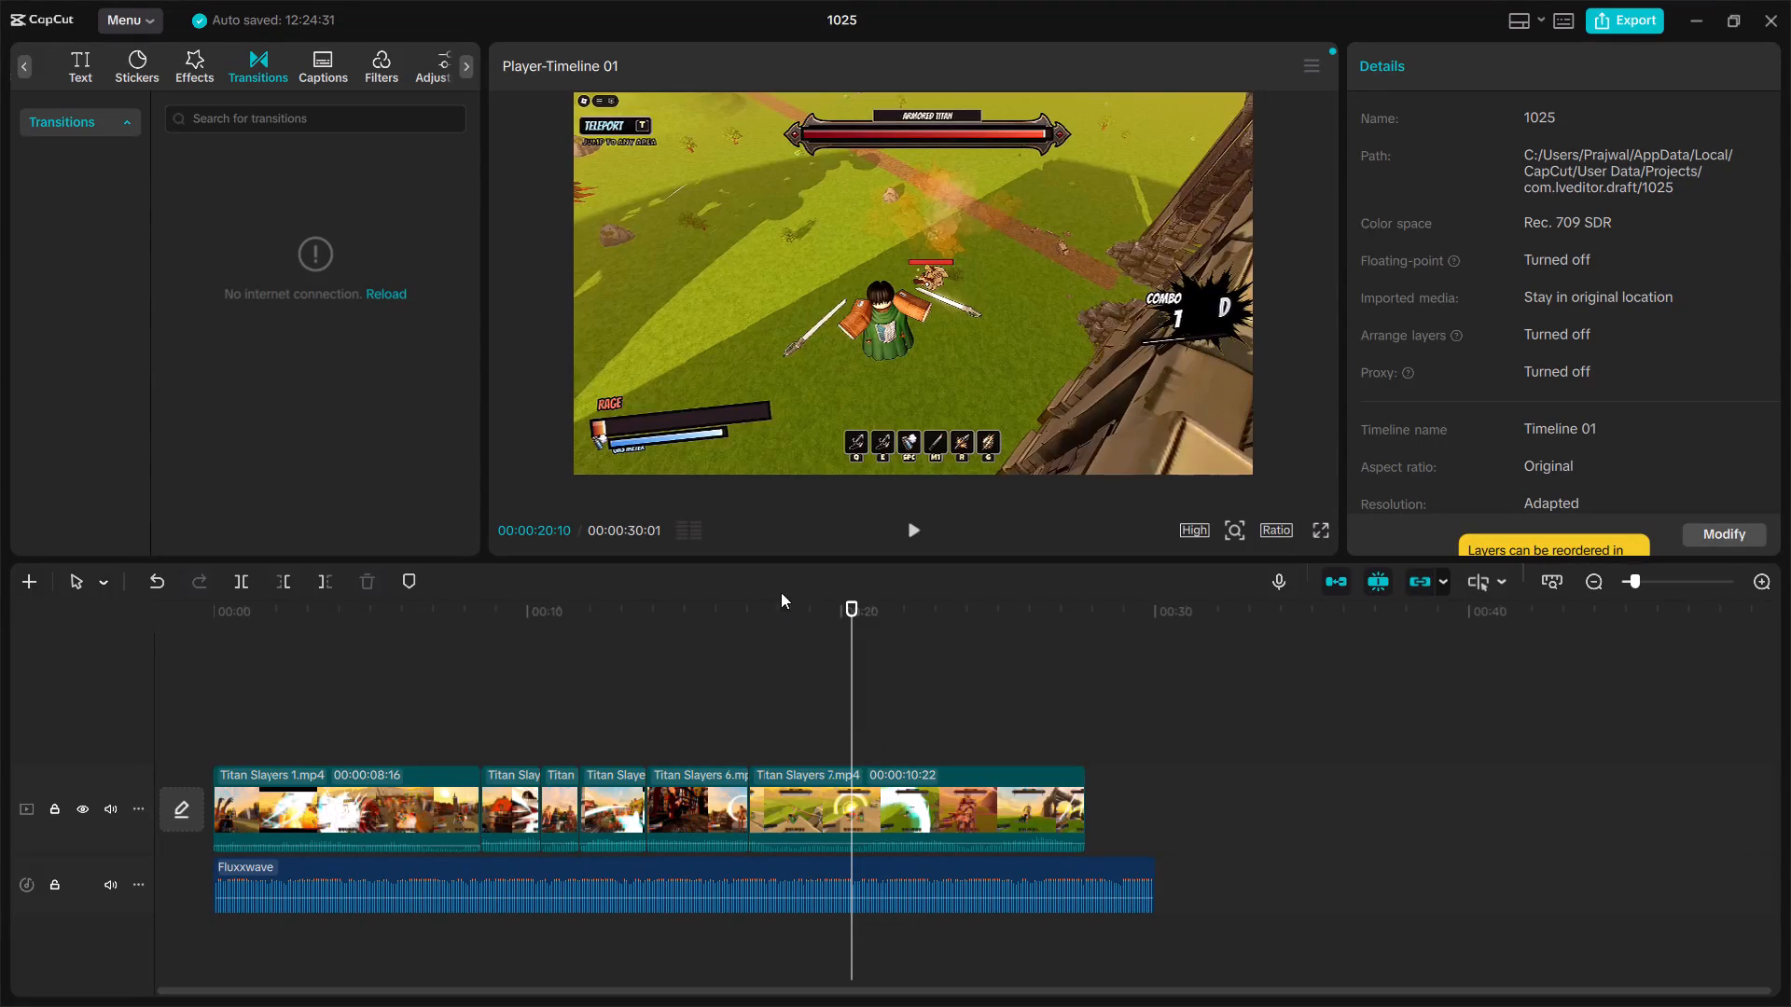
Play the shortened Titan Slayers 7 clip from its start through the end of the footage to check the cut.
drag(849, 605, 757, 627)
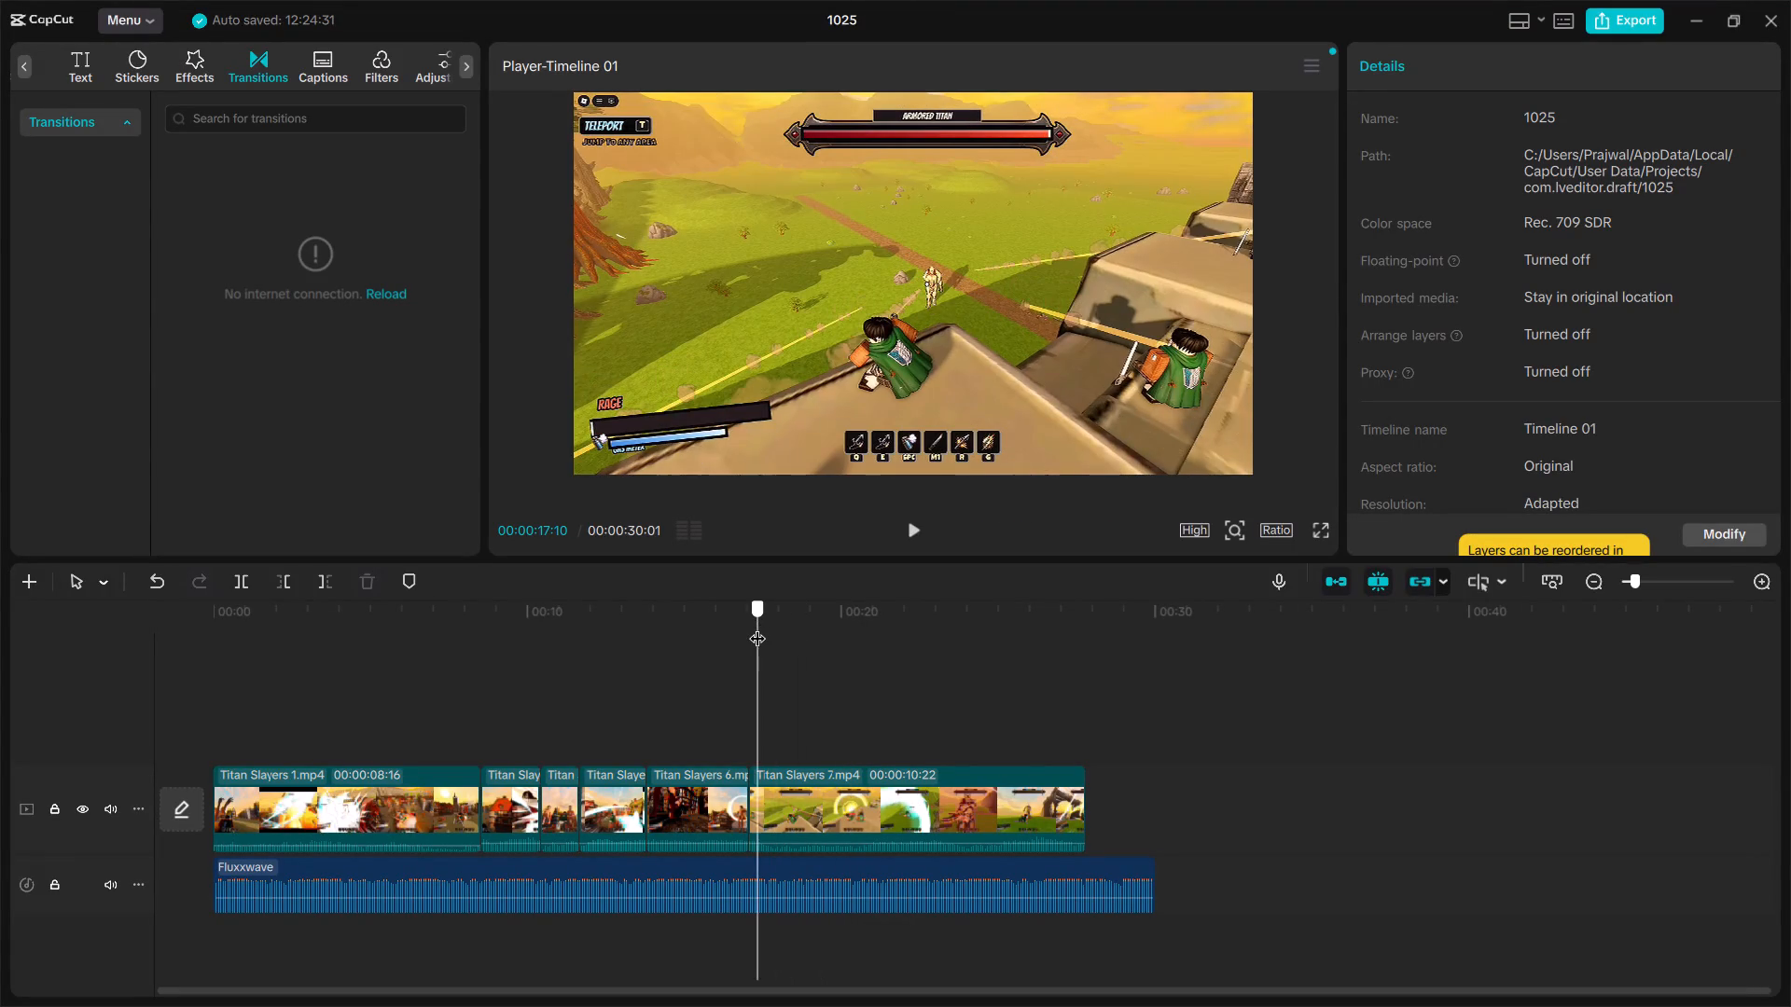
drag(757, 627, 755, 627)
key(space)
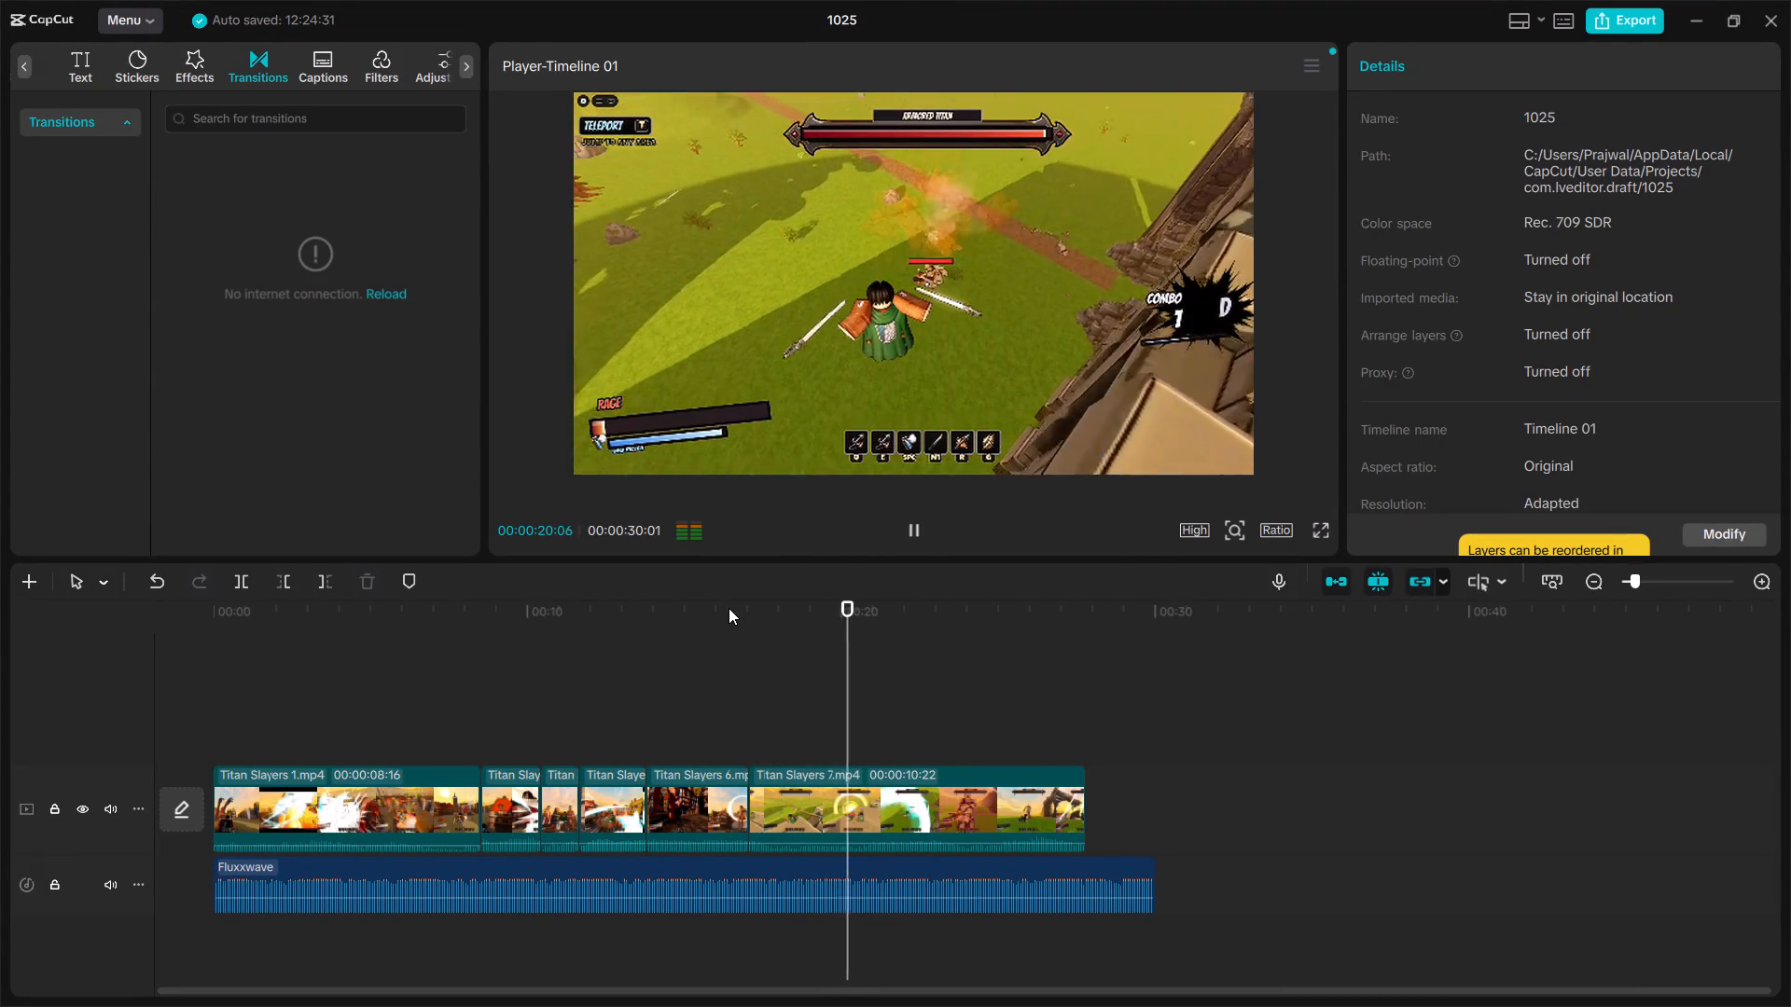
key(space)
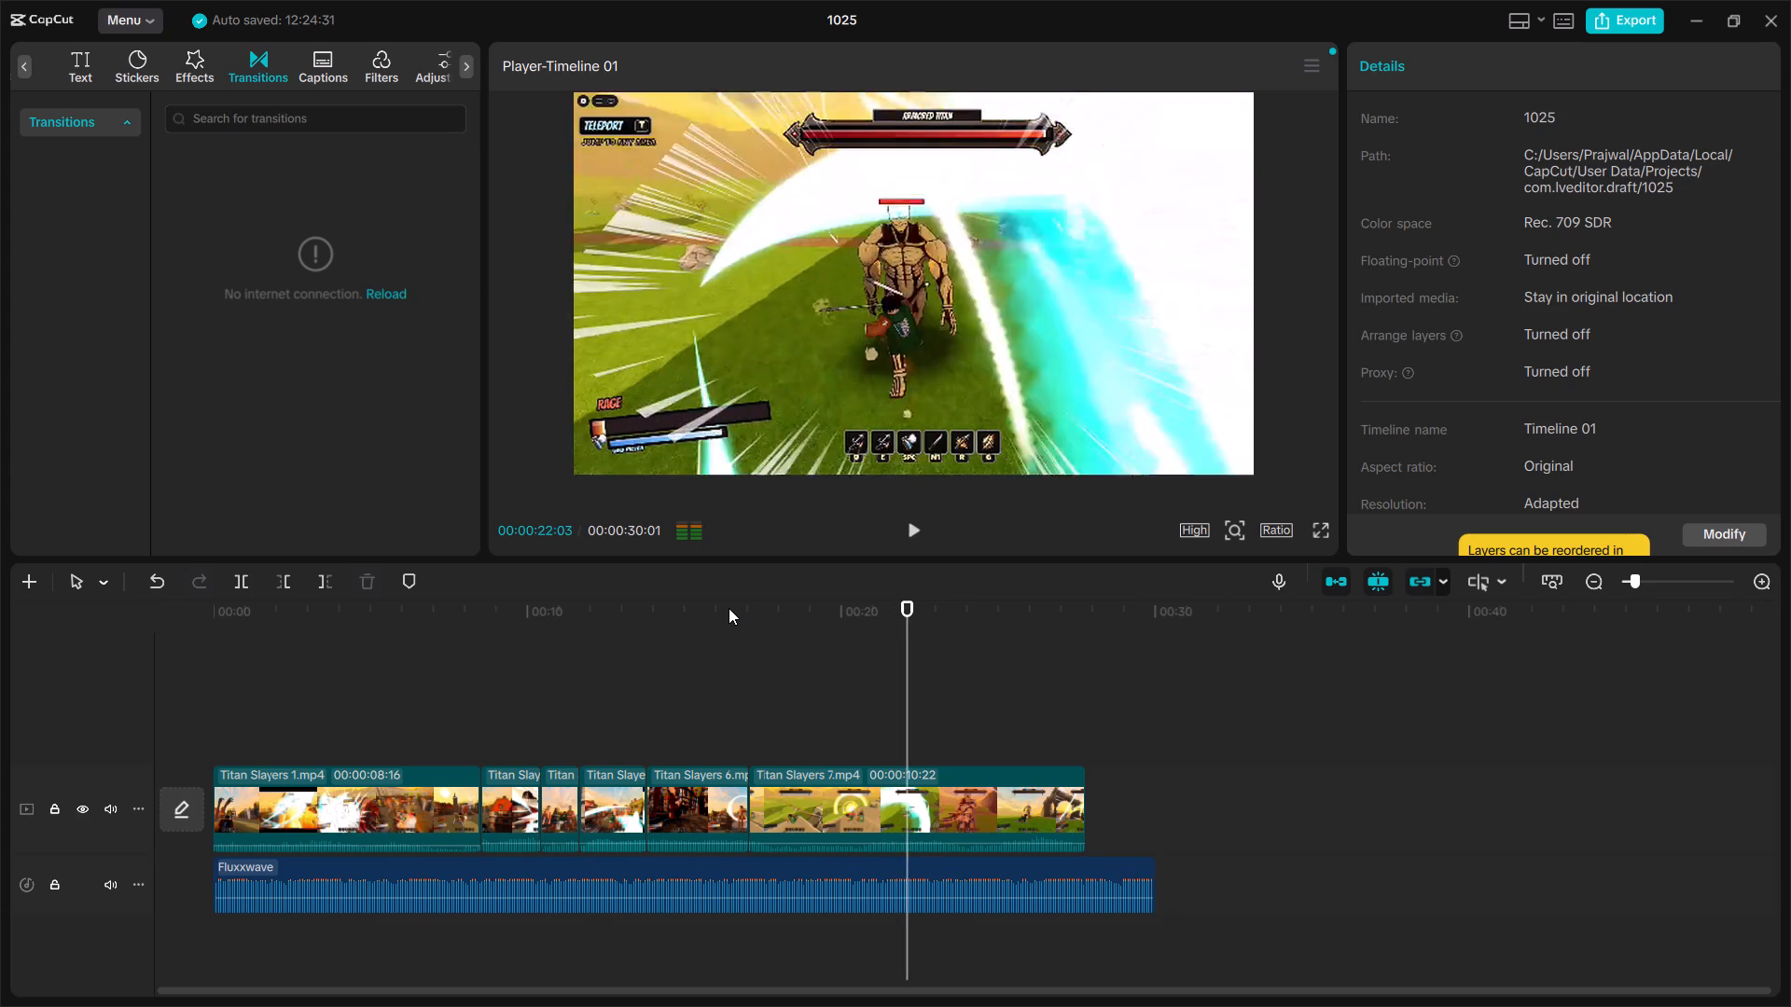
key(space)
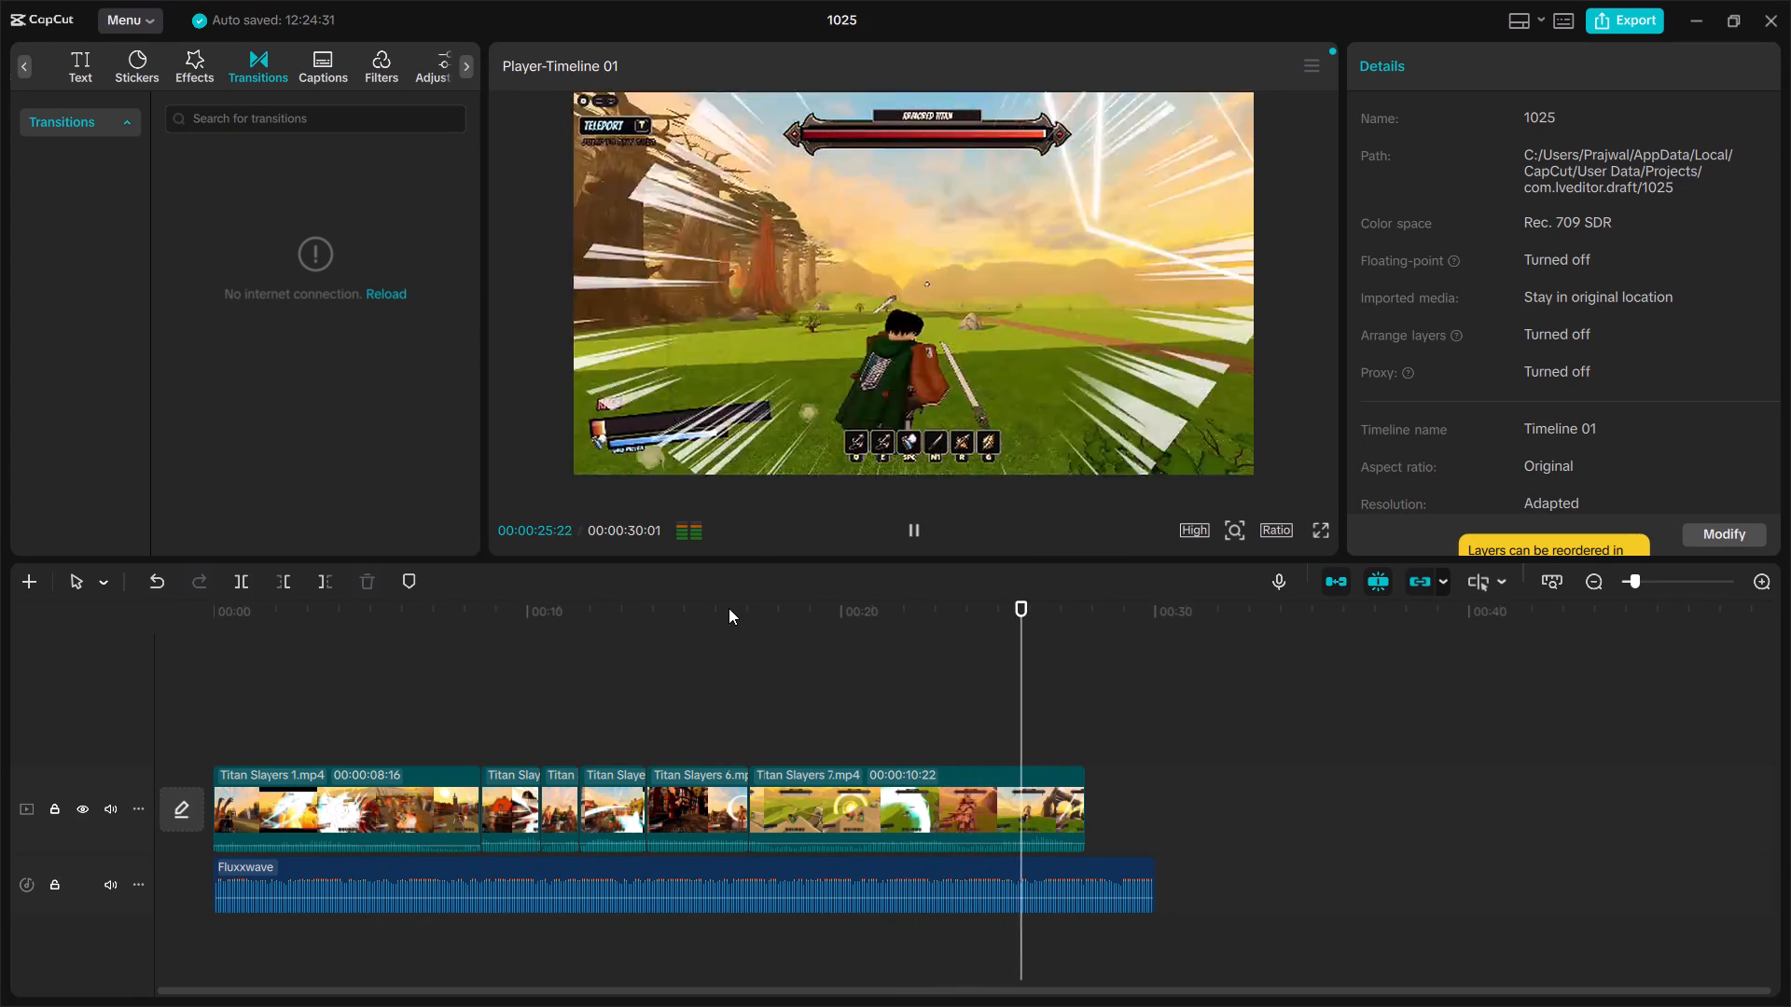
key(space)
key(space)
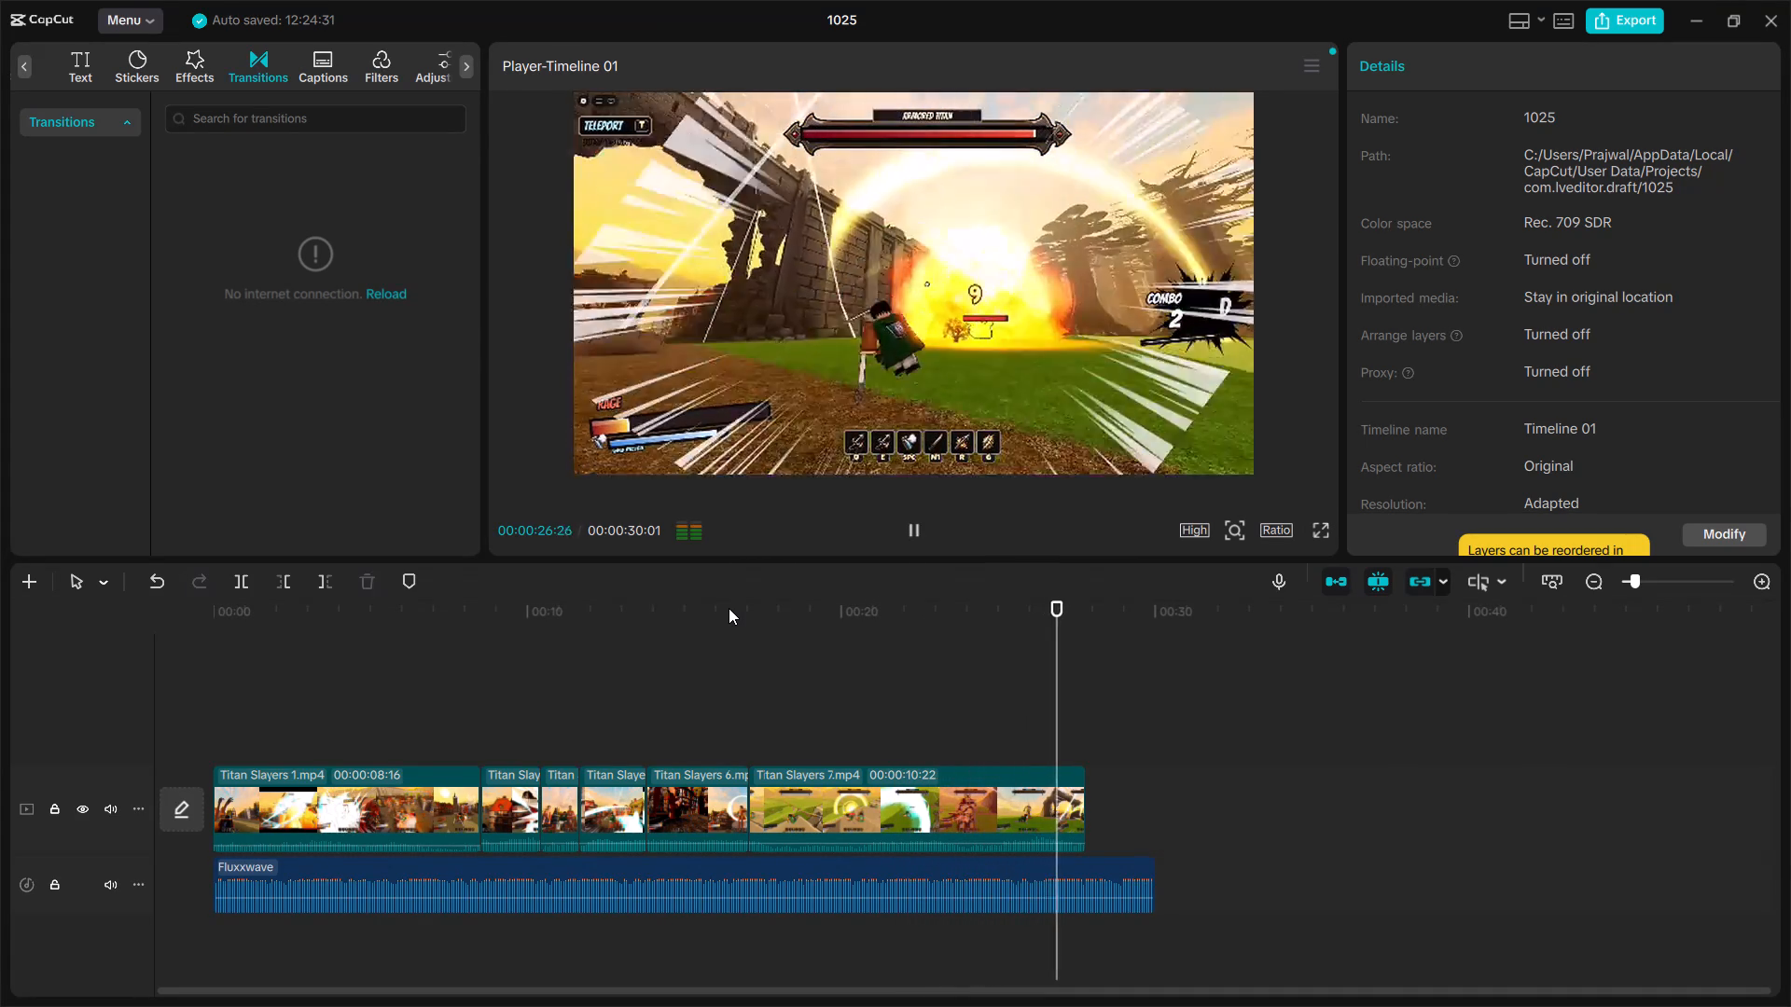
key(space)
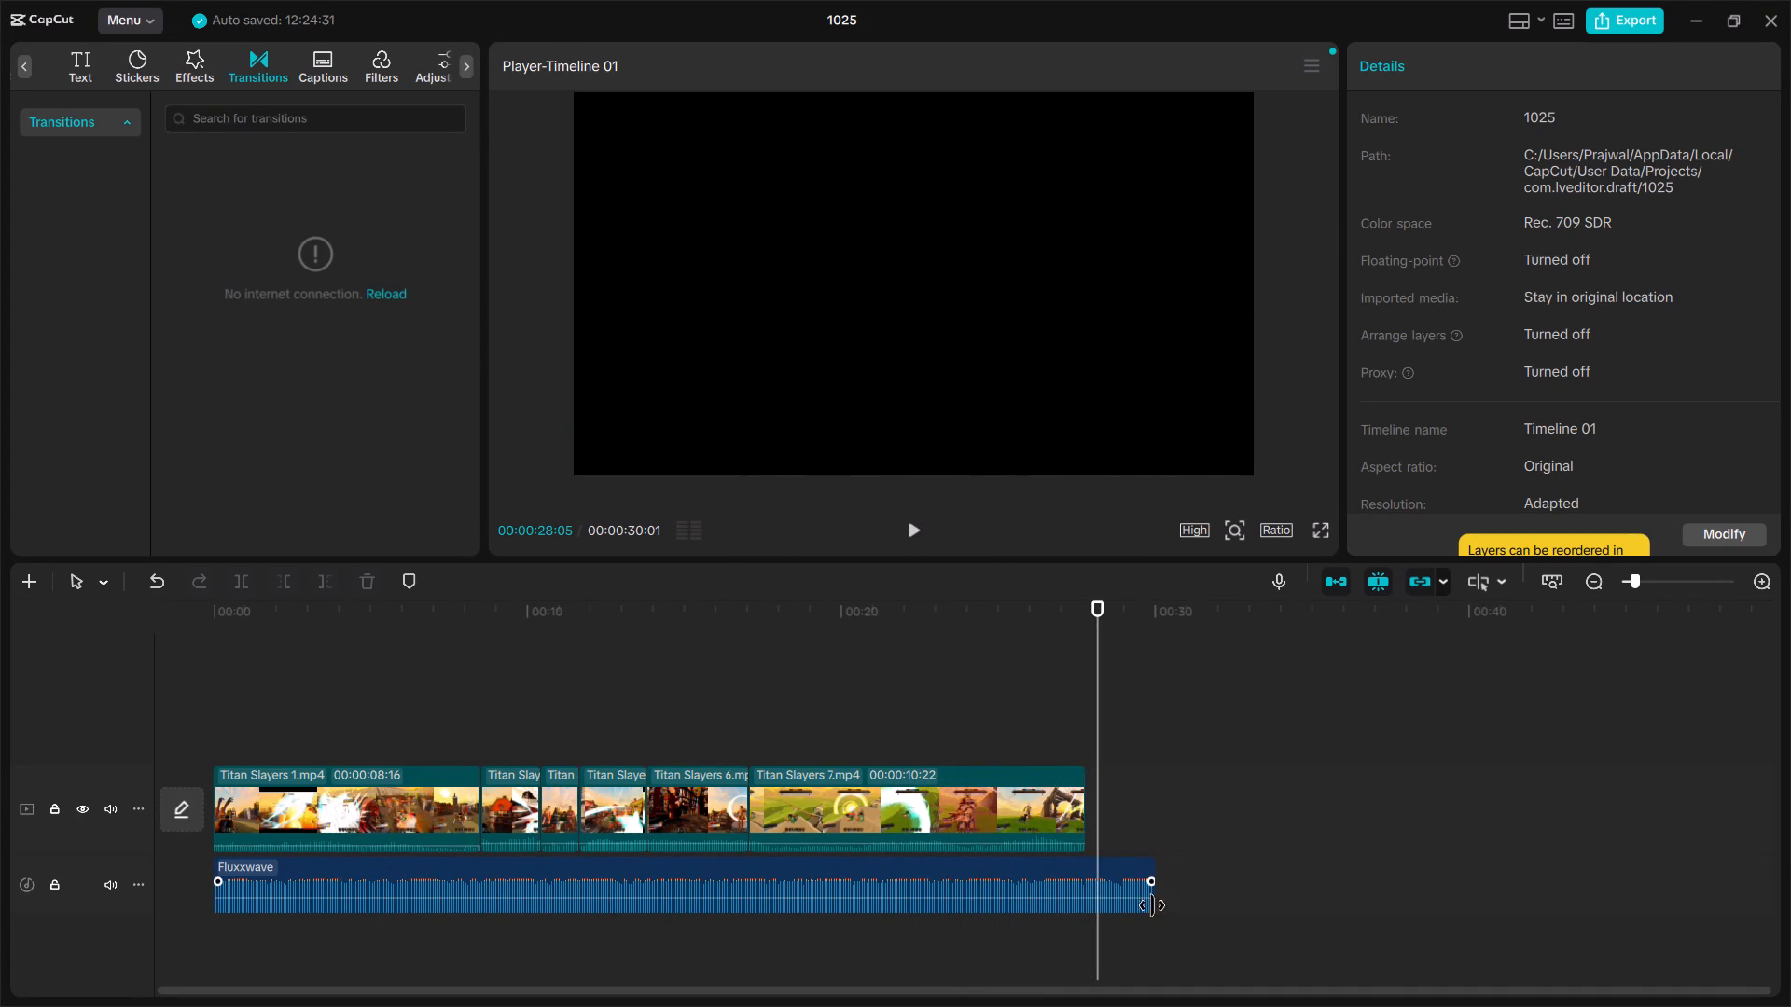
Trim the end of the Fluxxwave song to the end of the last video clip at 00:00:27:24.
drag(1154, 898, 1142, 897)
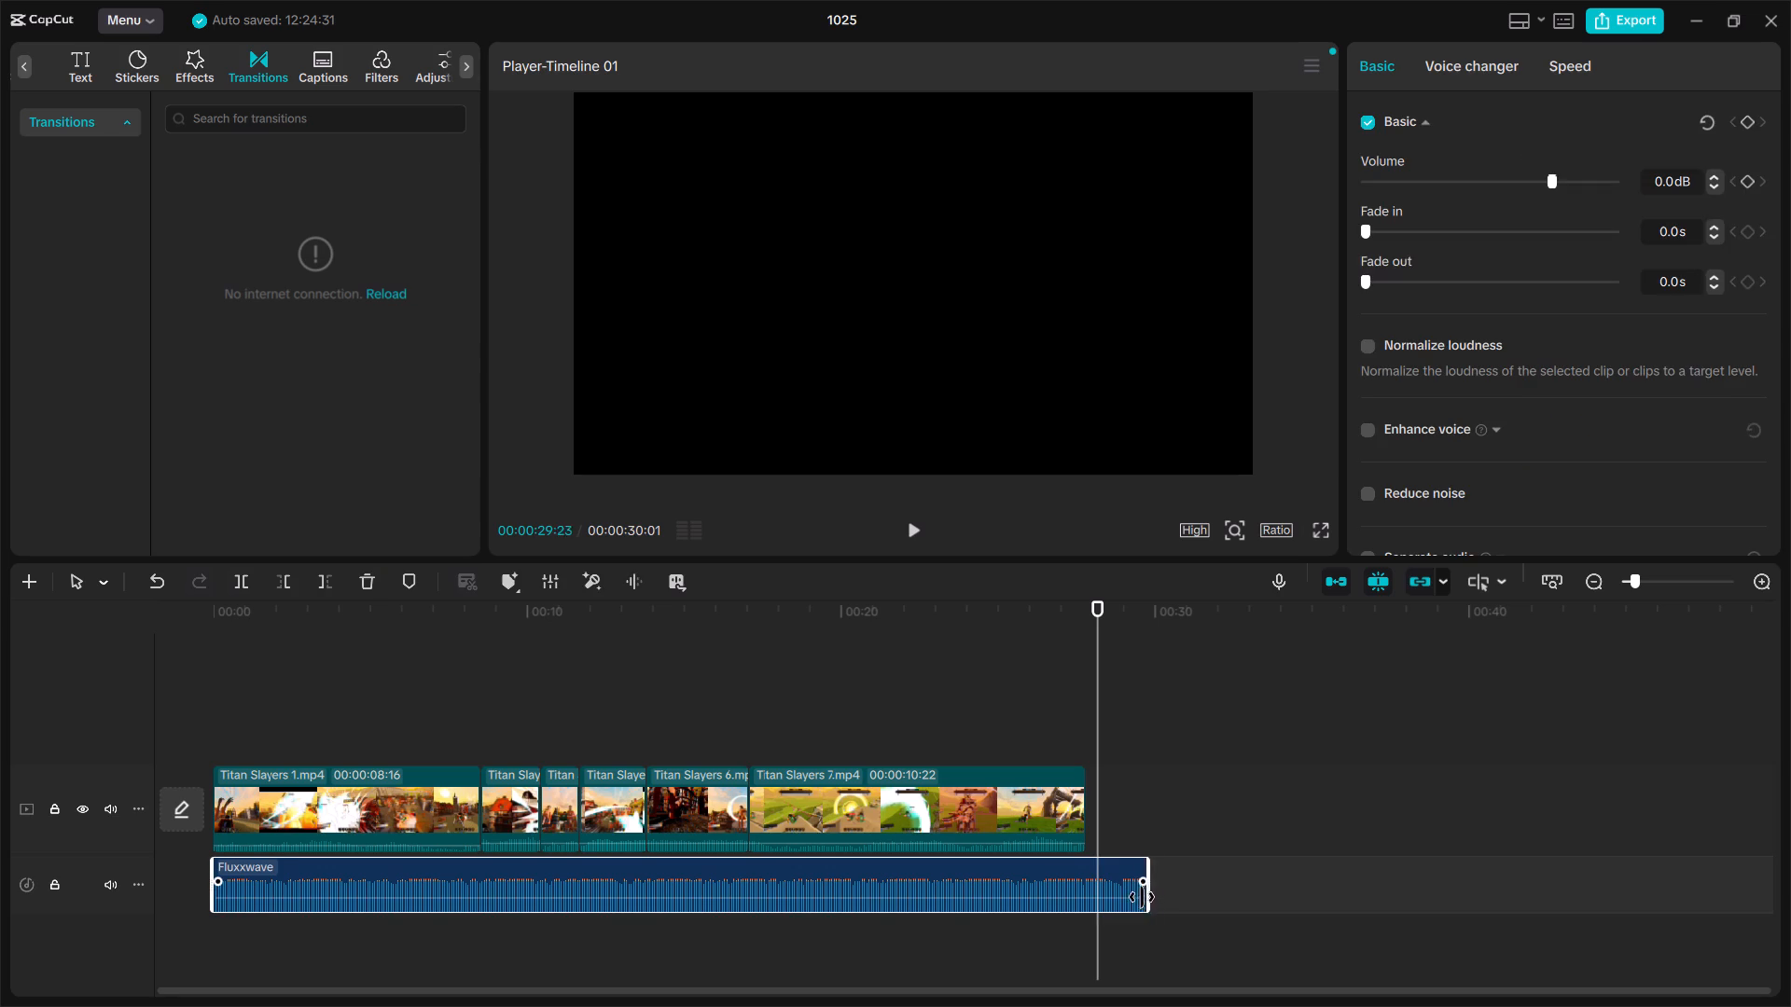
drag(1142, 897, 1078, 891)
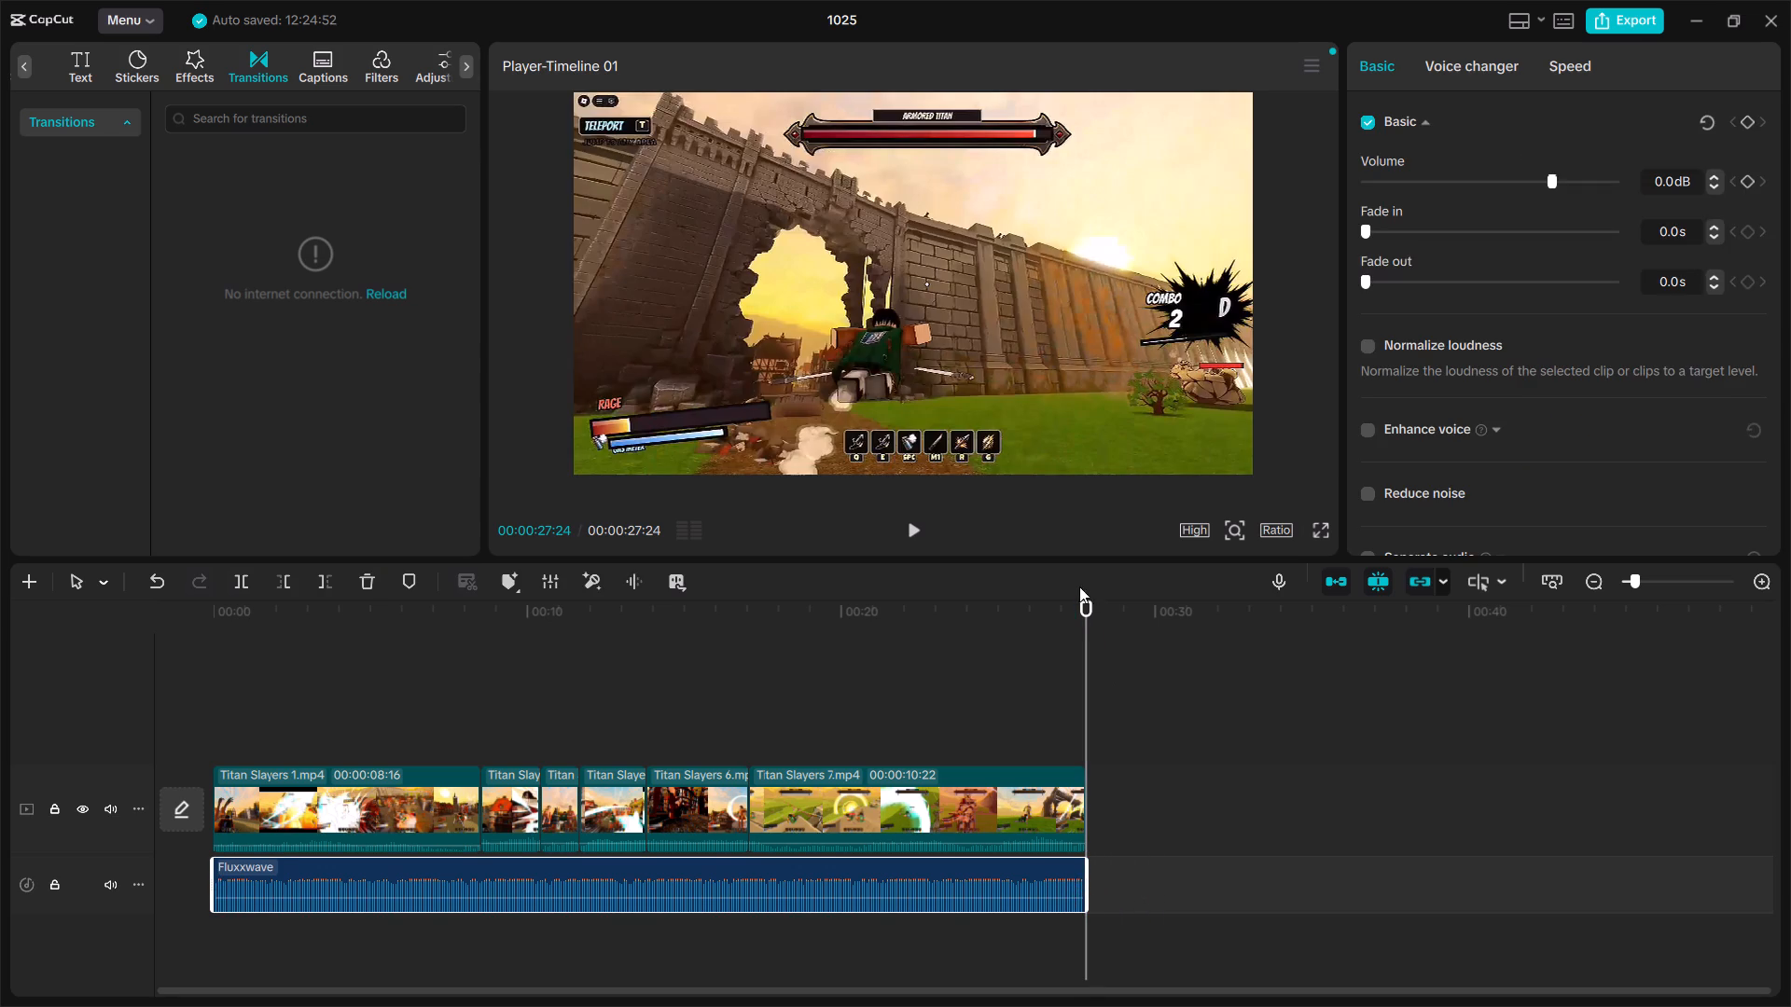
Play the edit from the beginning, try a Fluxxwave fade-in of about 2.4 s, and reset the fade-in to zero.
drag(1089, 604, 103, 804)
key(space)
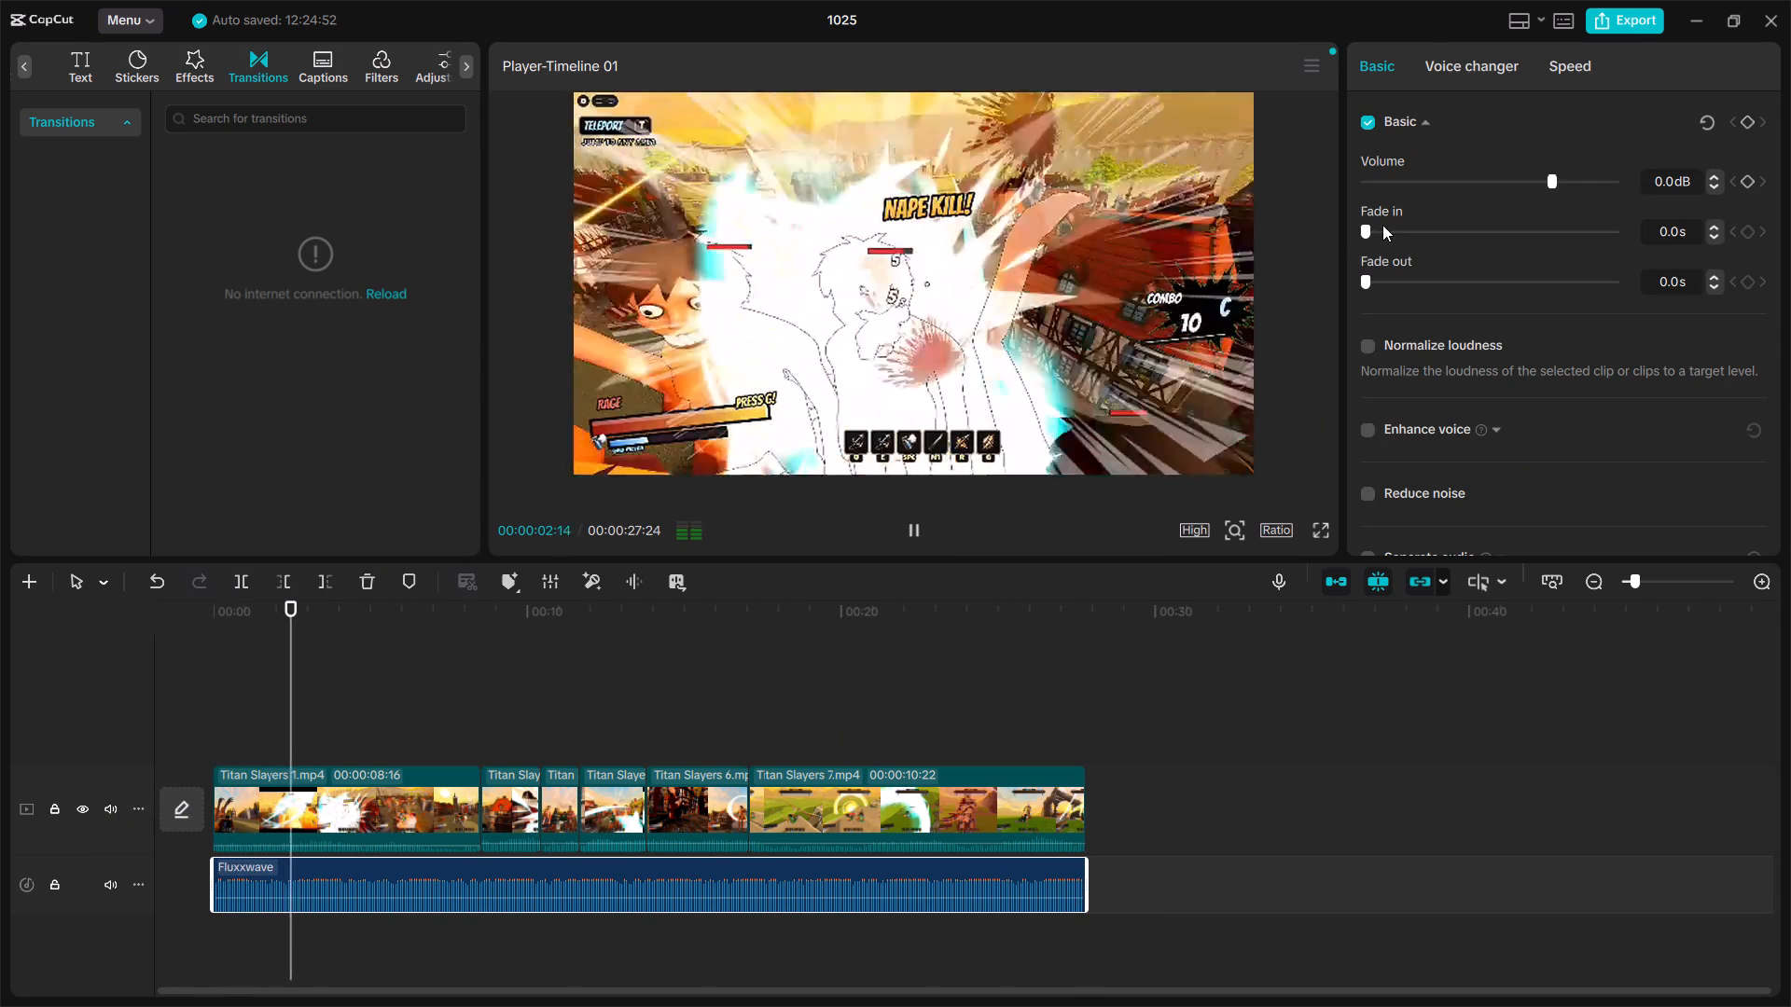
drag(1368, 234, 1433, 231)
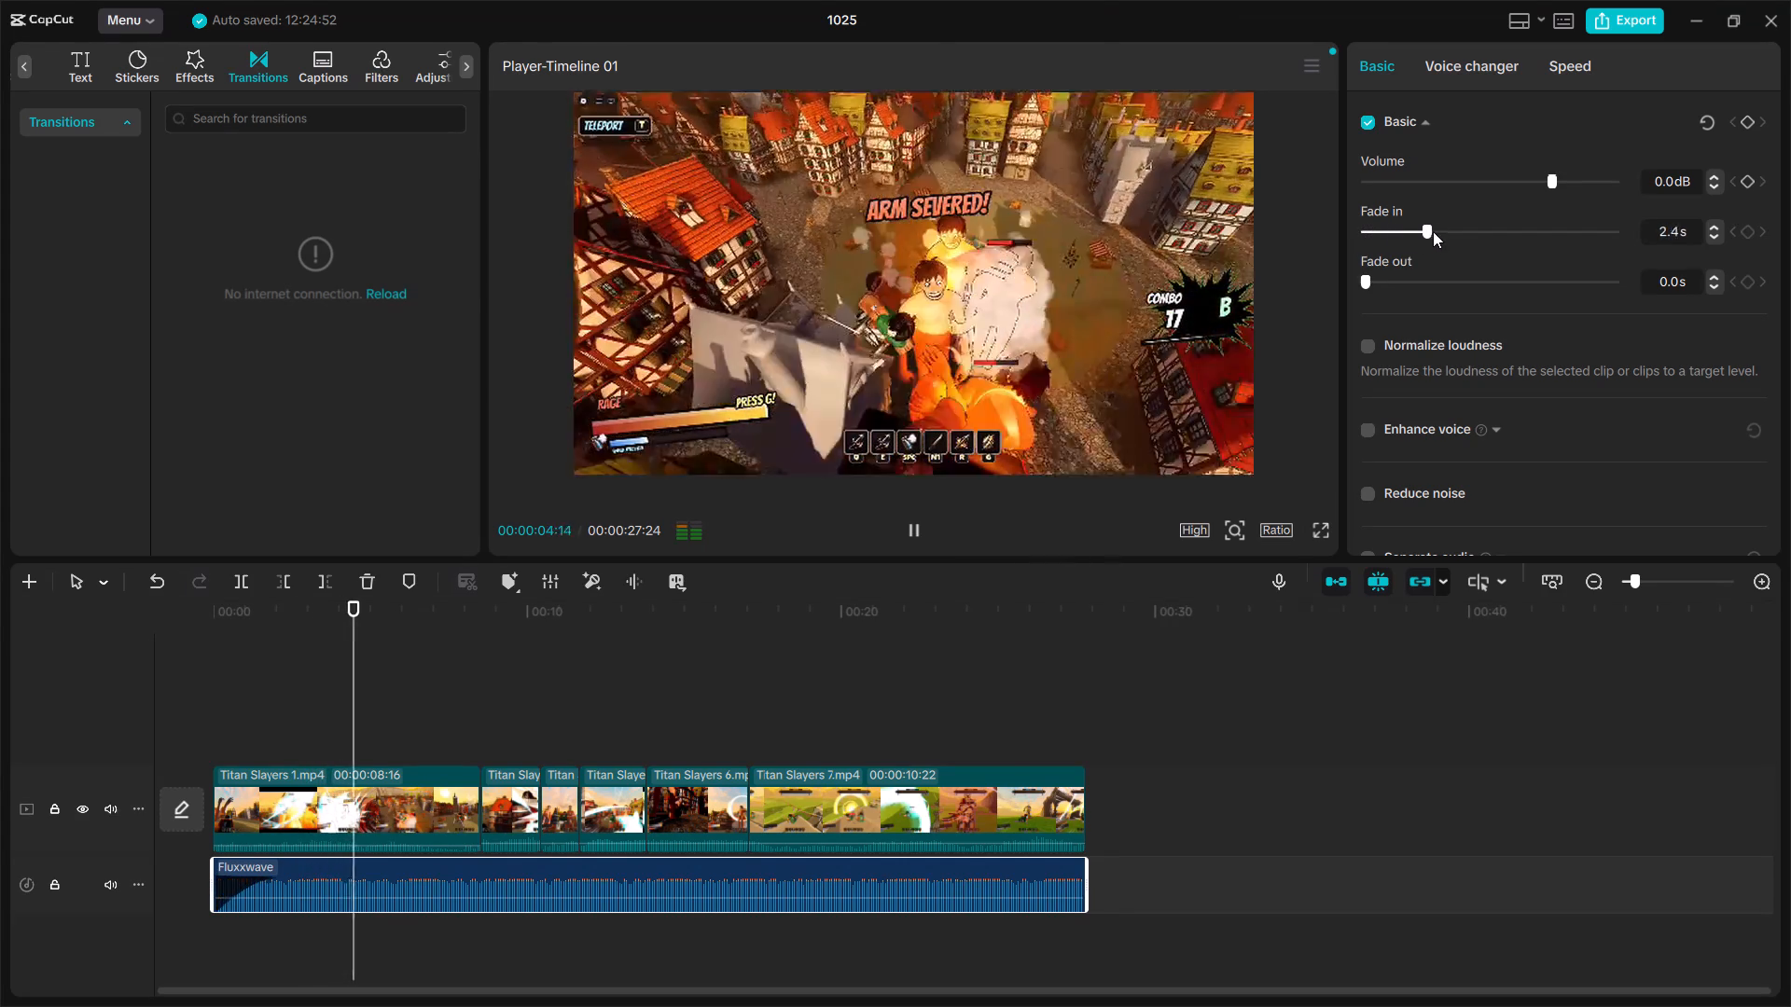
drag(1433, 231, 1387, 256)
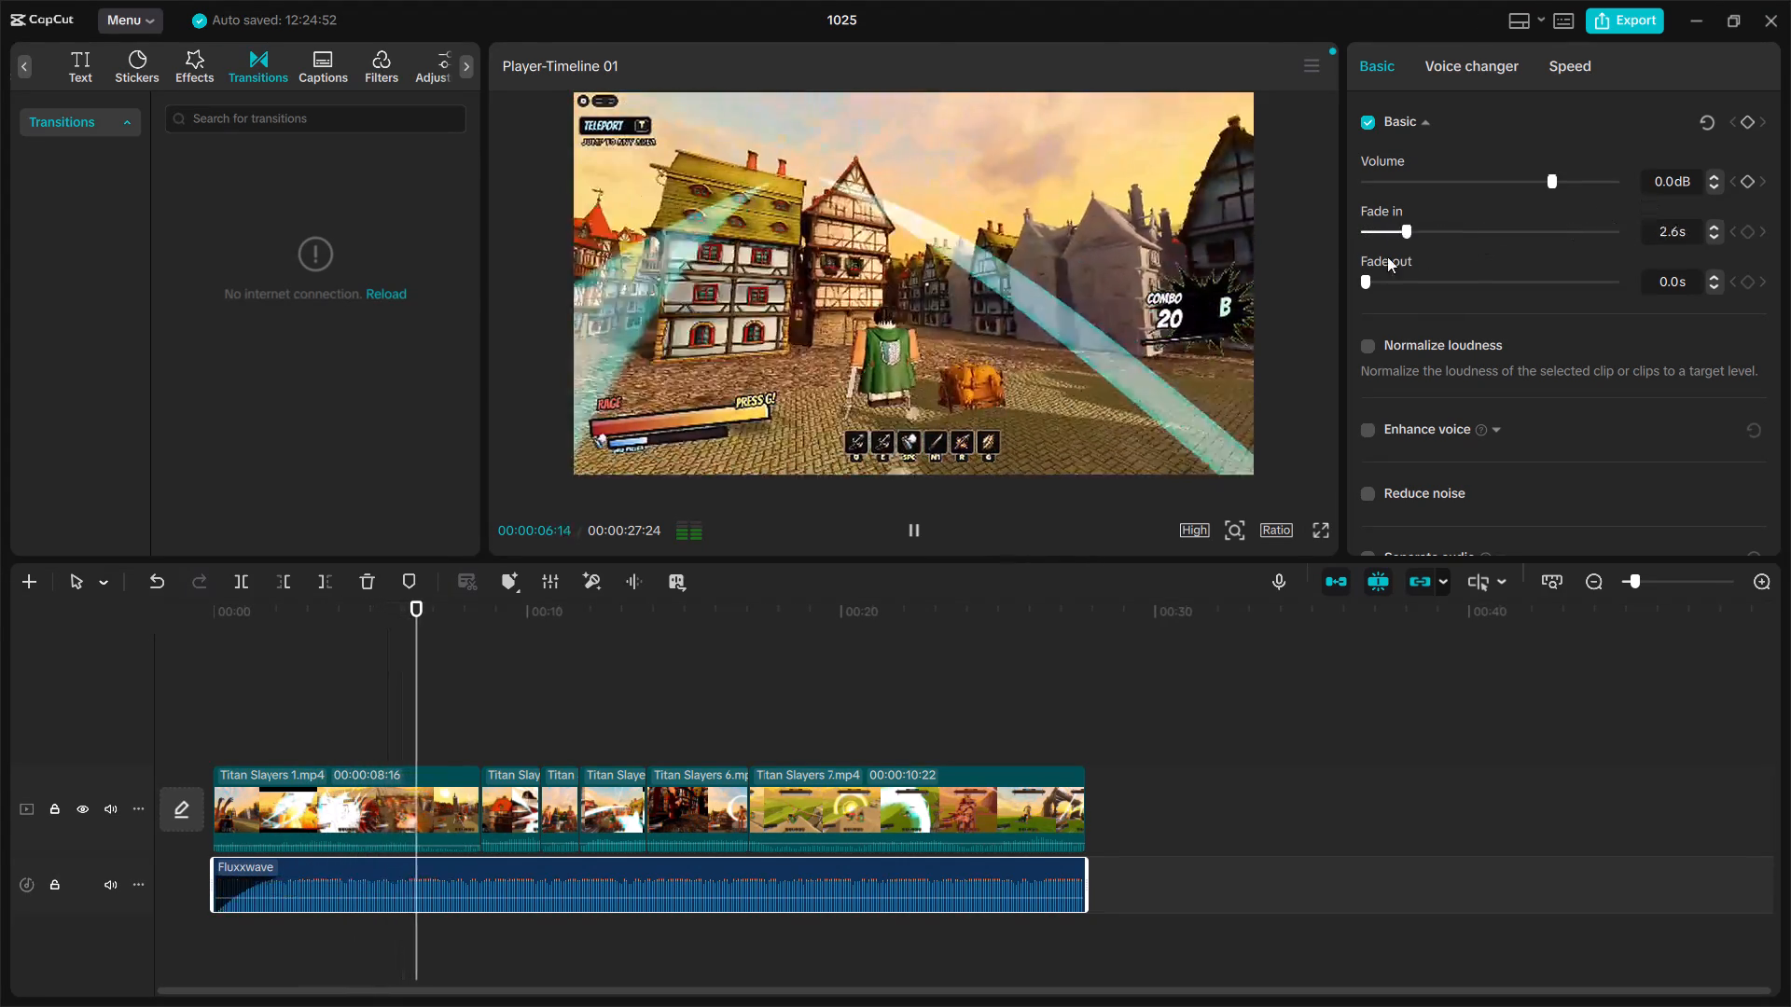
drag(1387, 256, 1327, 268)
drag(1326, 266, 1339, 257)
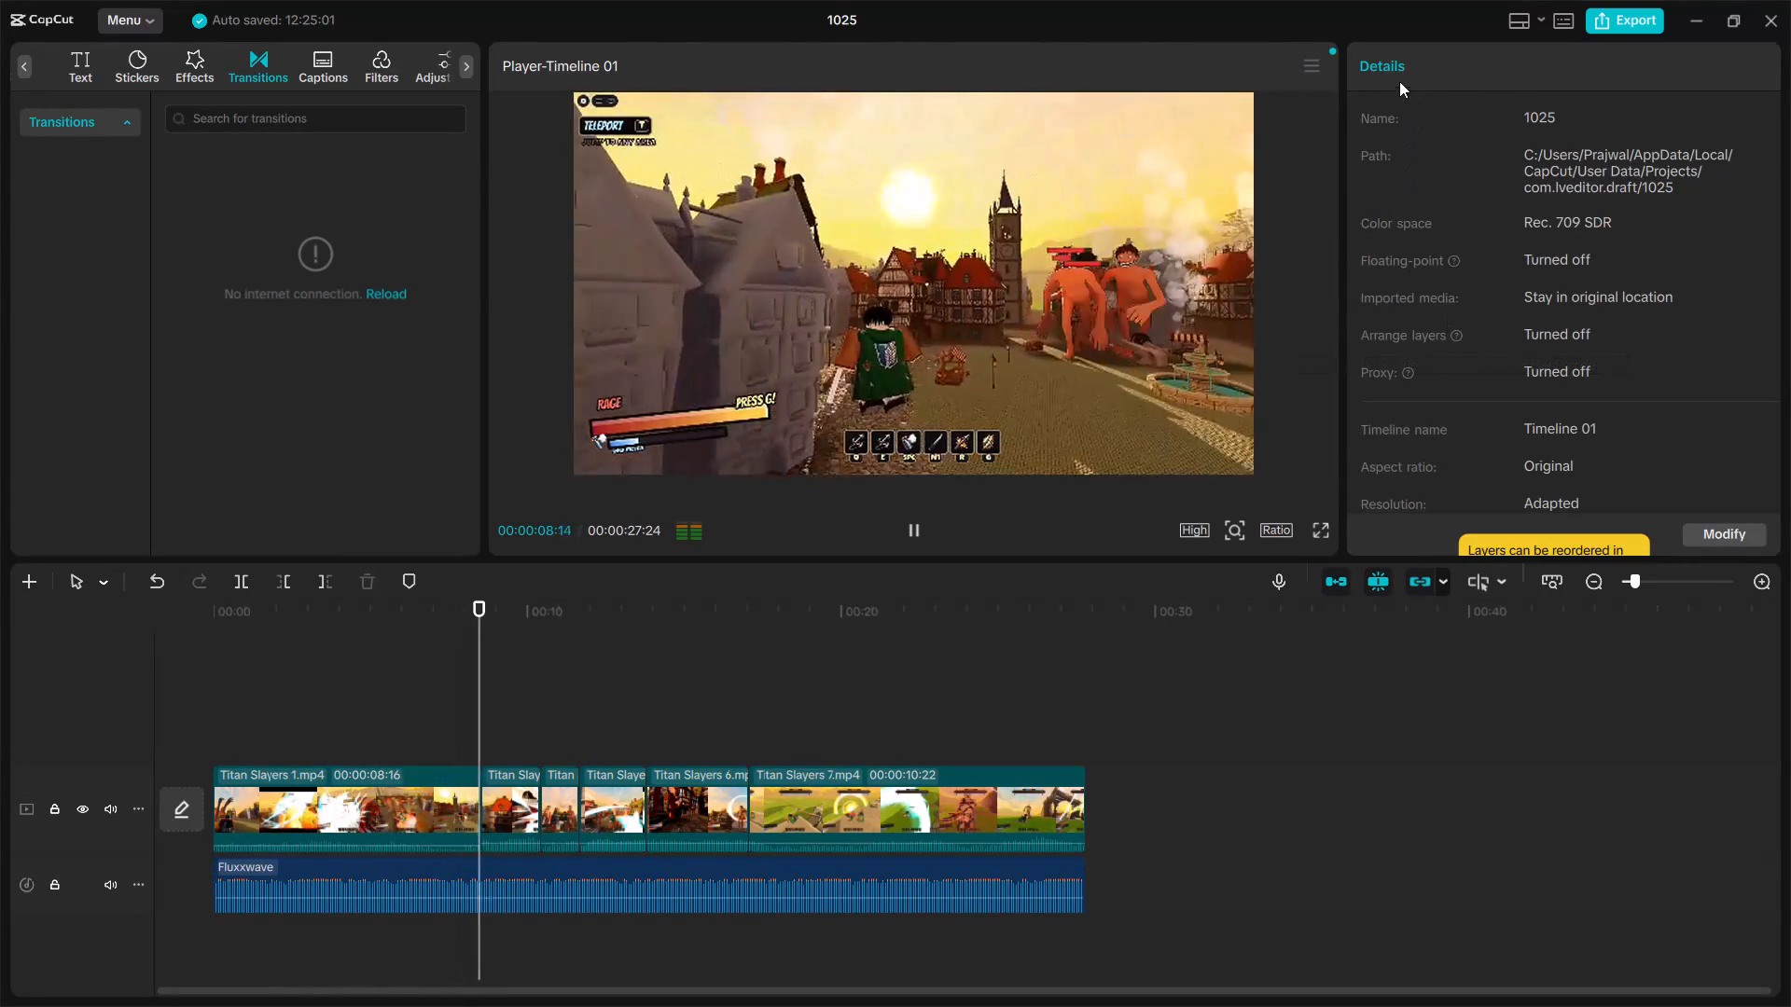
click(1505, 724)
Set the Fluxxwave song's fade-in to 0.3 s and its fade-out to 0.6 s.
click(980, 901)
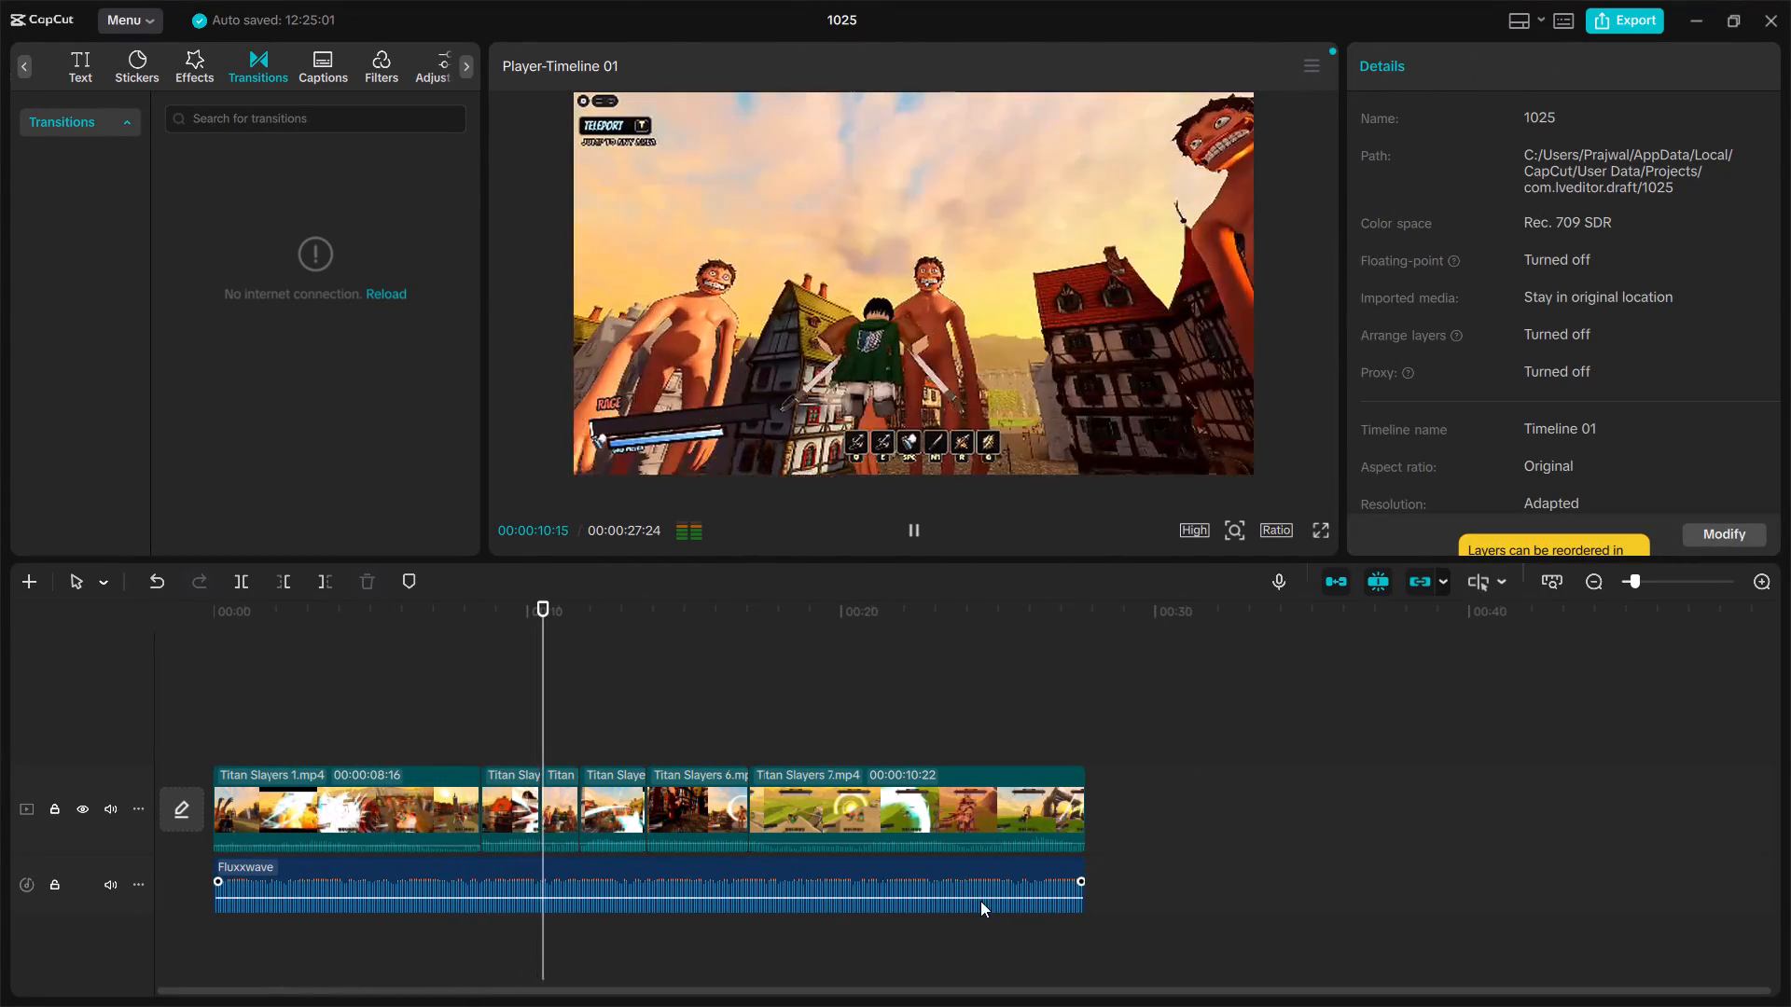
drag(1371, 233, 1384, 236)
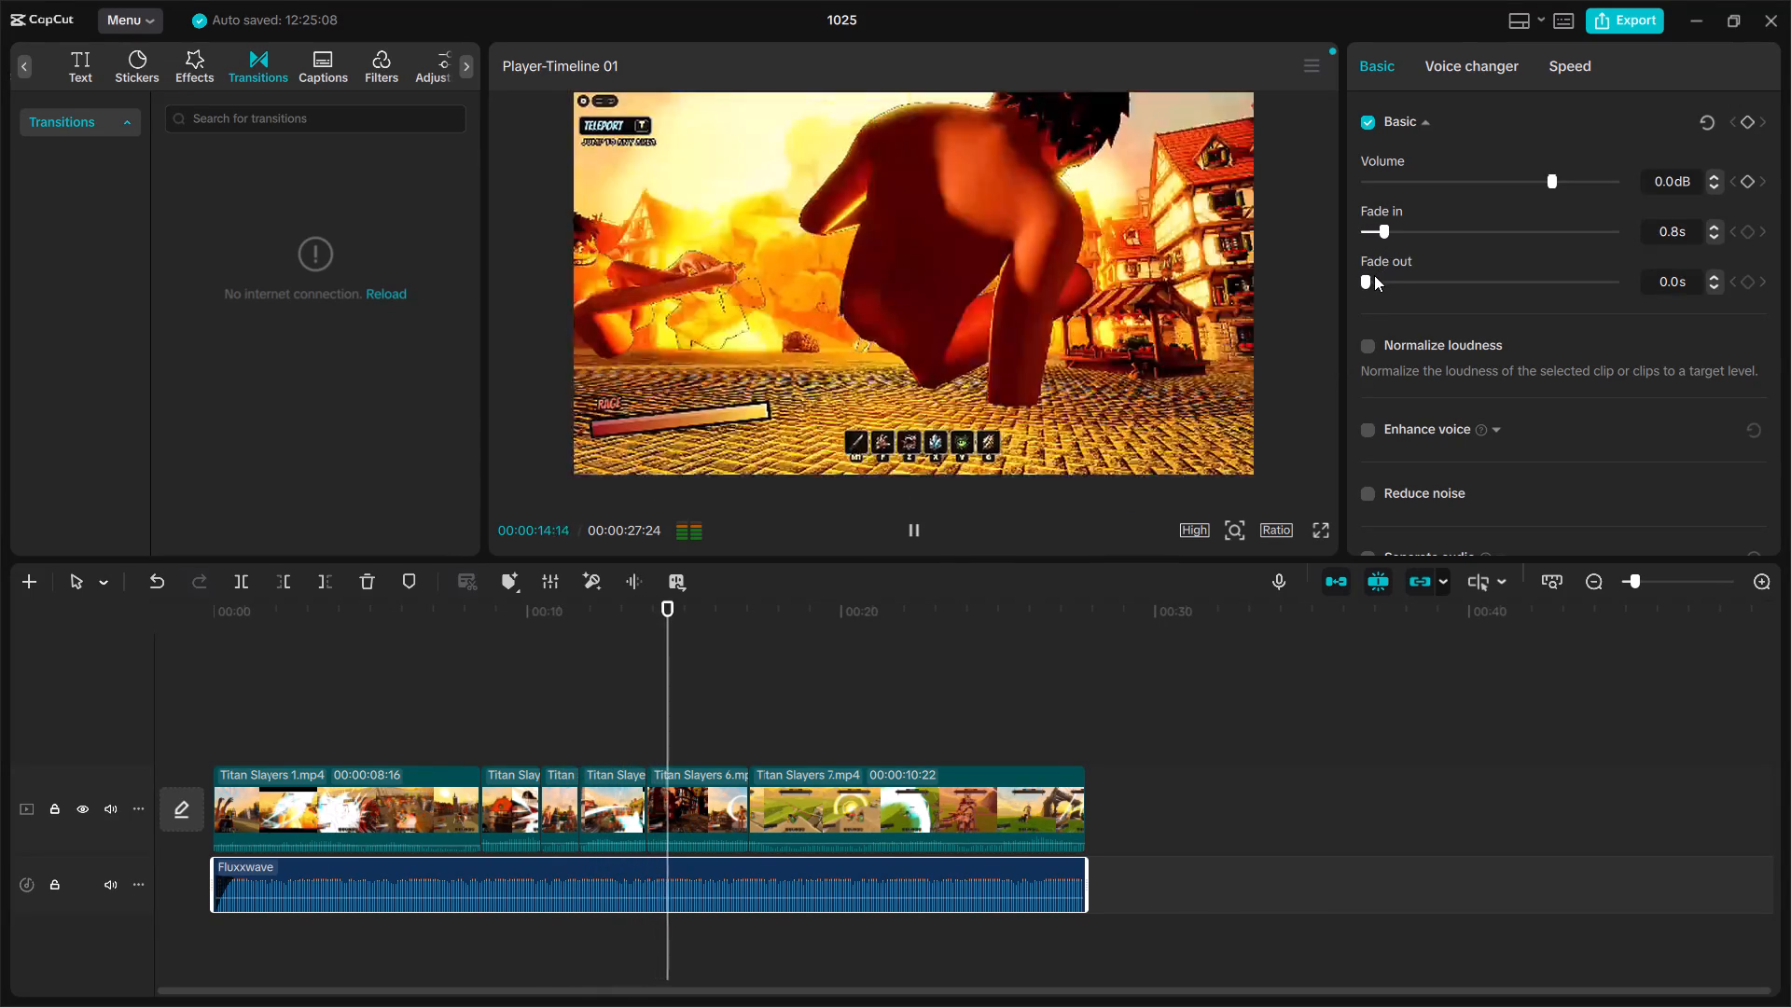
drag(1371, 280, 1387, 281)
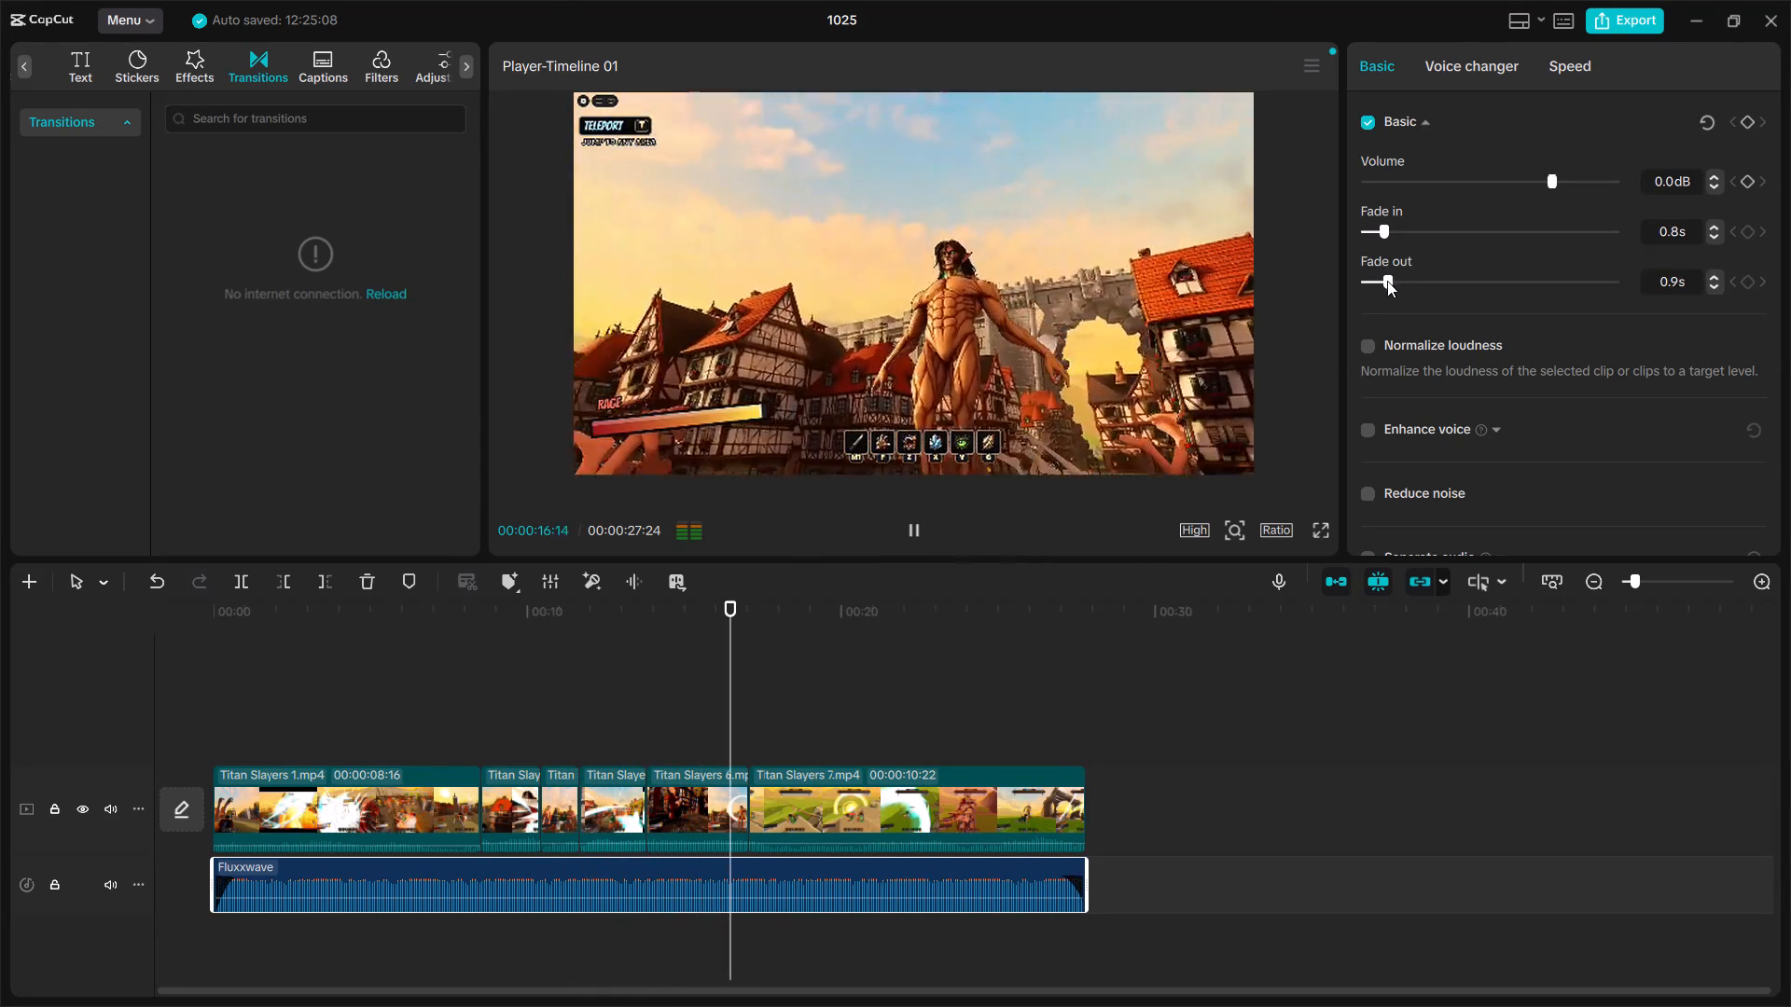
drag(1387, 281, 1381, 286)
drag(1381, 228, 1382, 228)
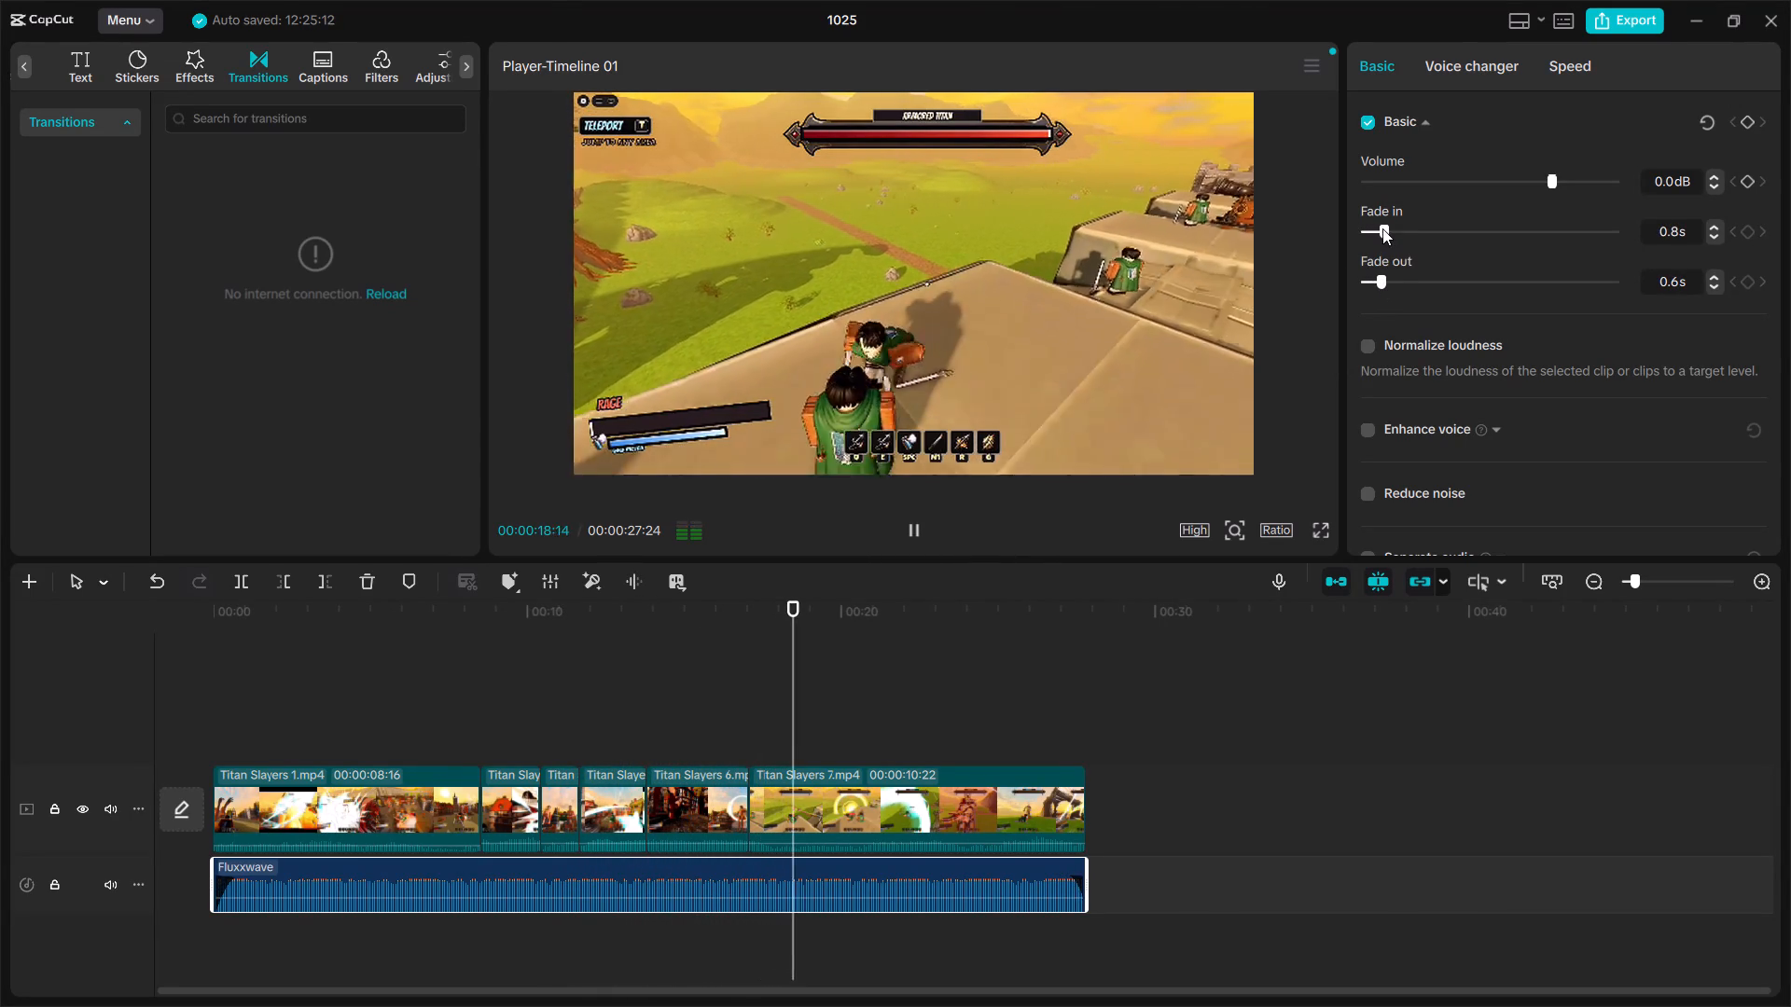
drag(1382, 228, 1370, 241)
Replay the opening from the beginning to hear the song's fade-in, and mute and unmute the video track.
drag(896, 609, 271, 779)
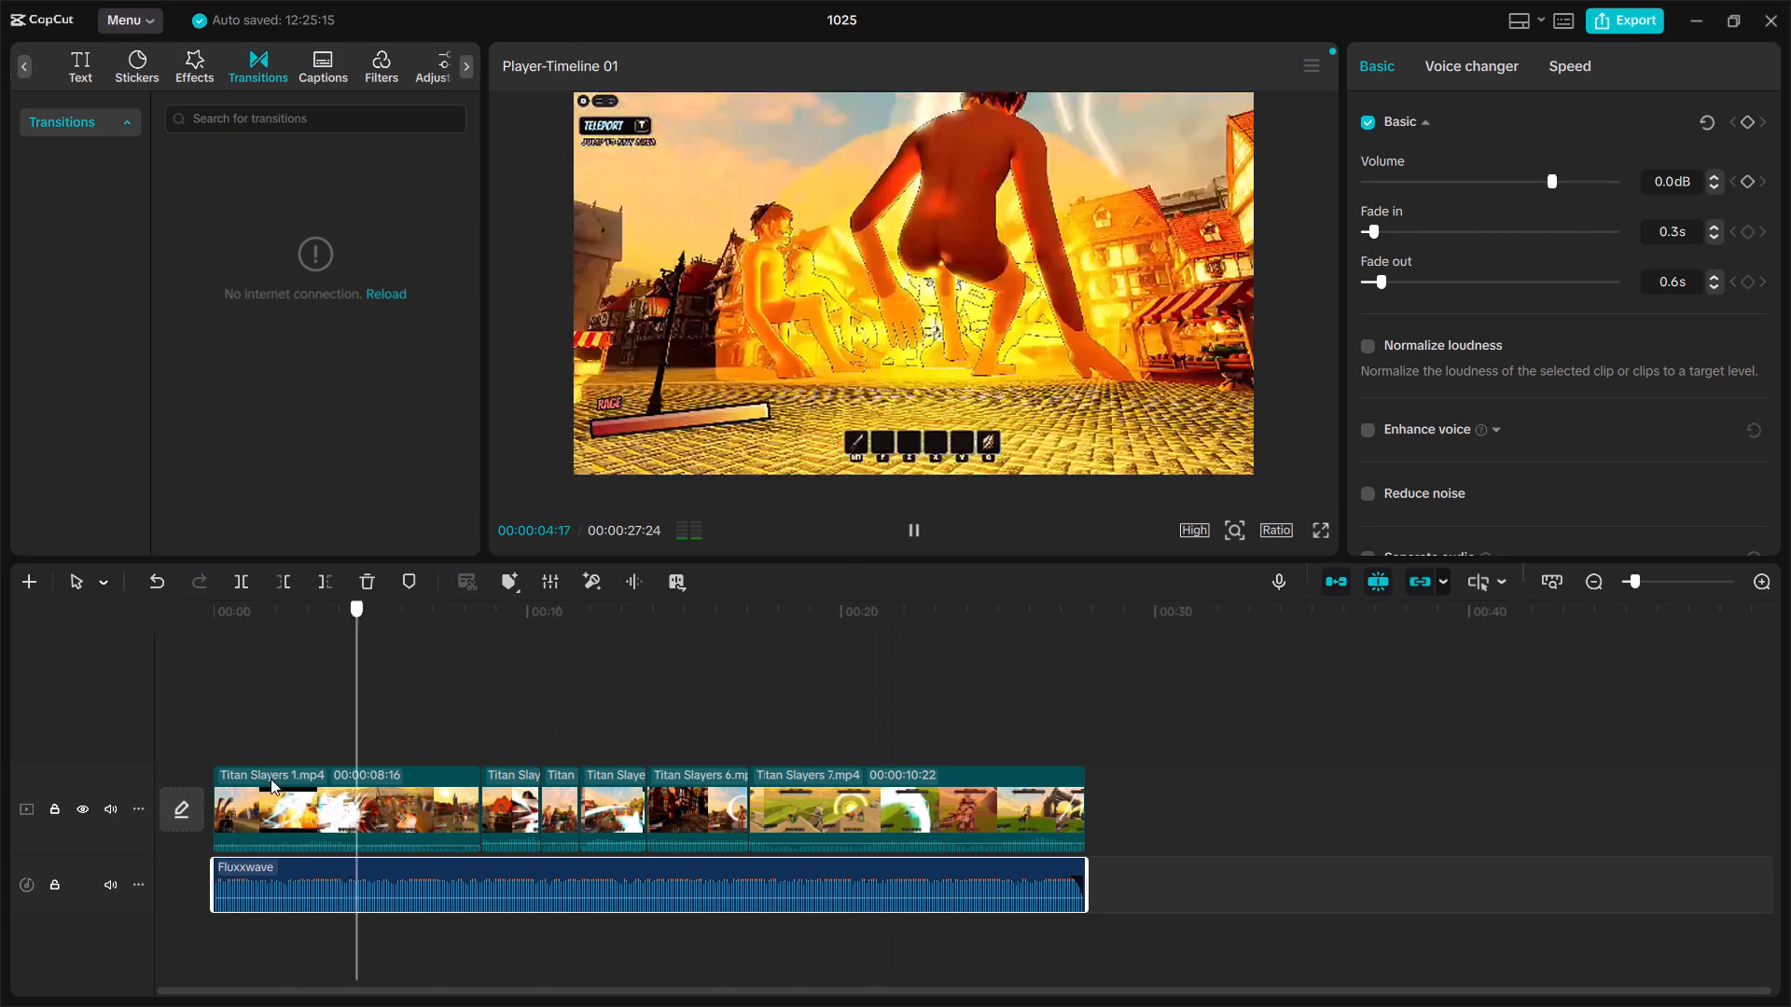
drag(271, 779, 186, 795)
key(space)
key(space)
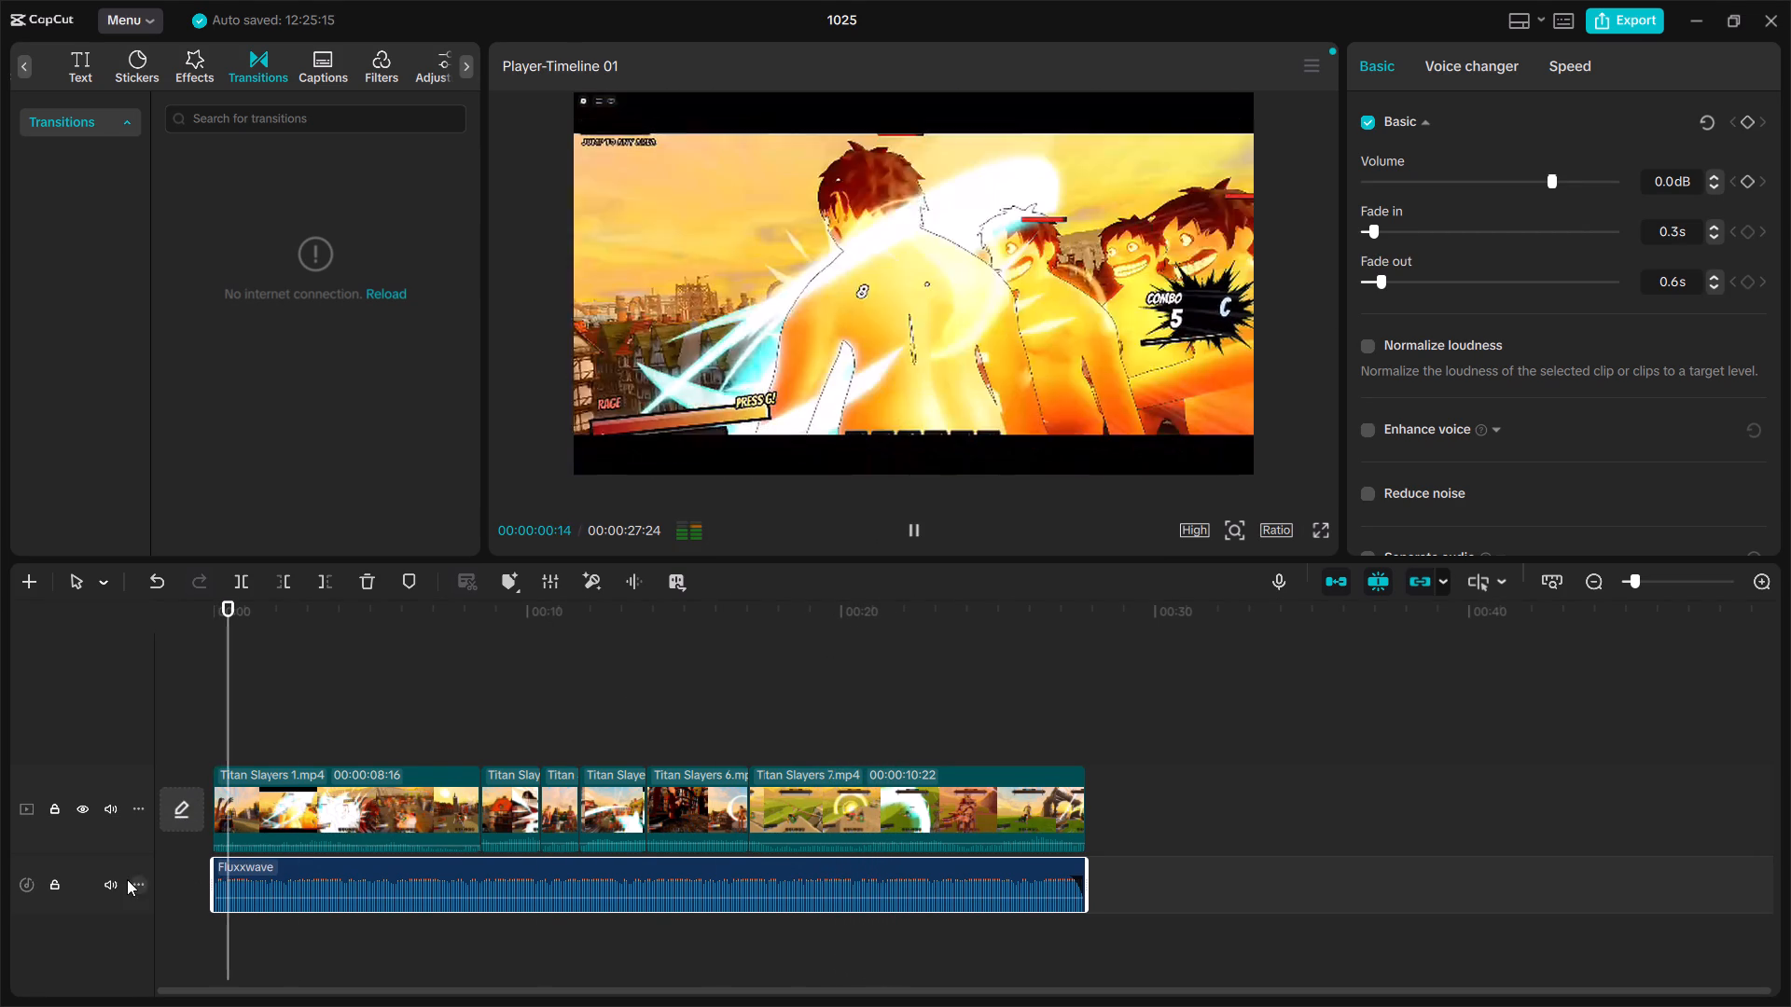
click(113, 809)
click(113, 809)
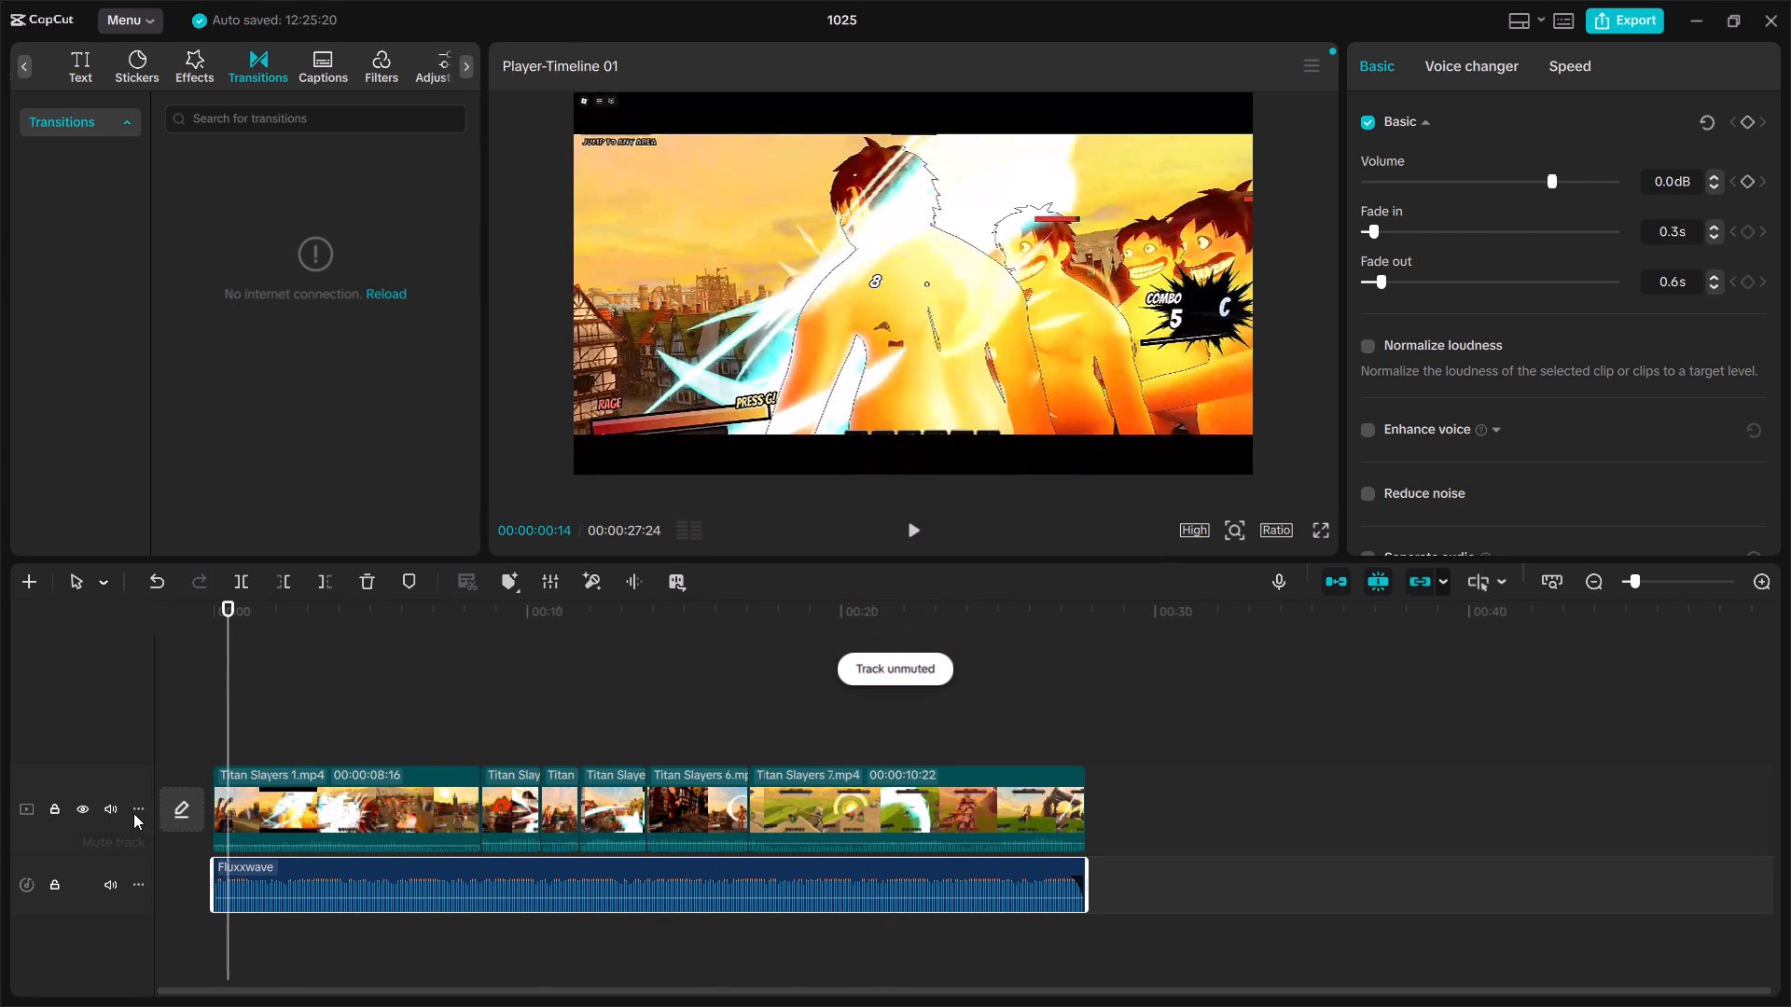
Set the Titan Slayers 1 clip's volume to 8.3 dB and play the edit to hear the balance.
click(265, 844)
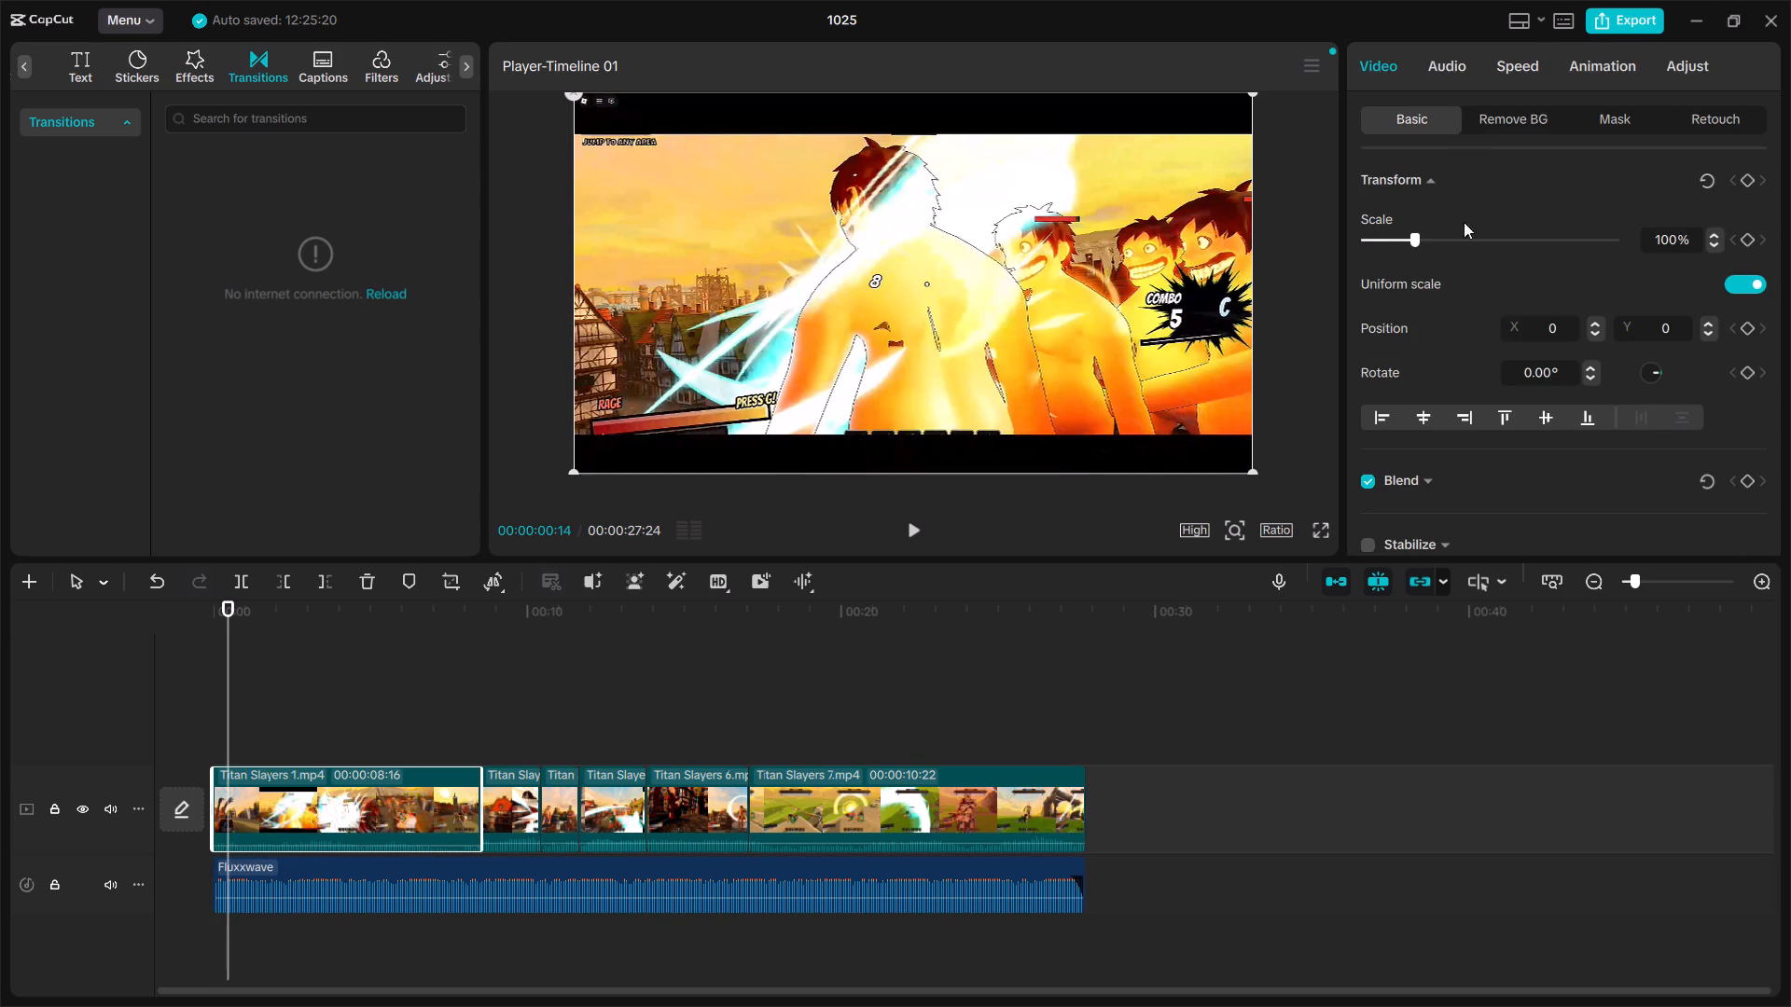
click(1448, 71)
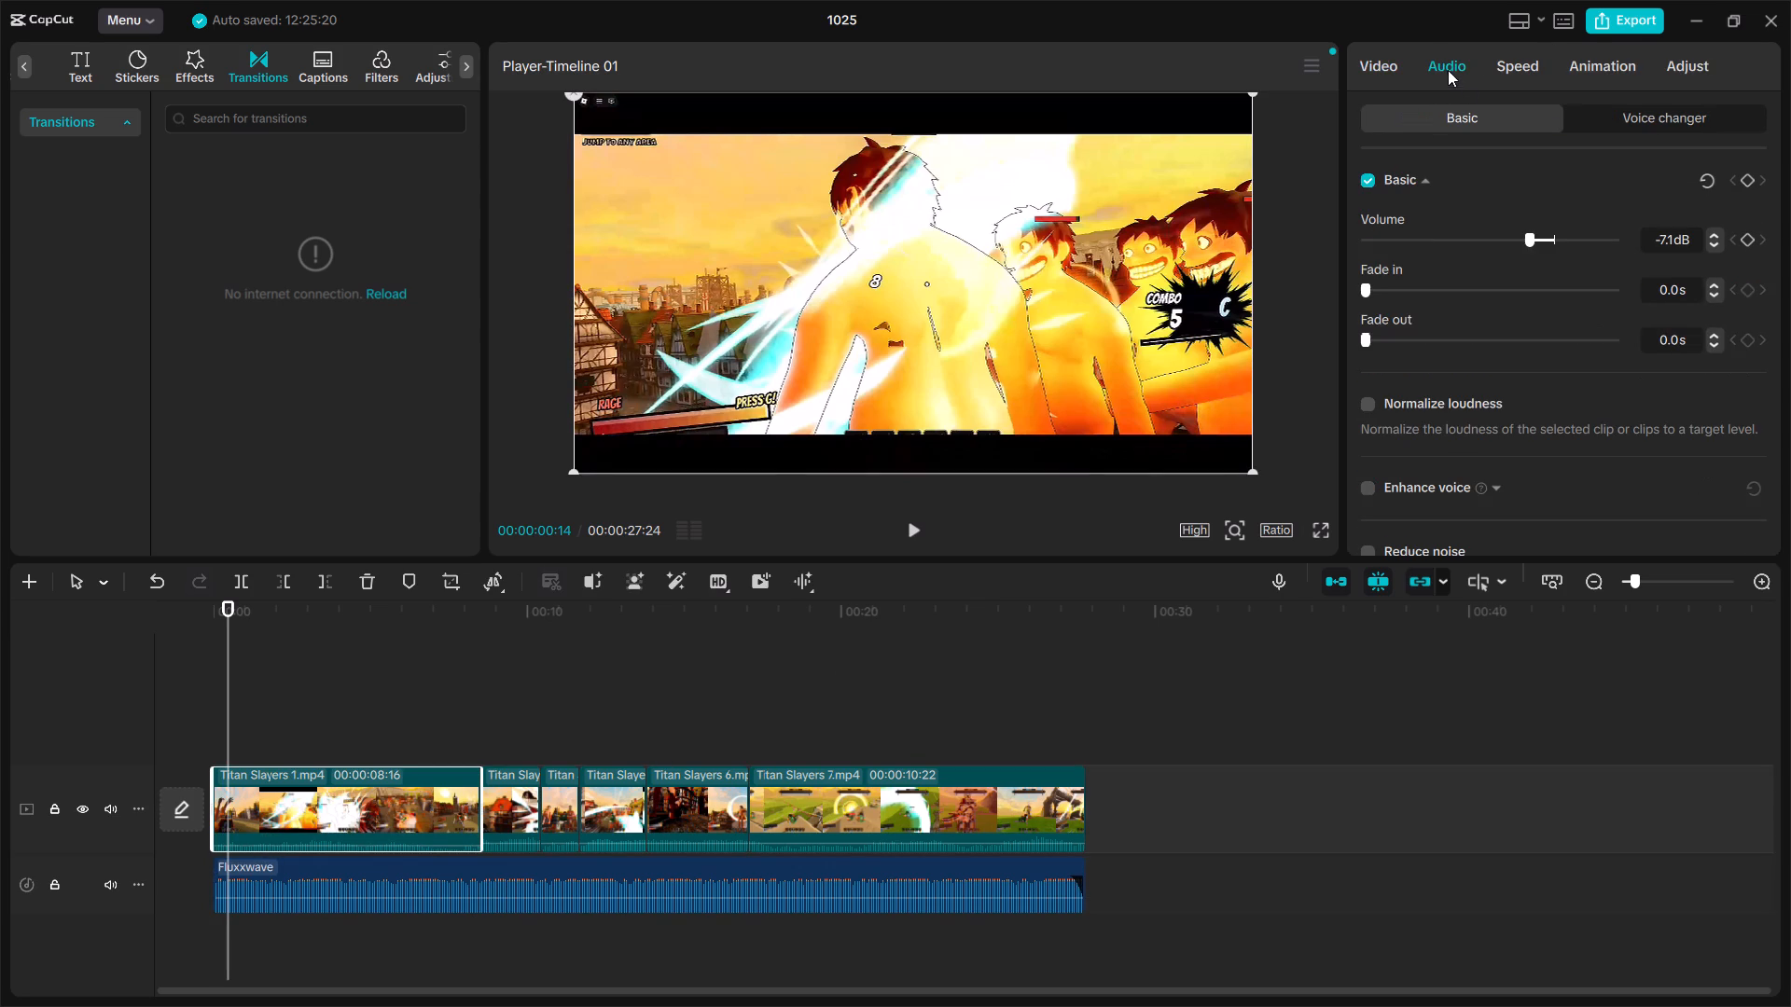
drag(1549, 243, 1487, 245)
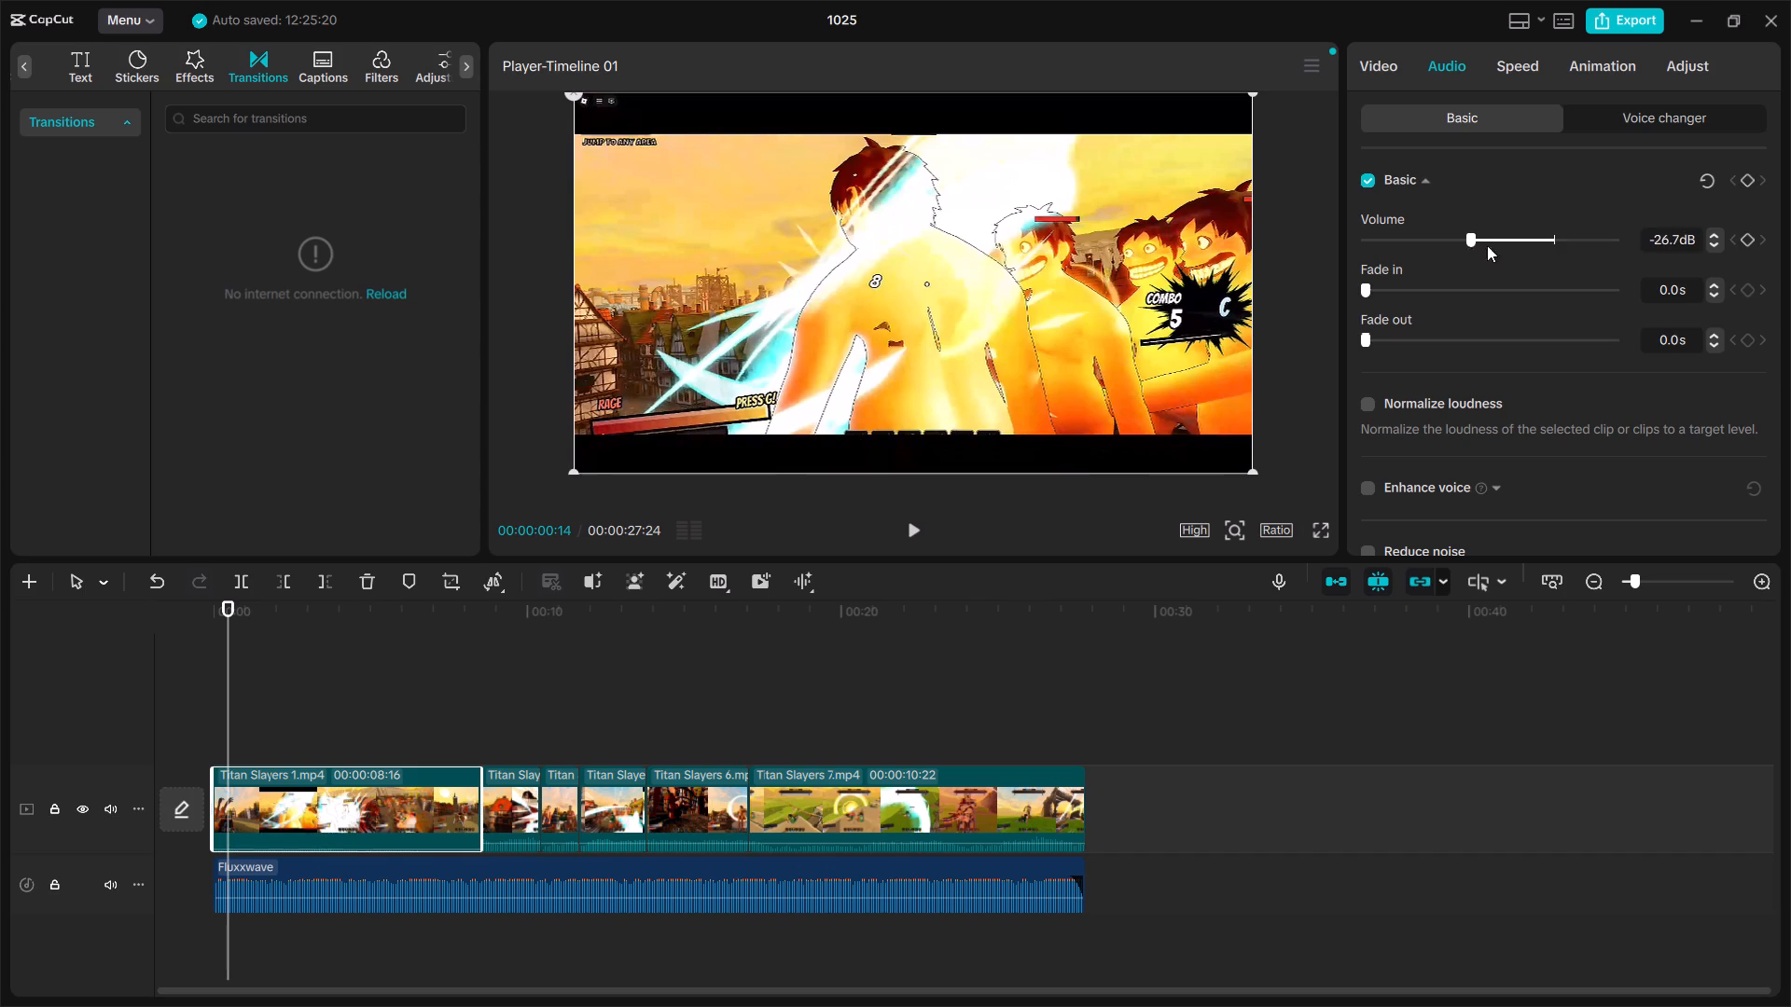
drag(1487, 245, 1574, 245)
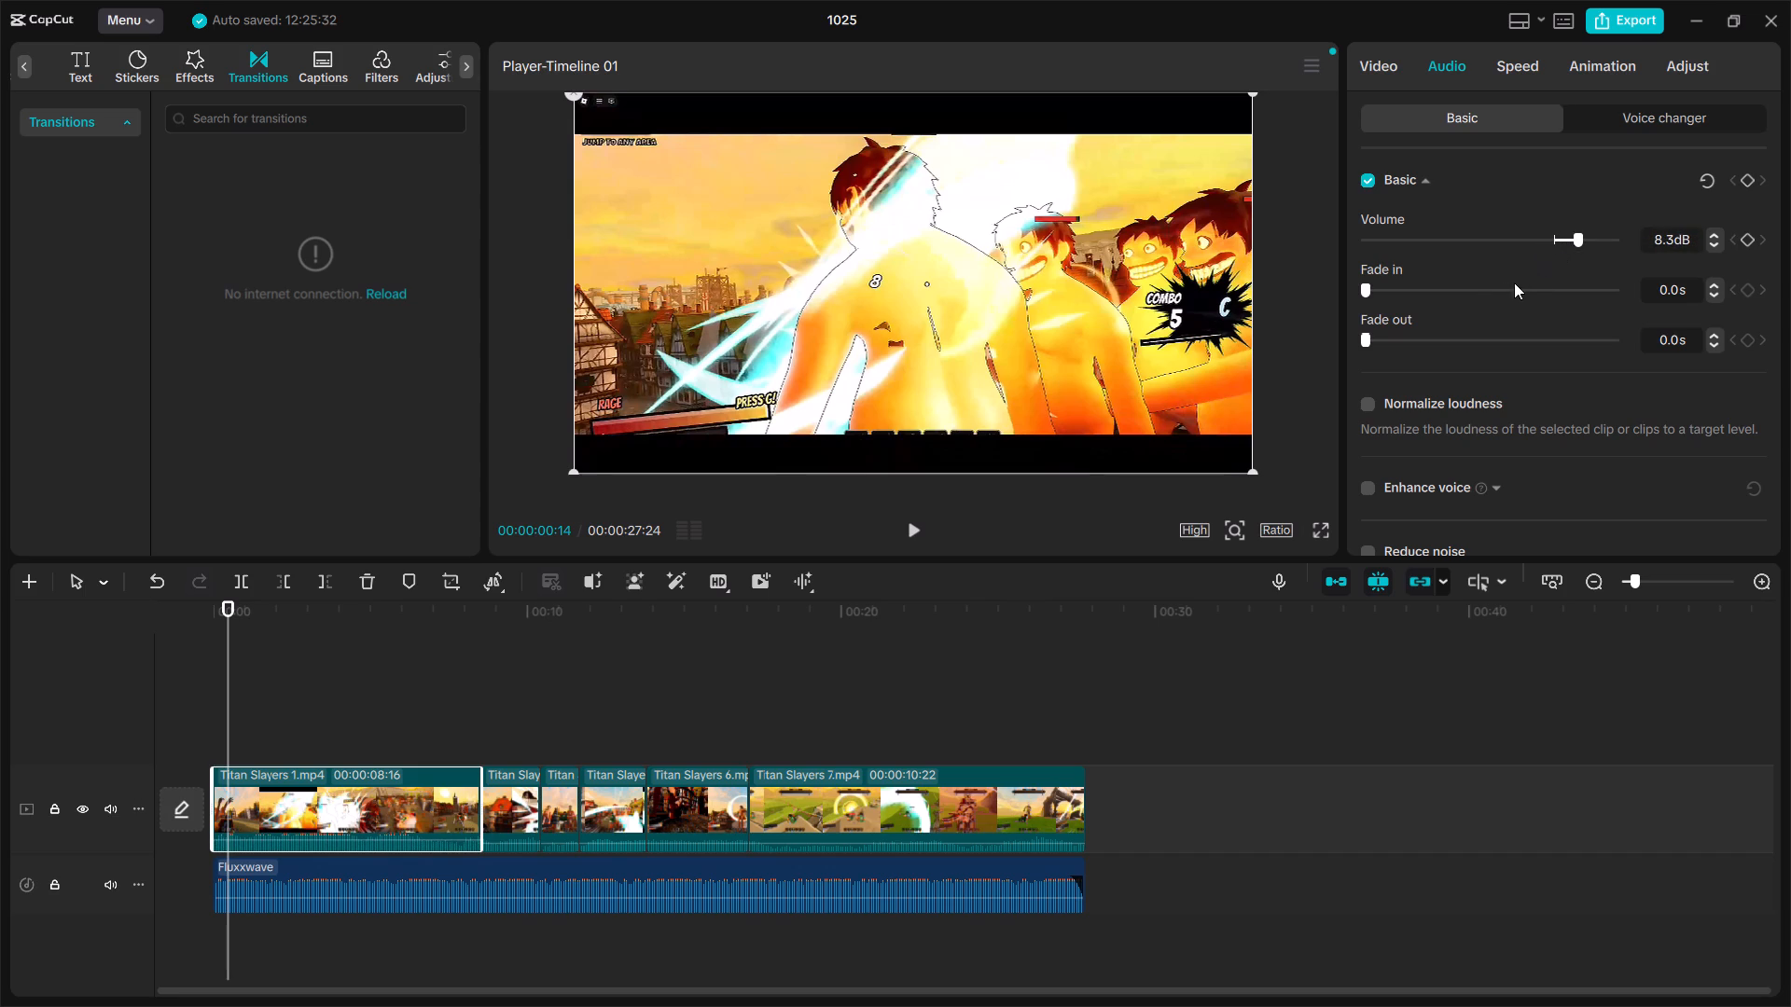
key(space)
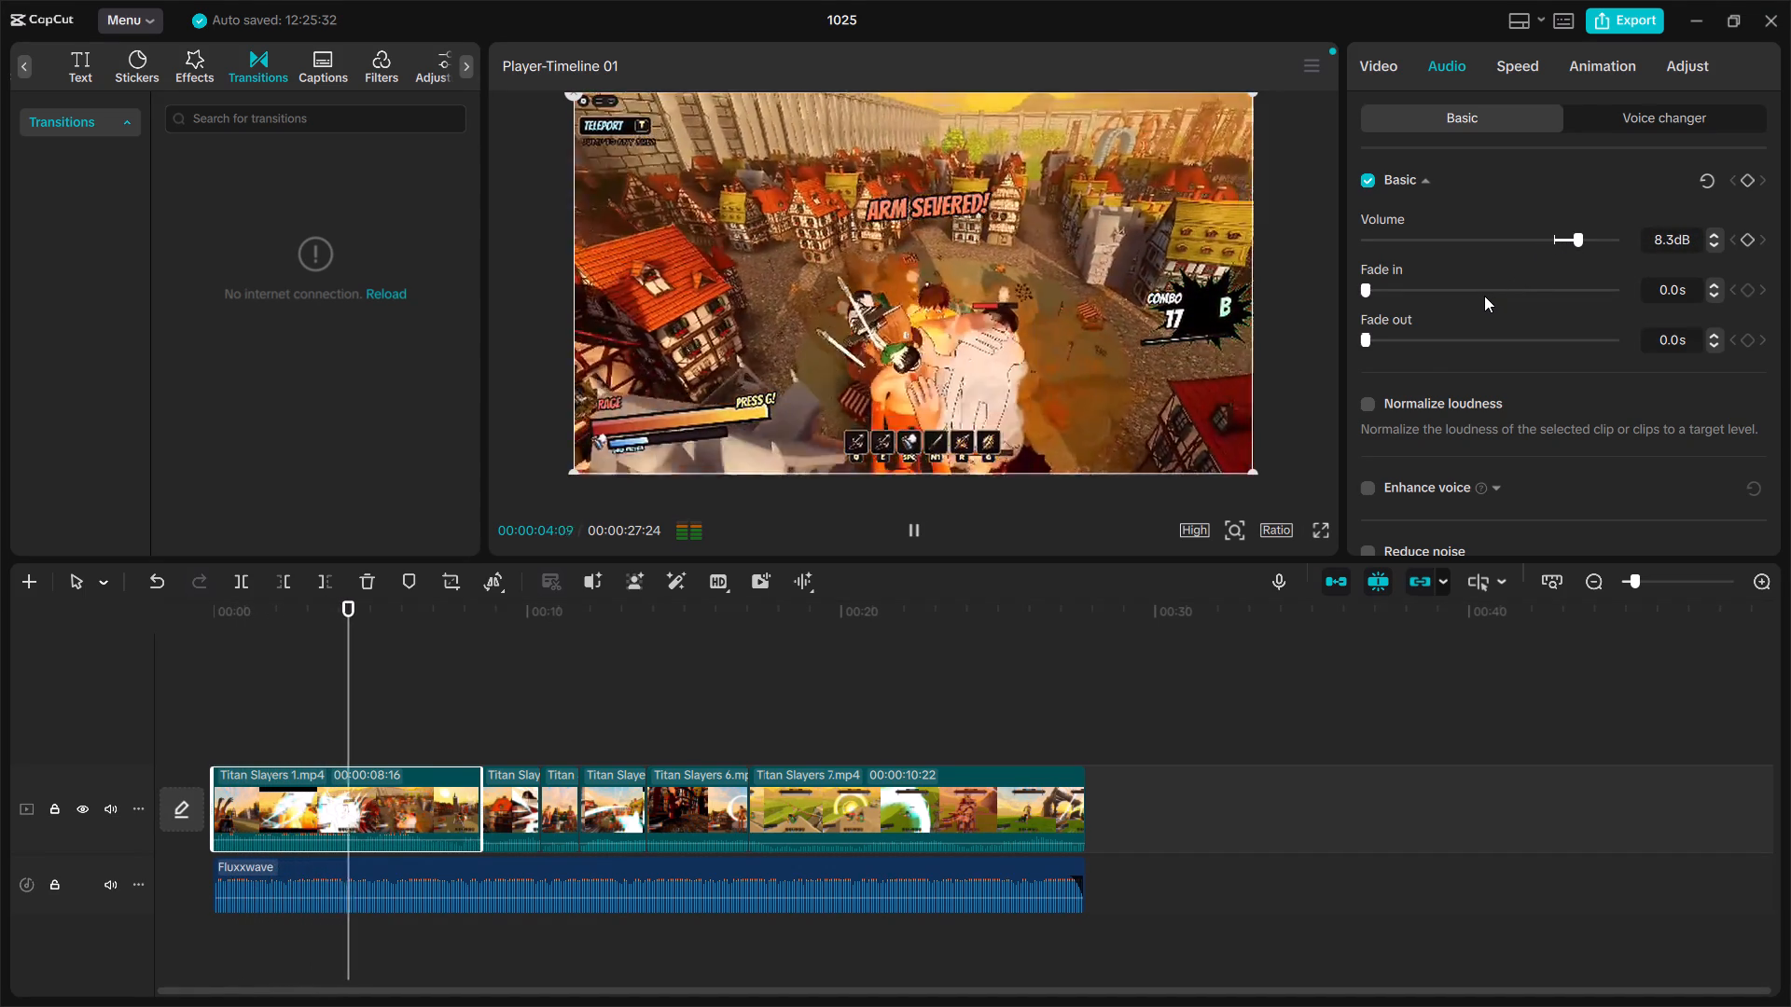
Set the Fluxxwave song's volume to 4.1 dB while the edit plays.
click(975, 888)
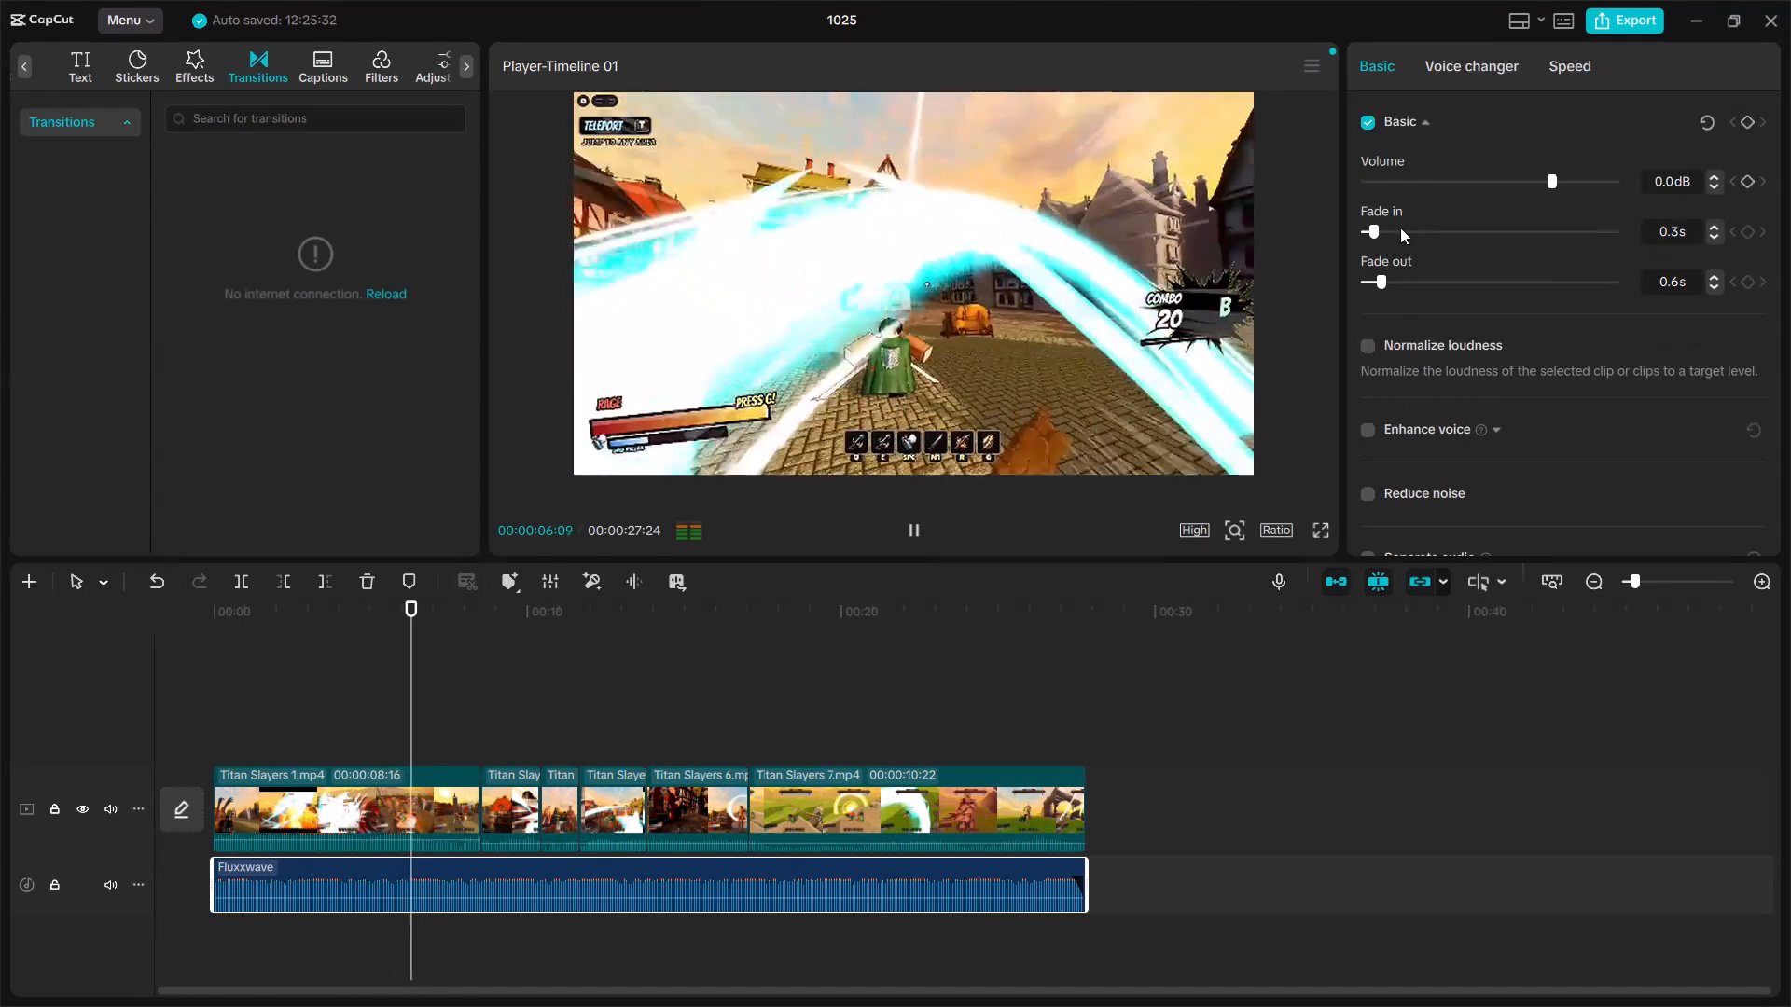
click(1548, 183)
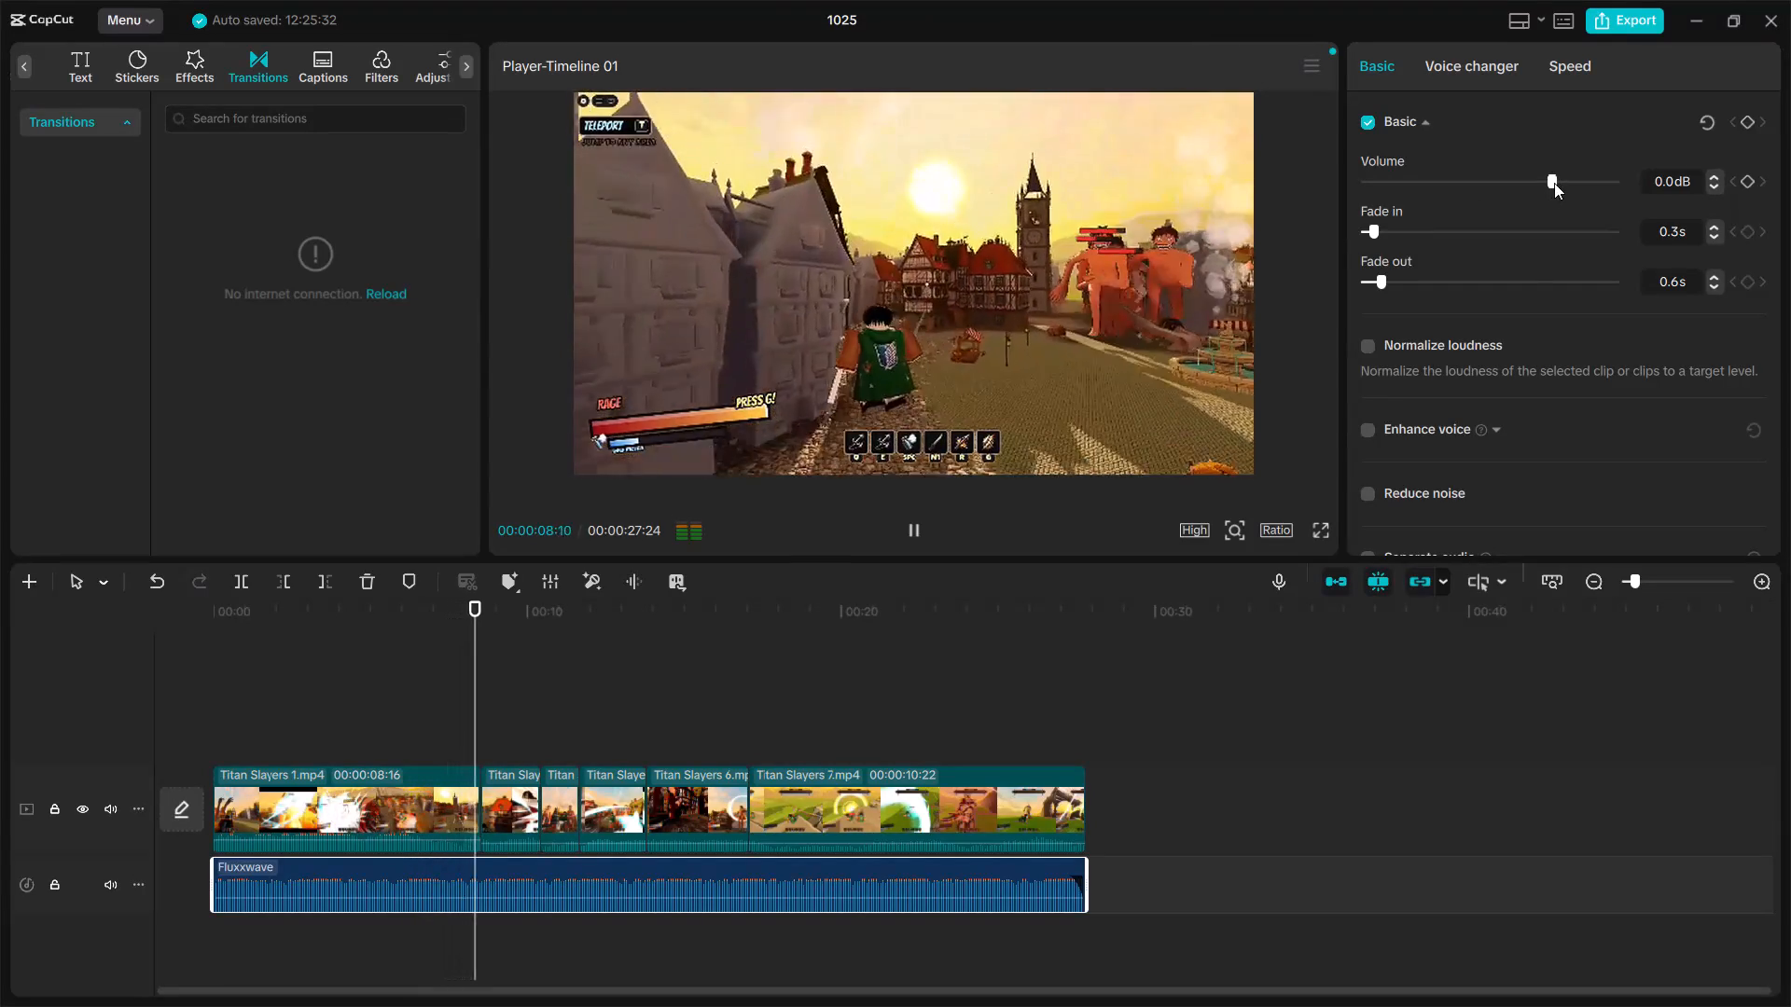
click(1555, 181)
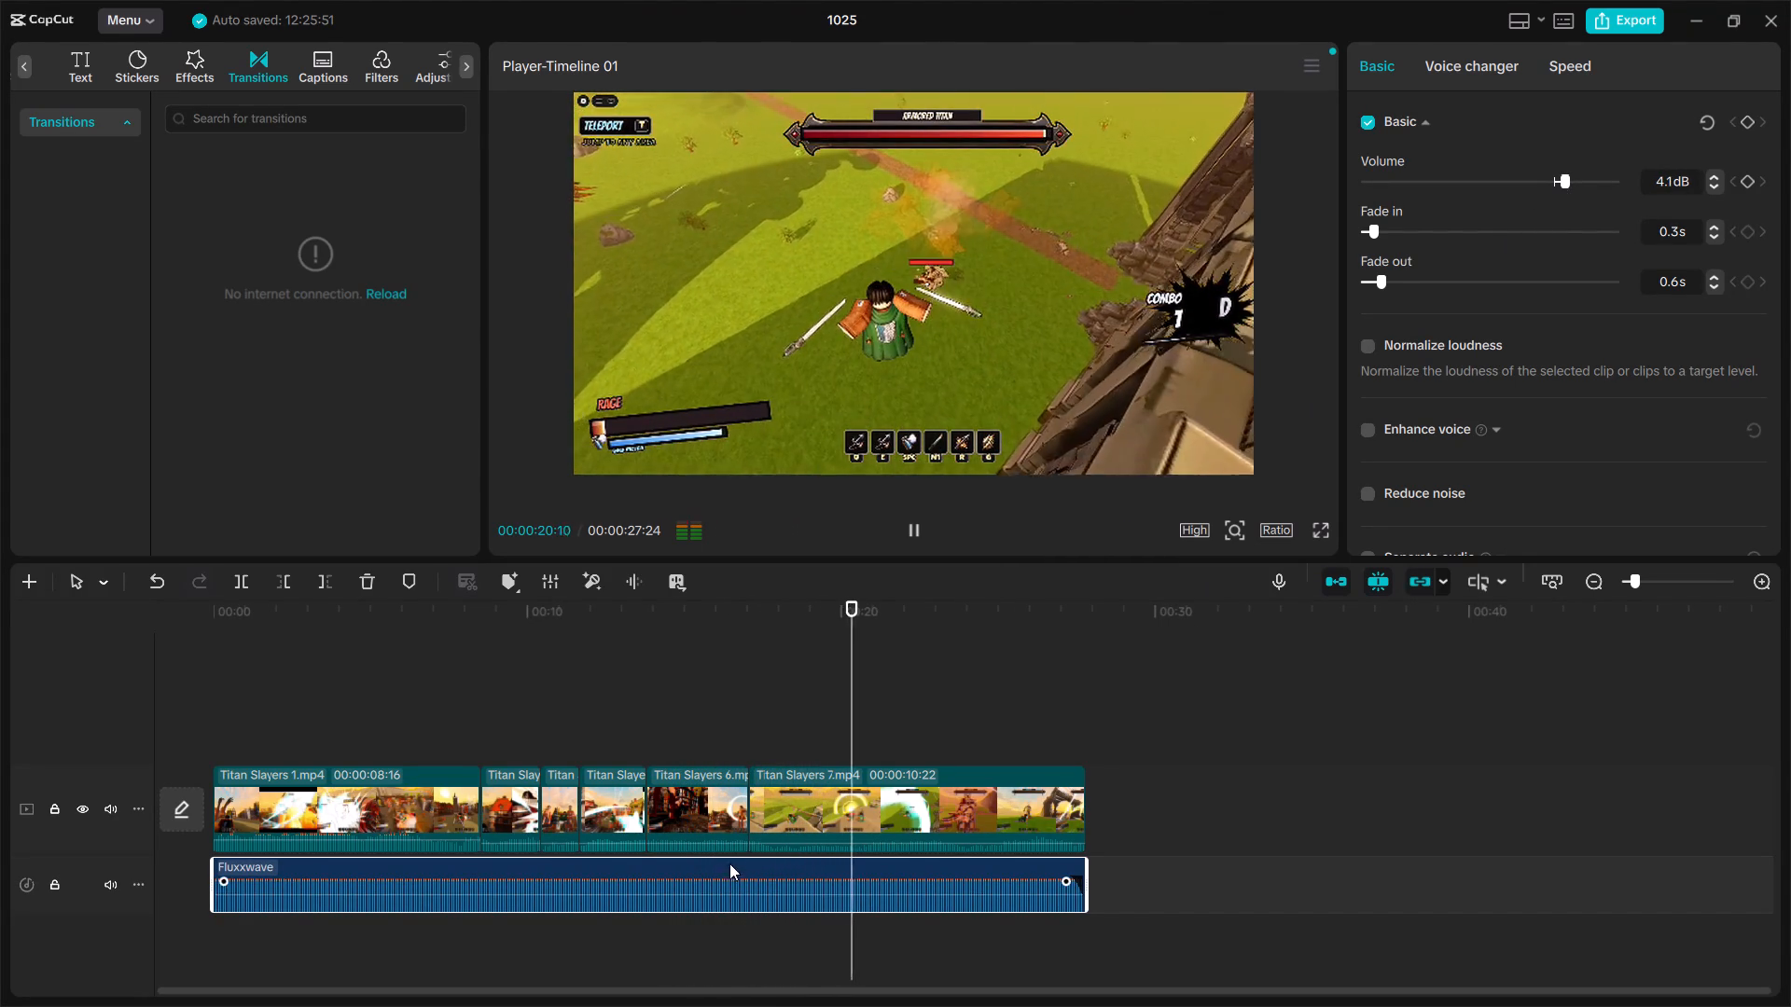
Select all the Titan Slayers clips on the video track together and set their volume to 4.7 dB.
click(729, 843)
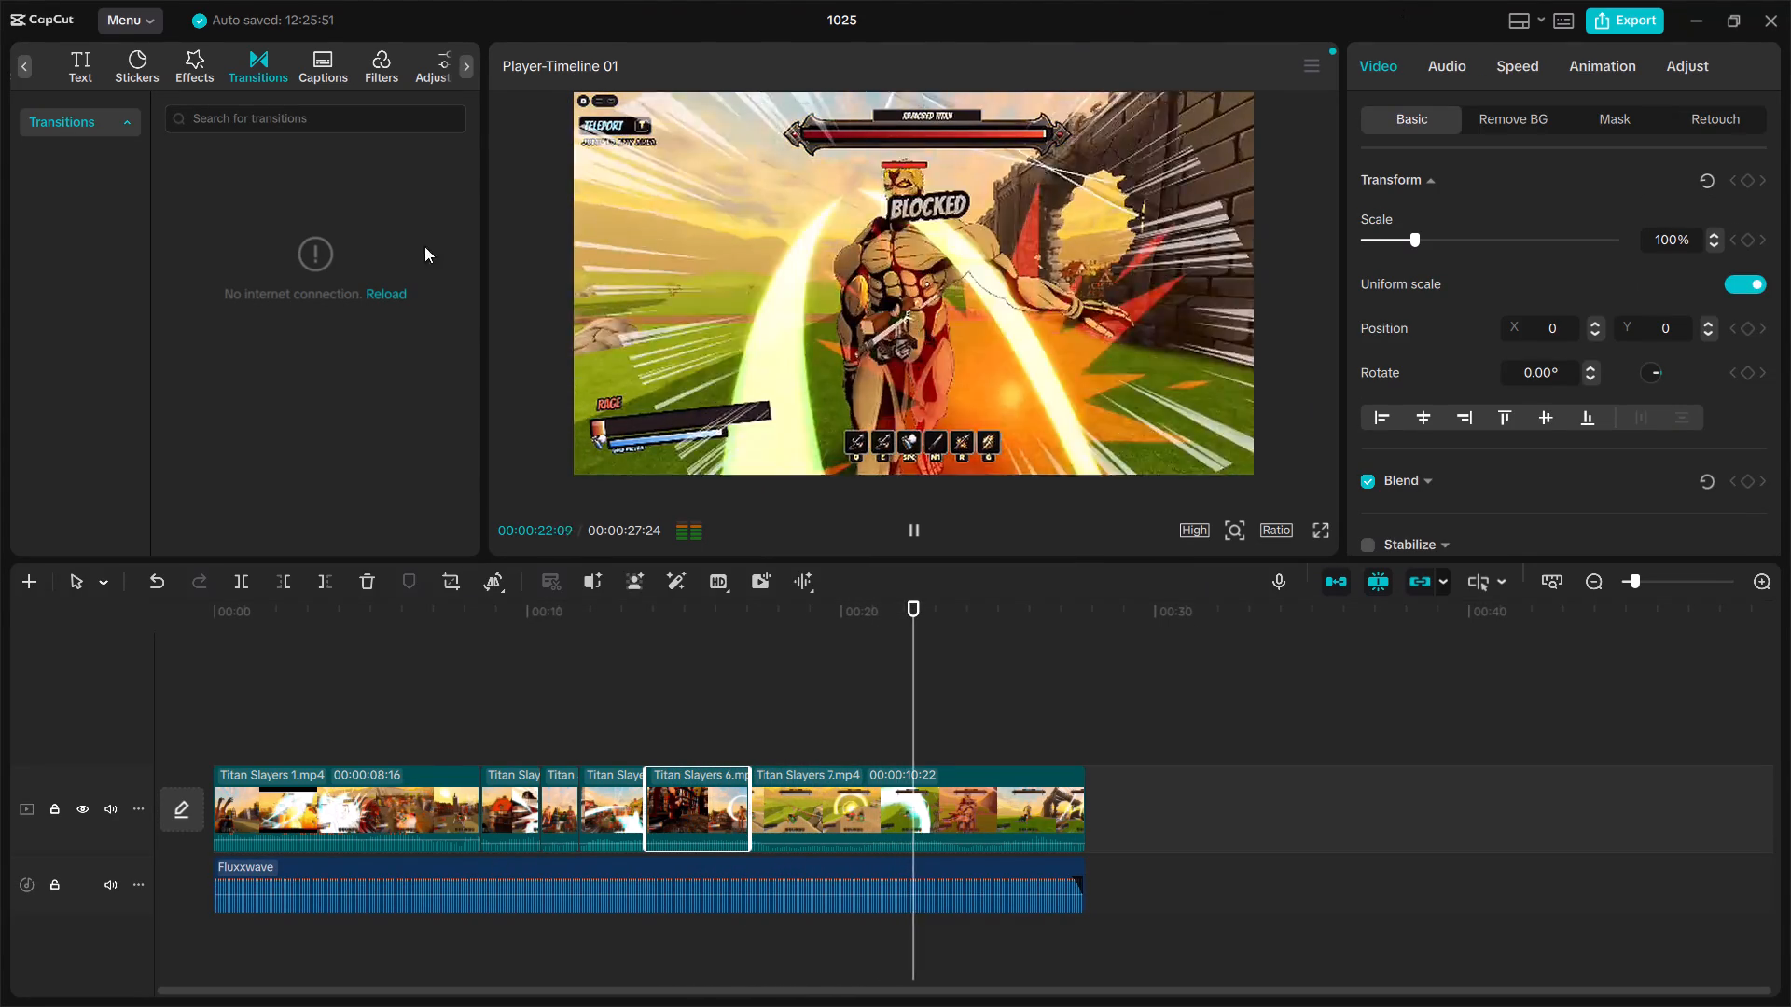
click(255, 815)
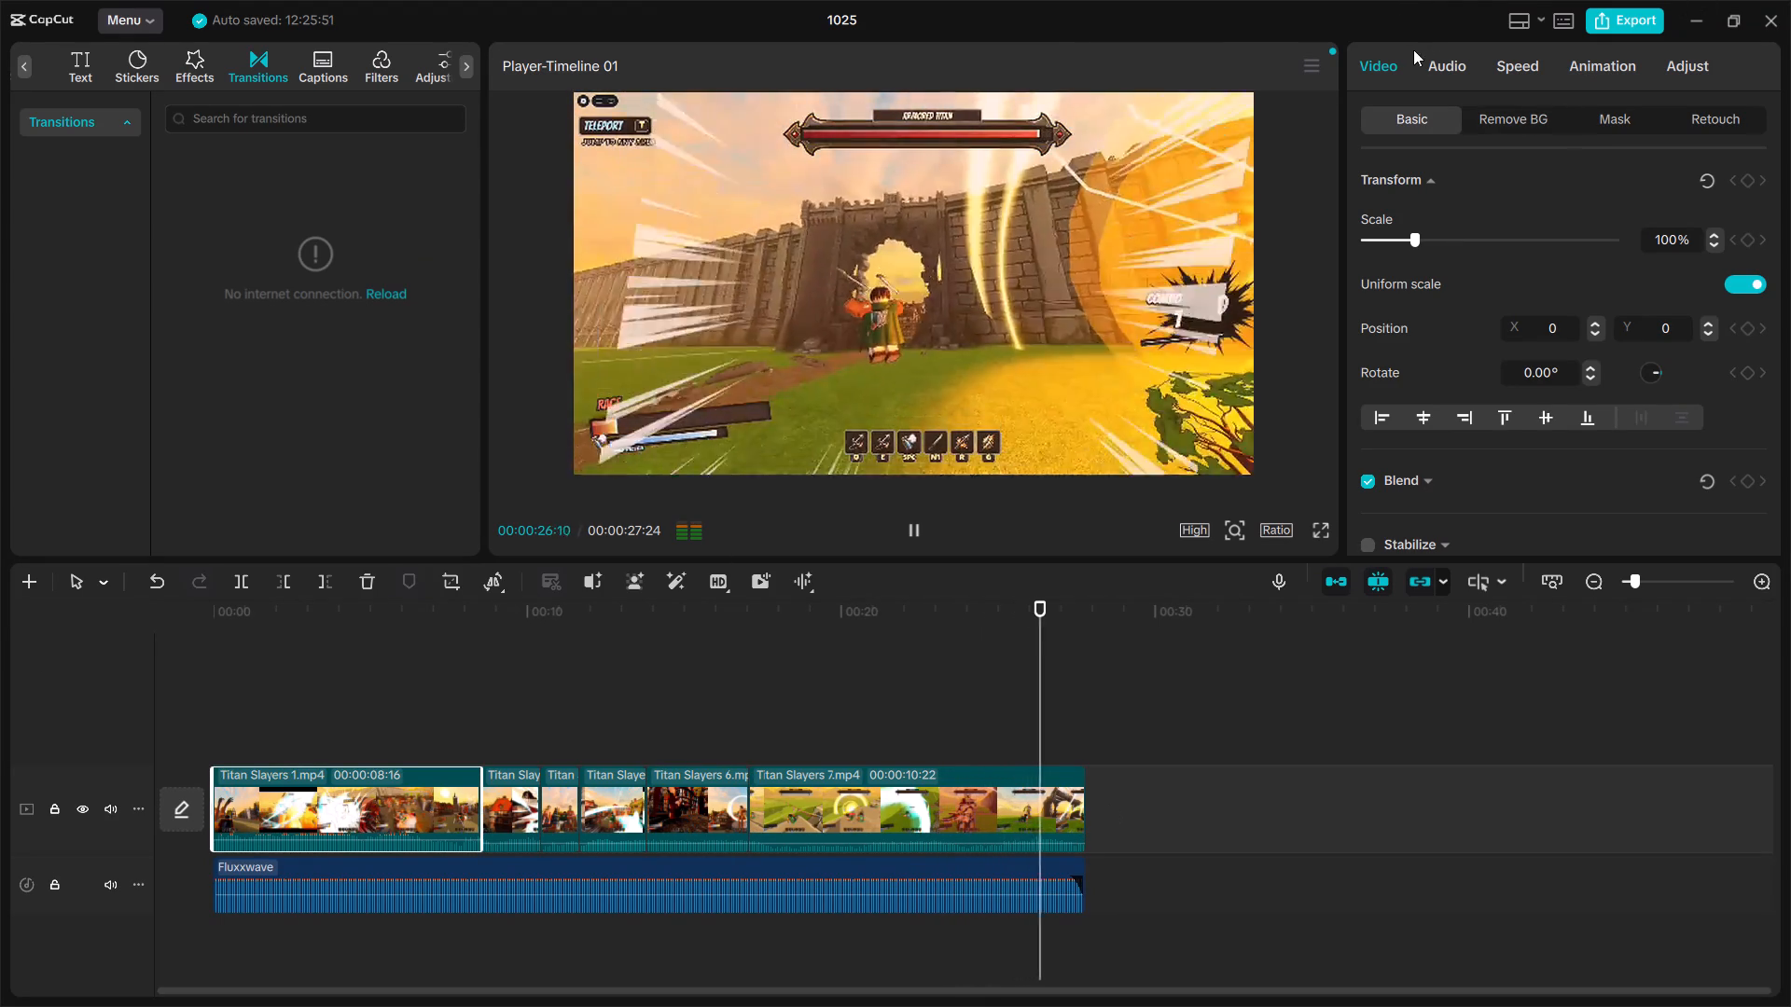
click(1443, 57)
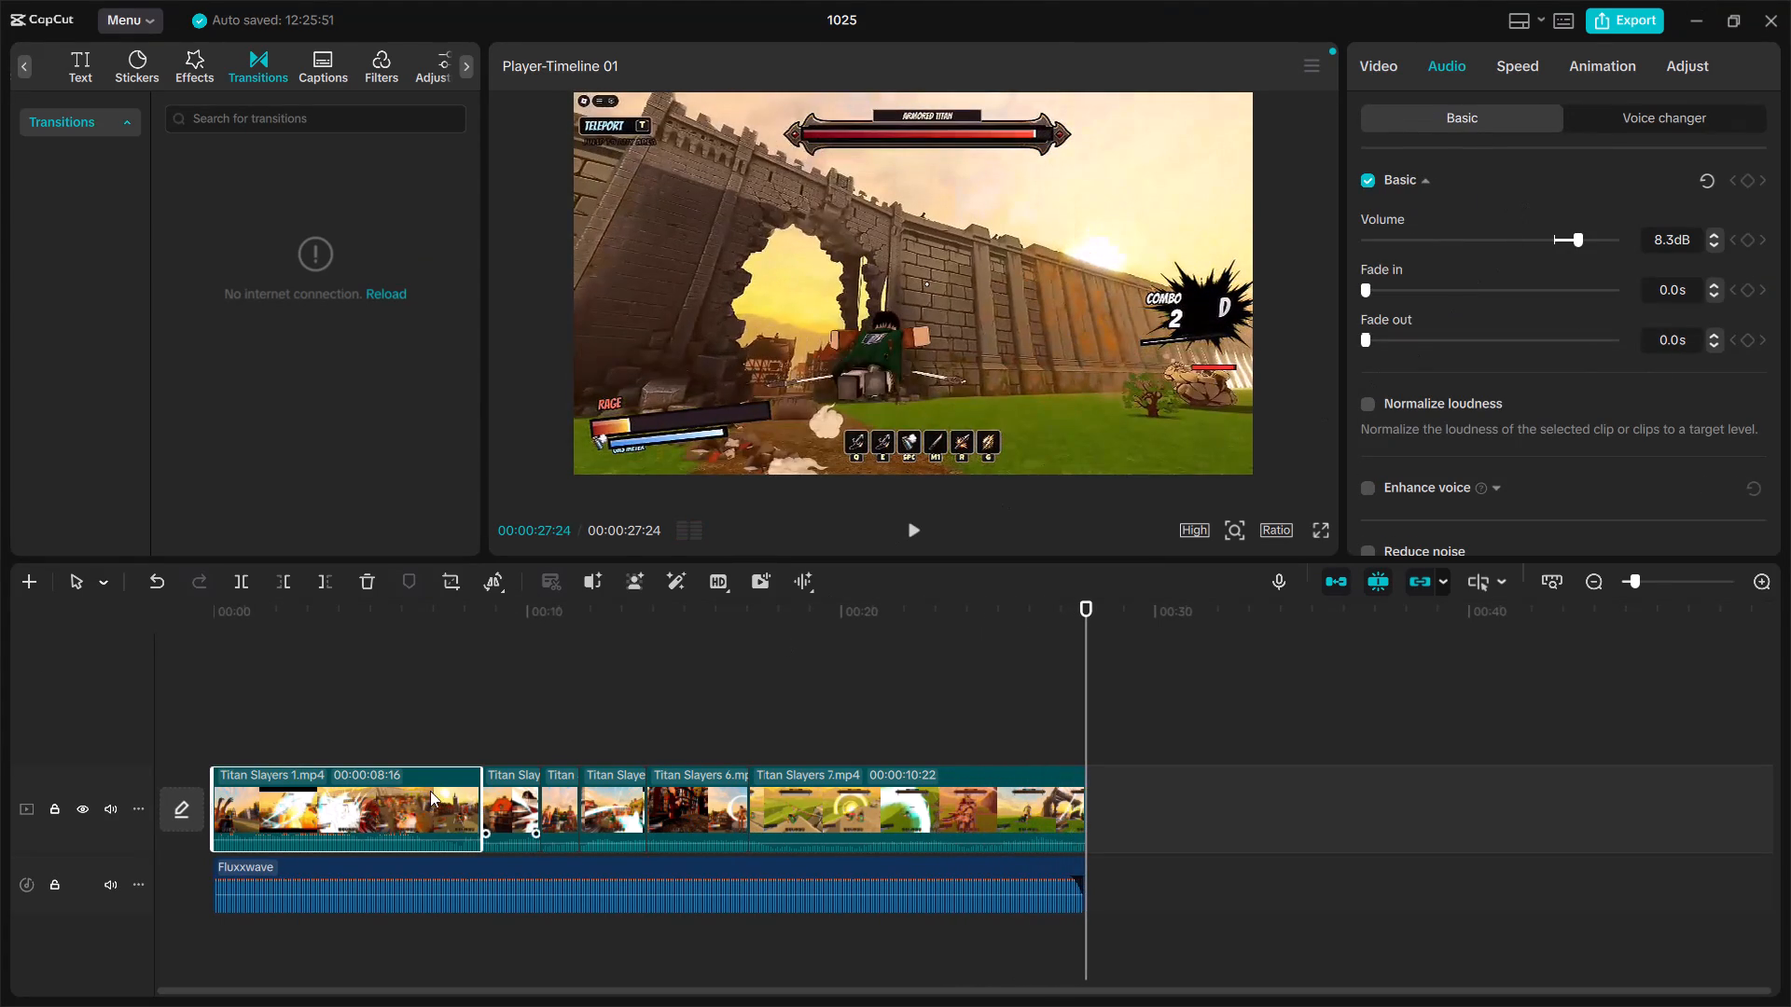
click(525, 825)
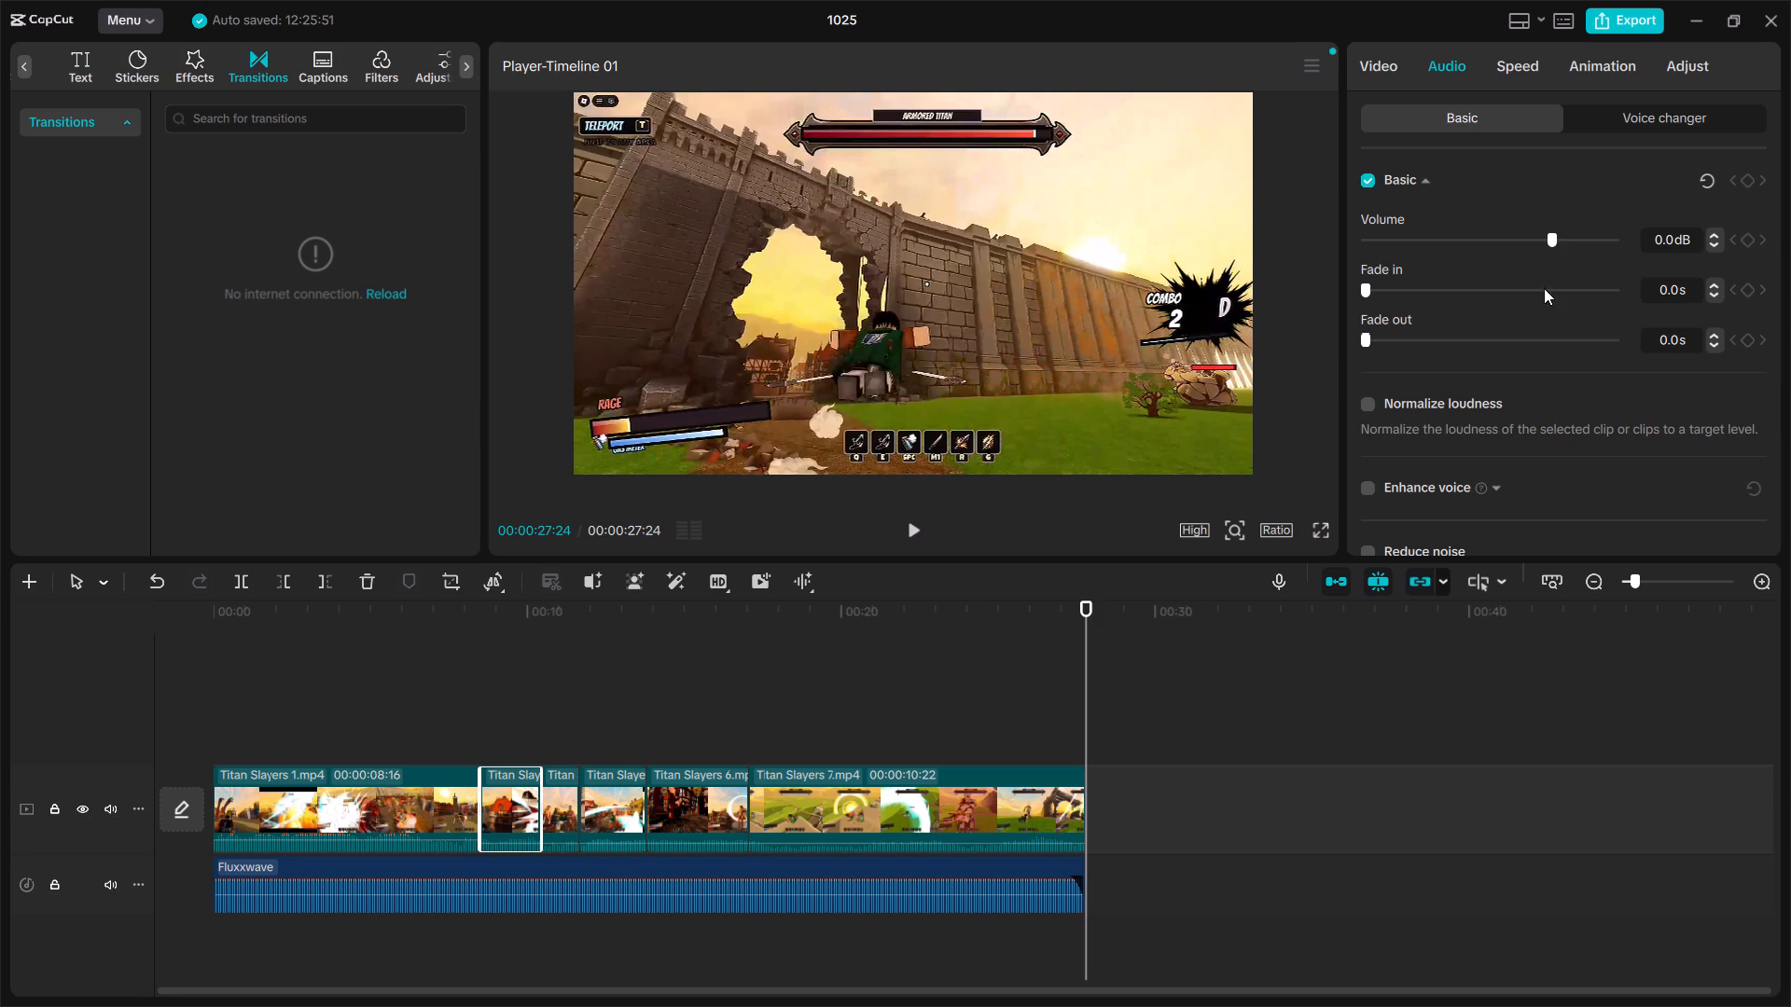
drag(193, 739, 310, 796)
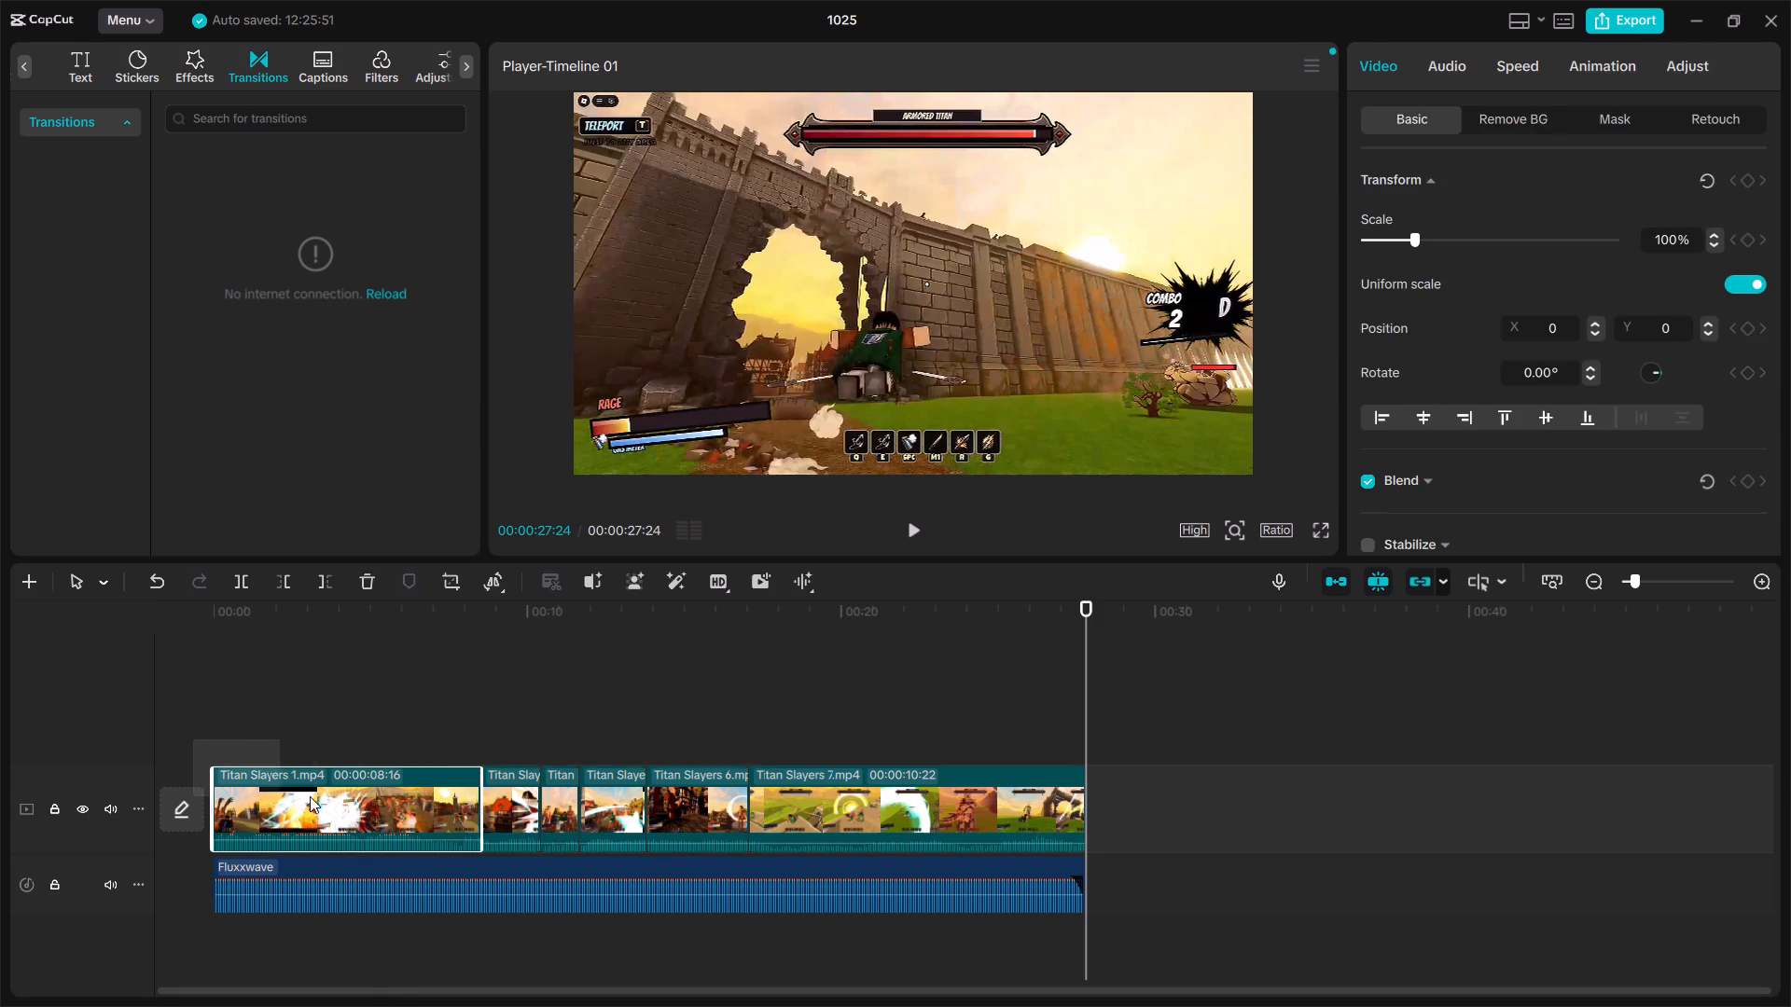
drag(310, 796, 1097, 789)
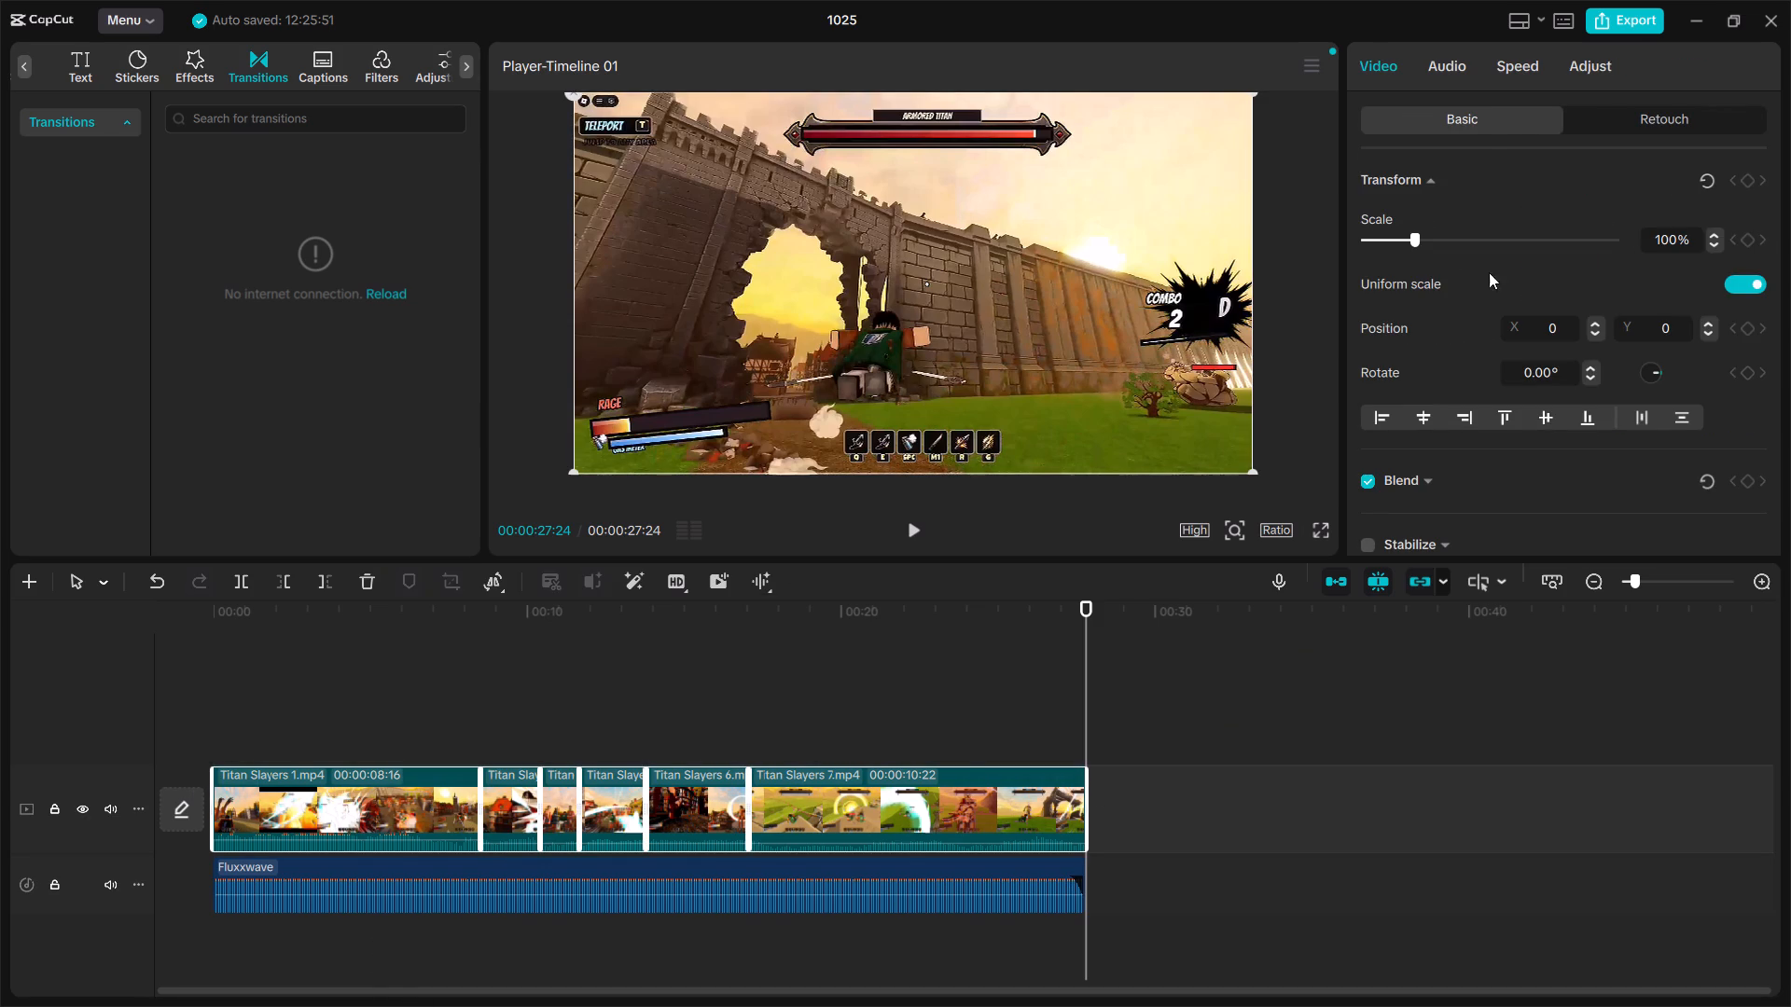
click(1452, 64)
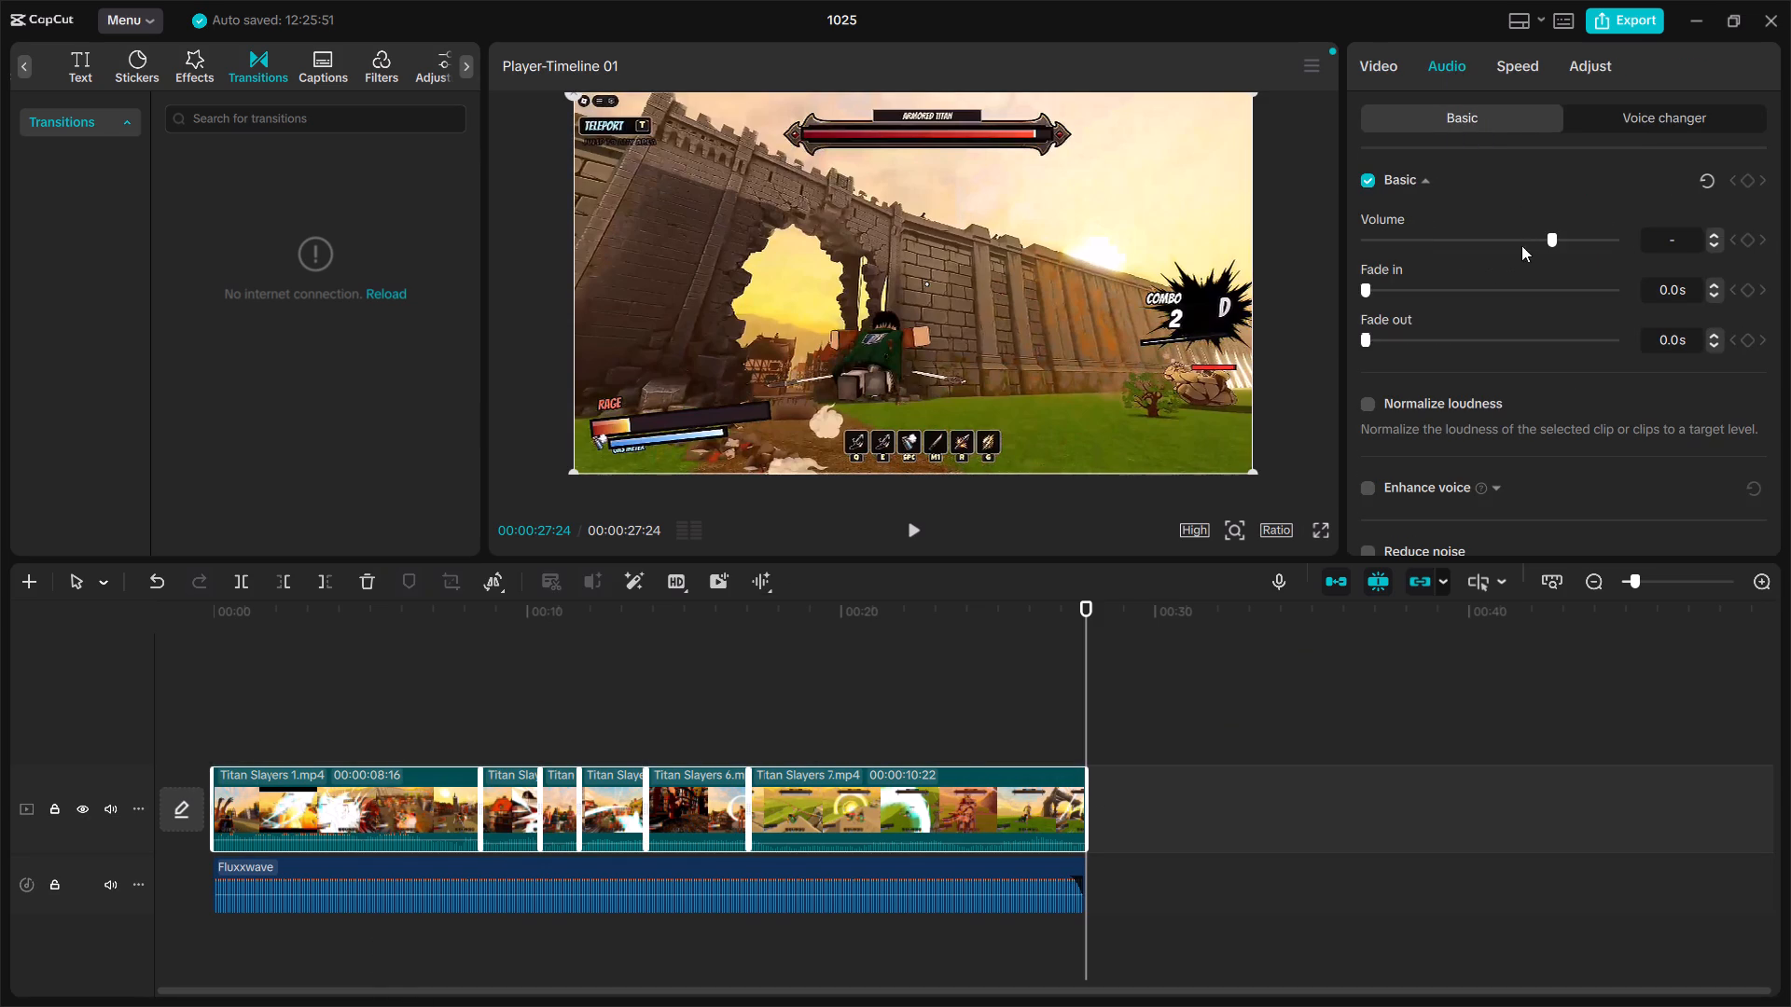
drag(1551, 241, 1562, 242)
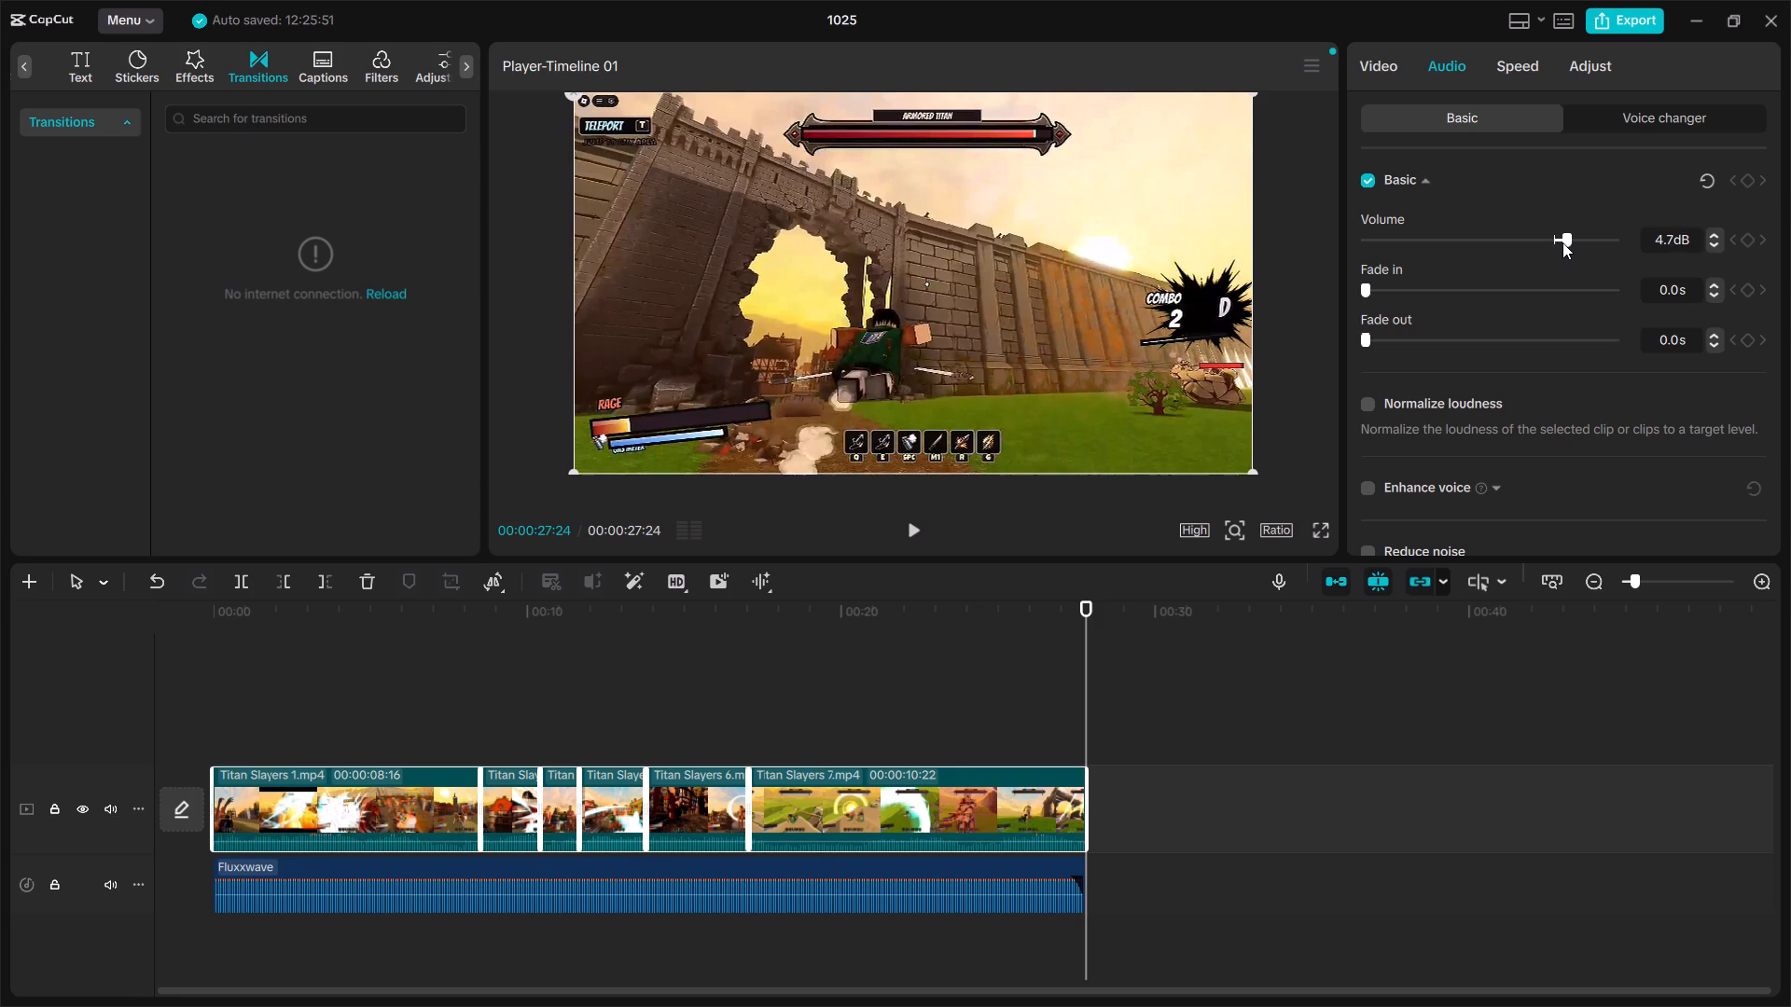
drag(1562, 242, 1562, 244)
Replay the edit from the beginning and adjust the selected Titan Slayers clips' volume to 8.0 dB.
drag(1086, 611, 207, 620)
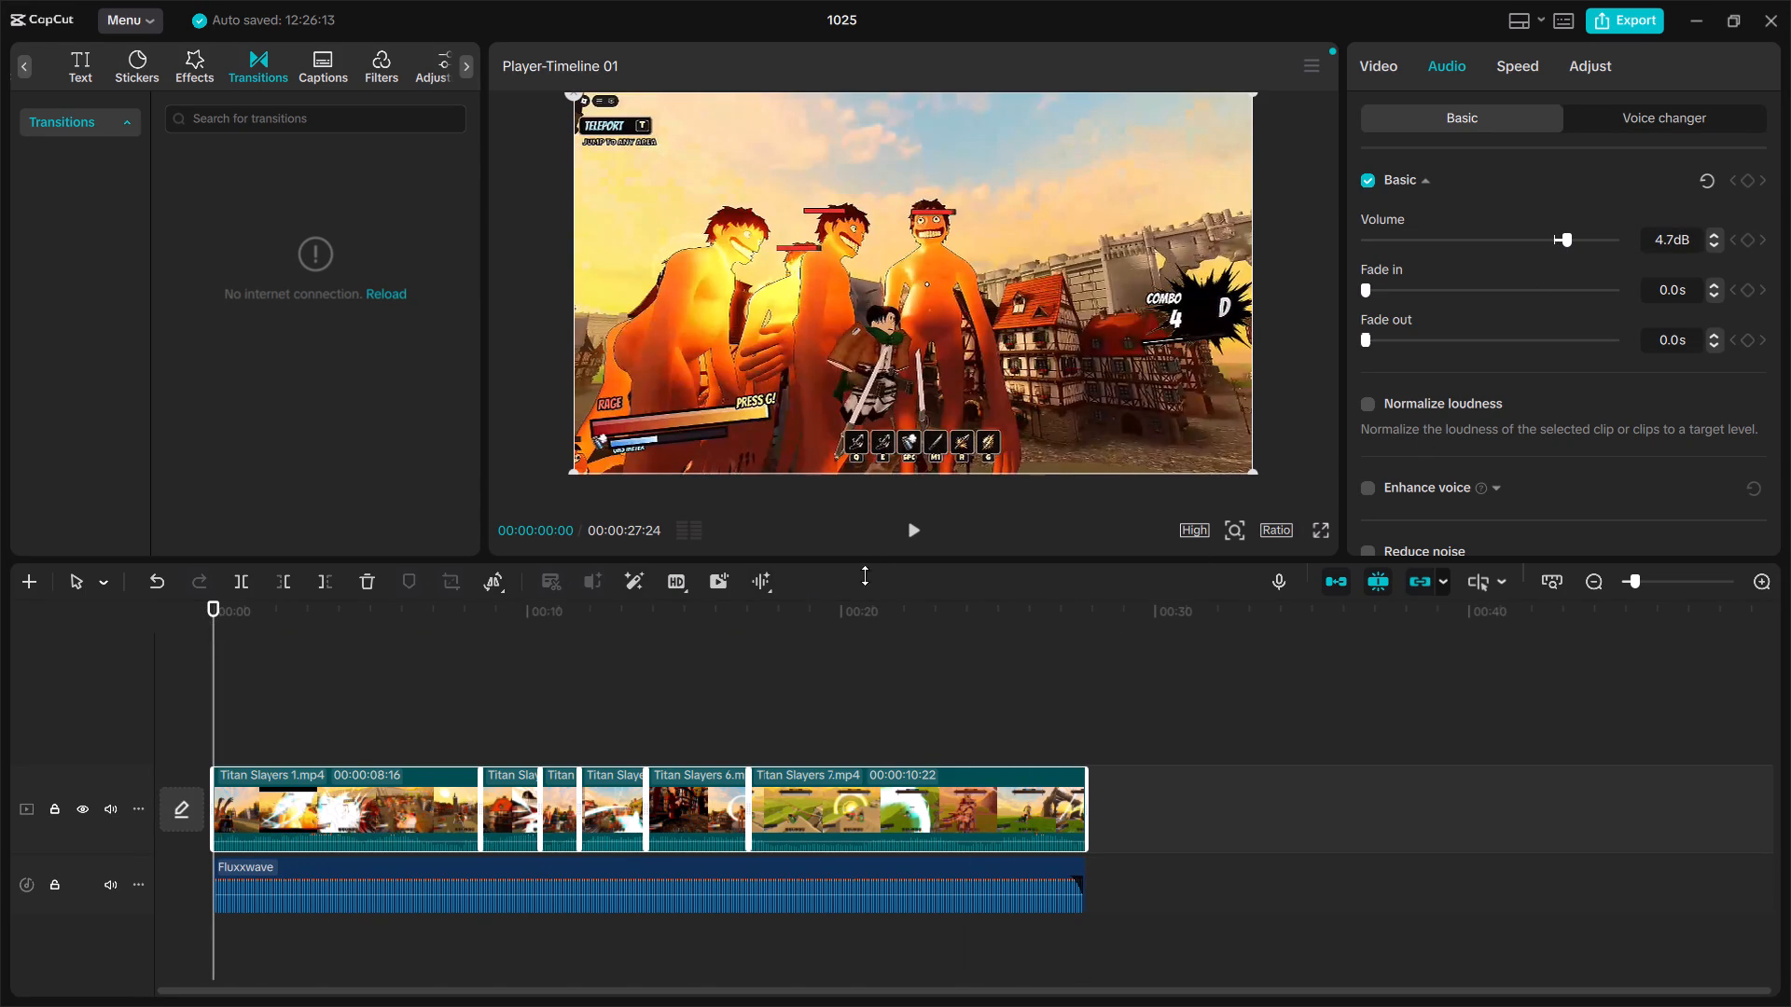
click(919, 545)
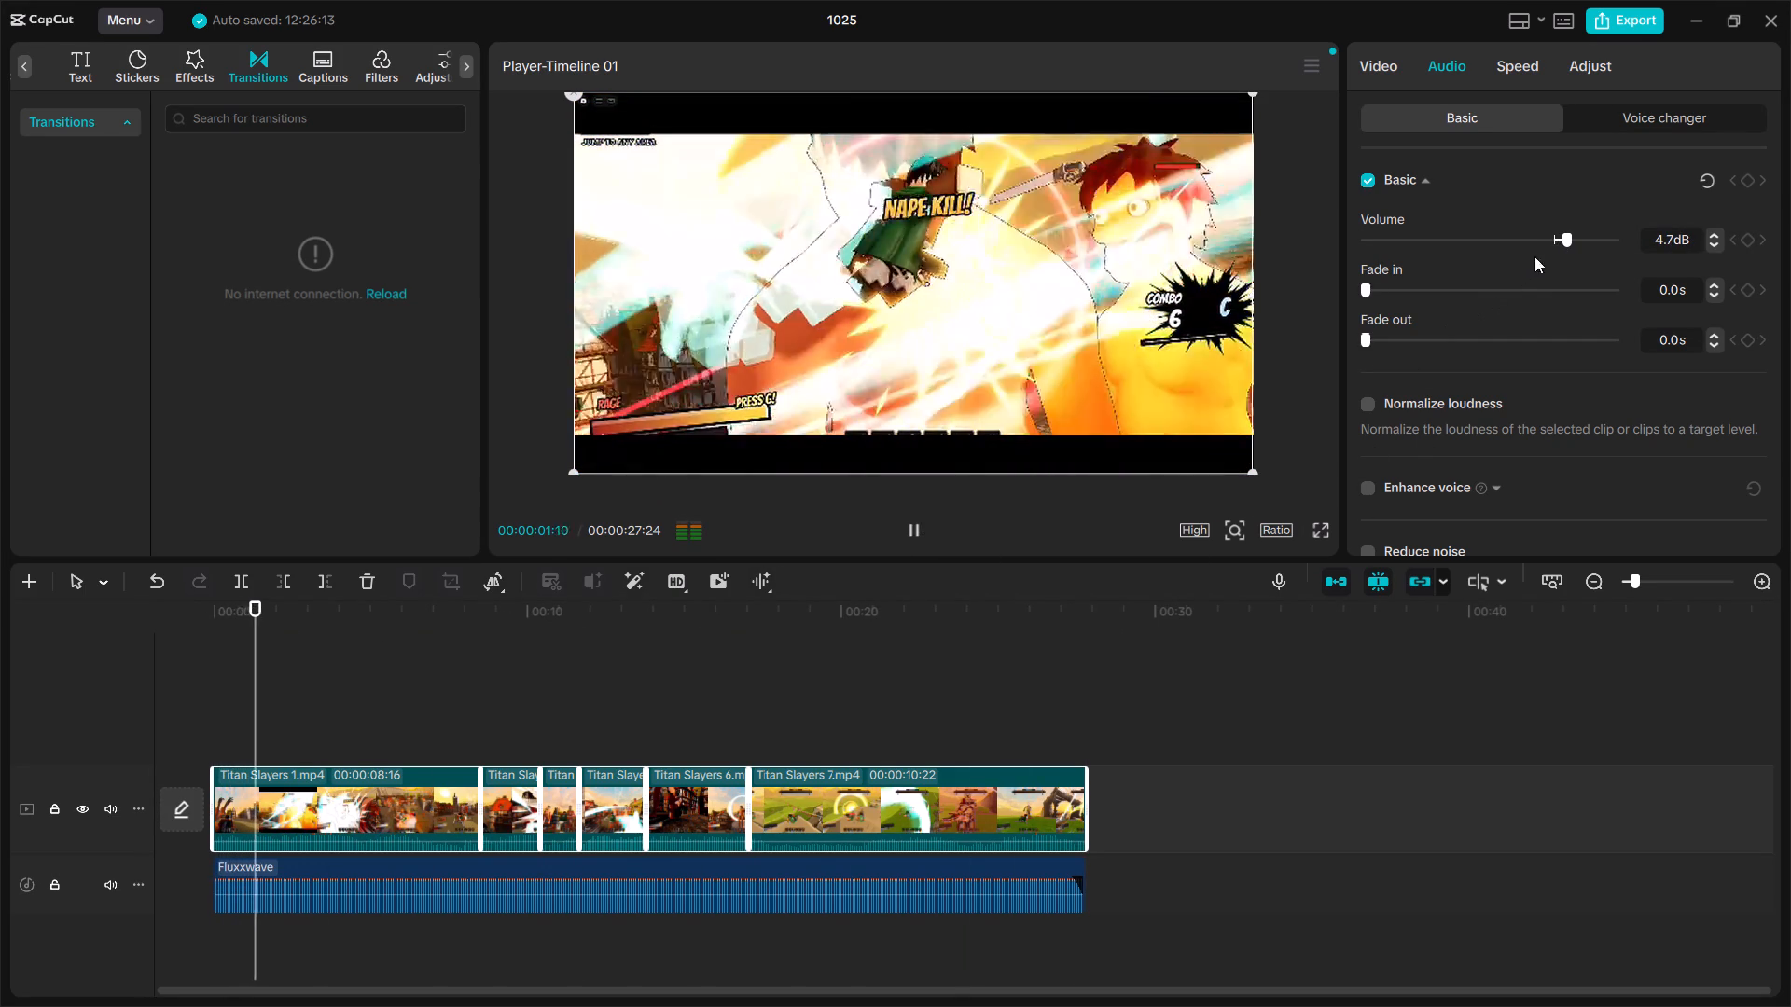
drag(1565, 241, 1622, 243)
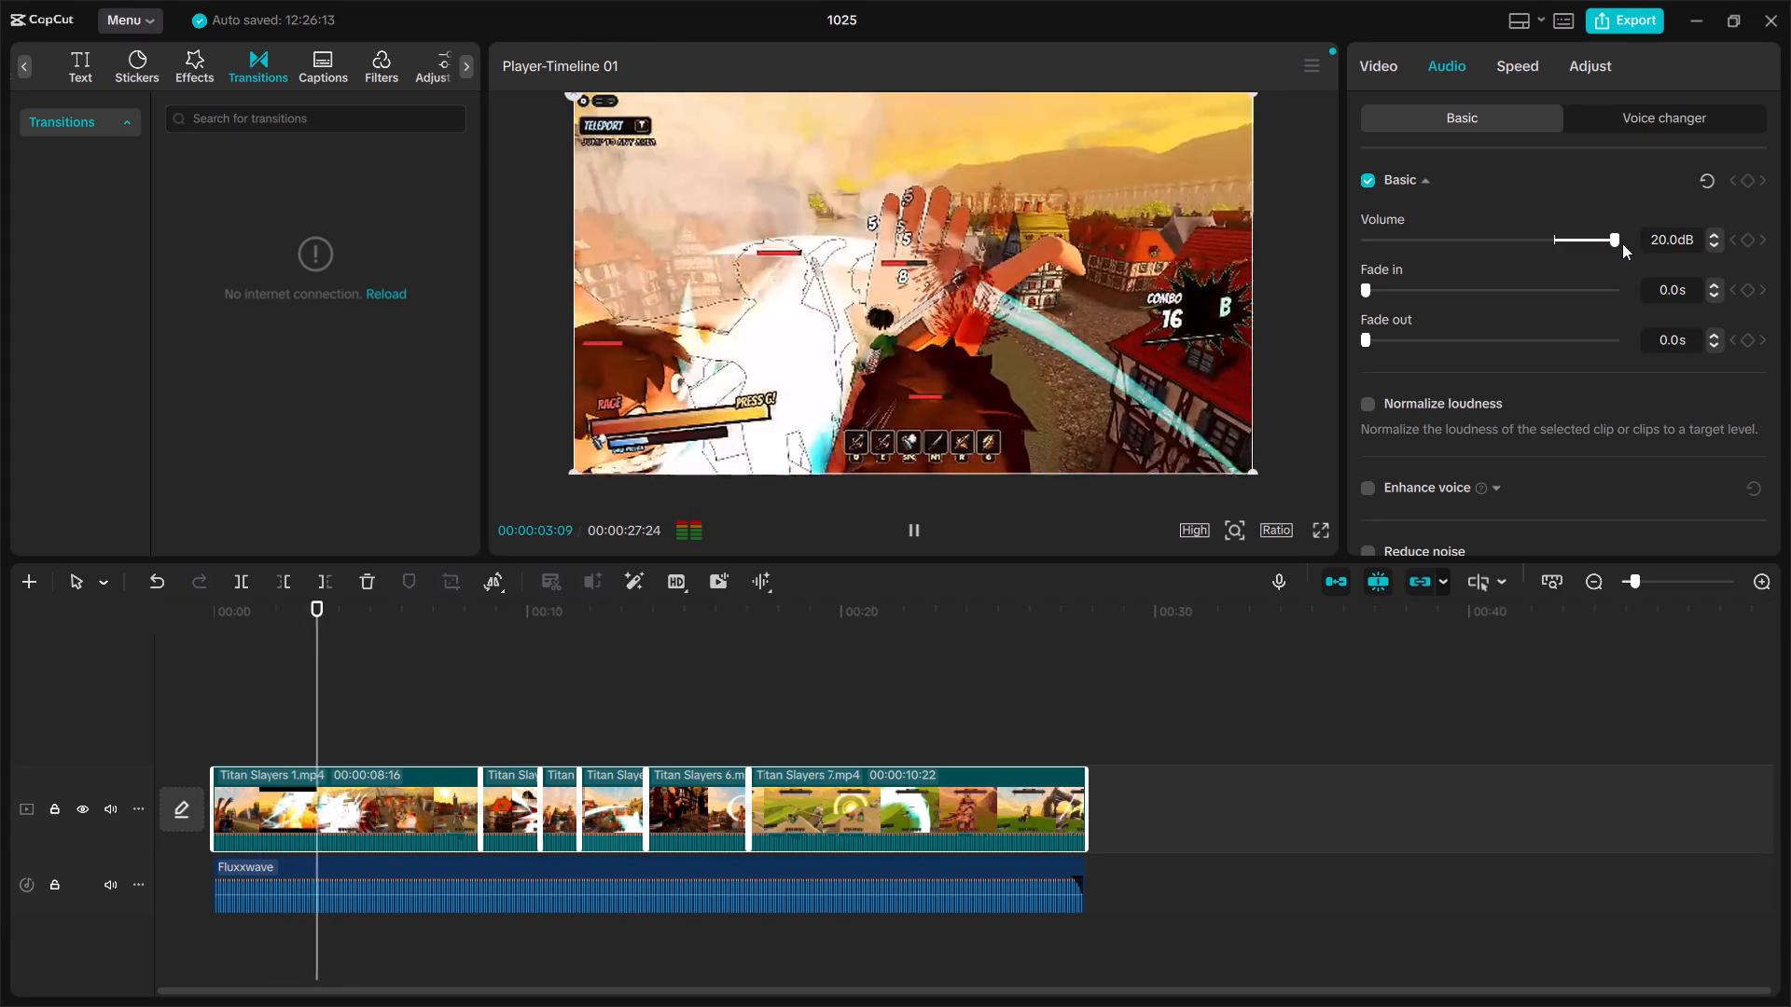
drag(1622, 243, 1579, 247)
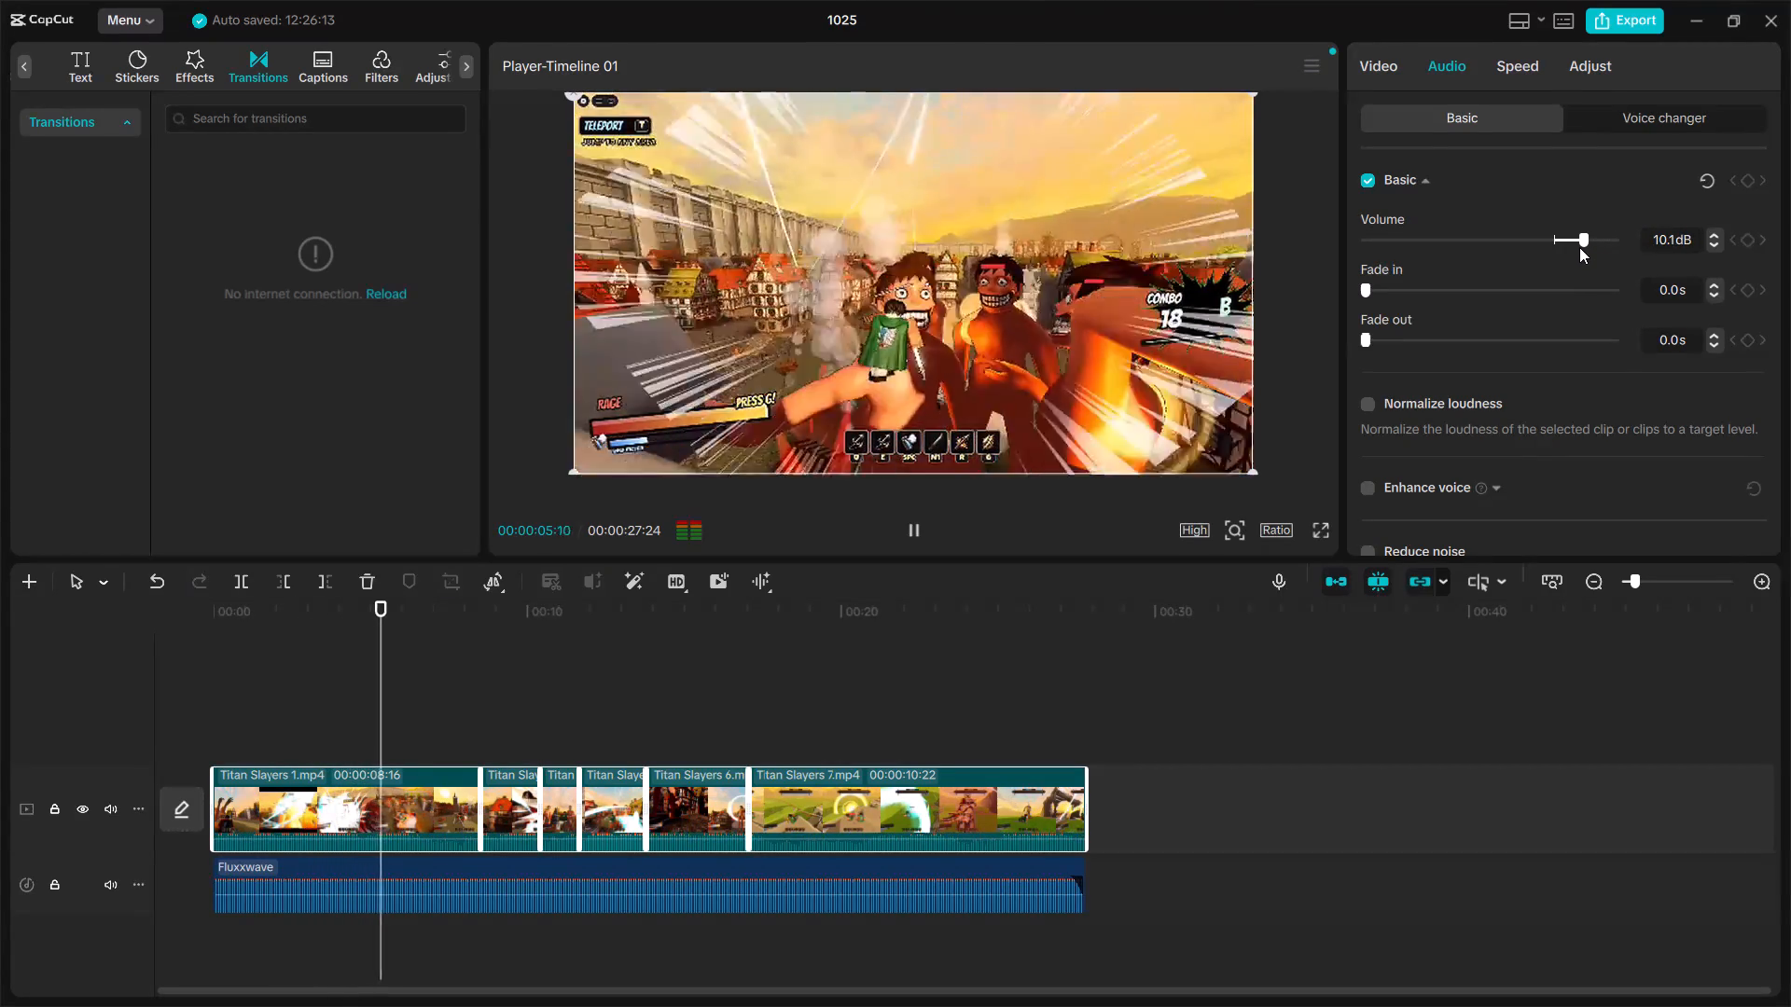
drag(1579, 247, 1575, 252)
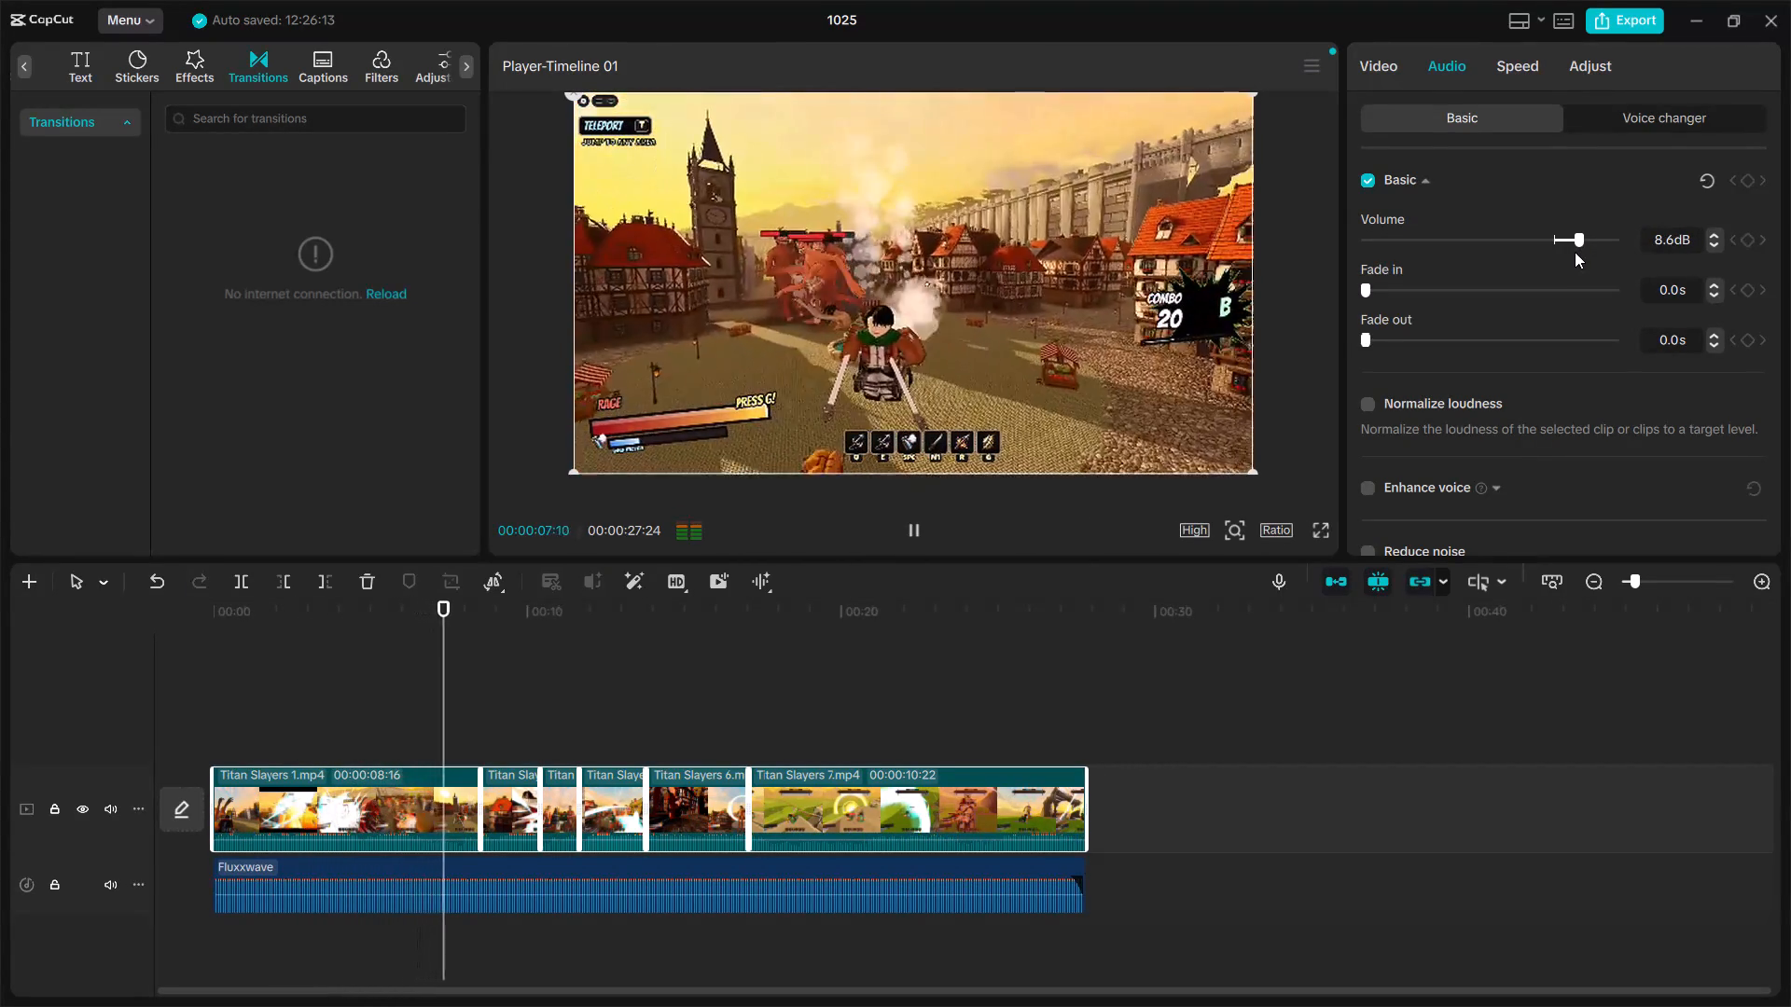
drag(1575, 252, 1581, 253)
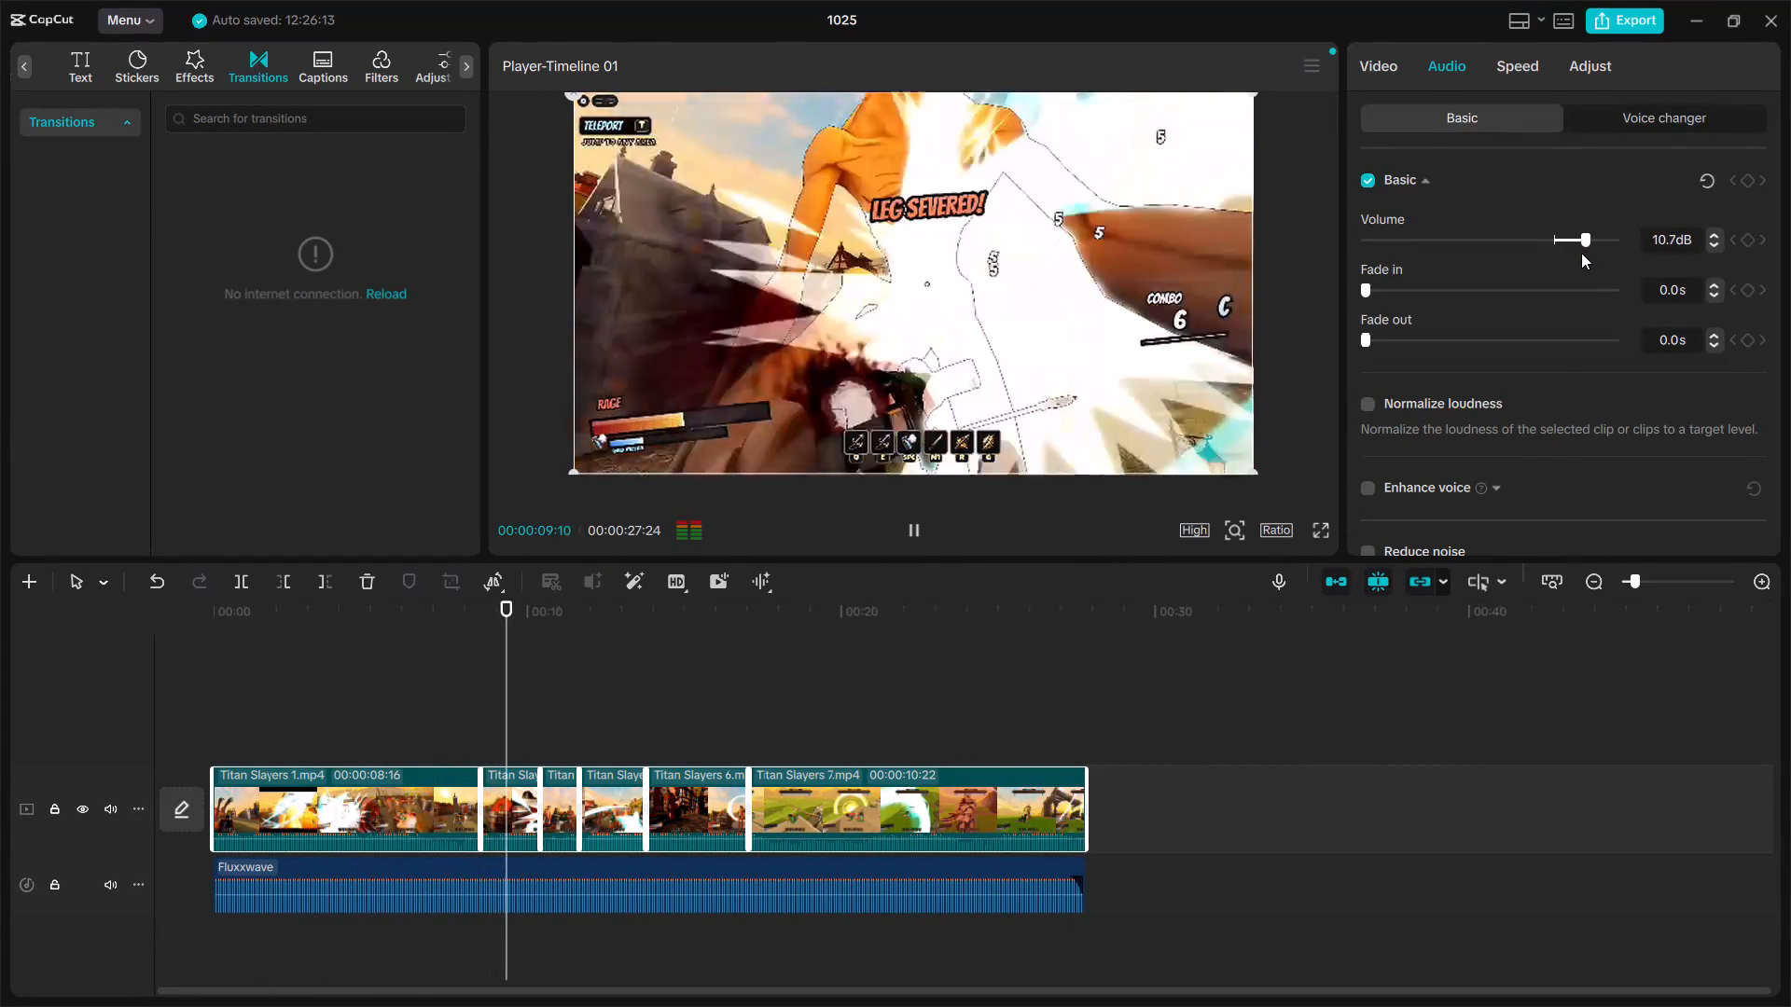
drag(1581, 253, 1573, 256)
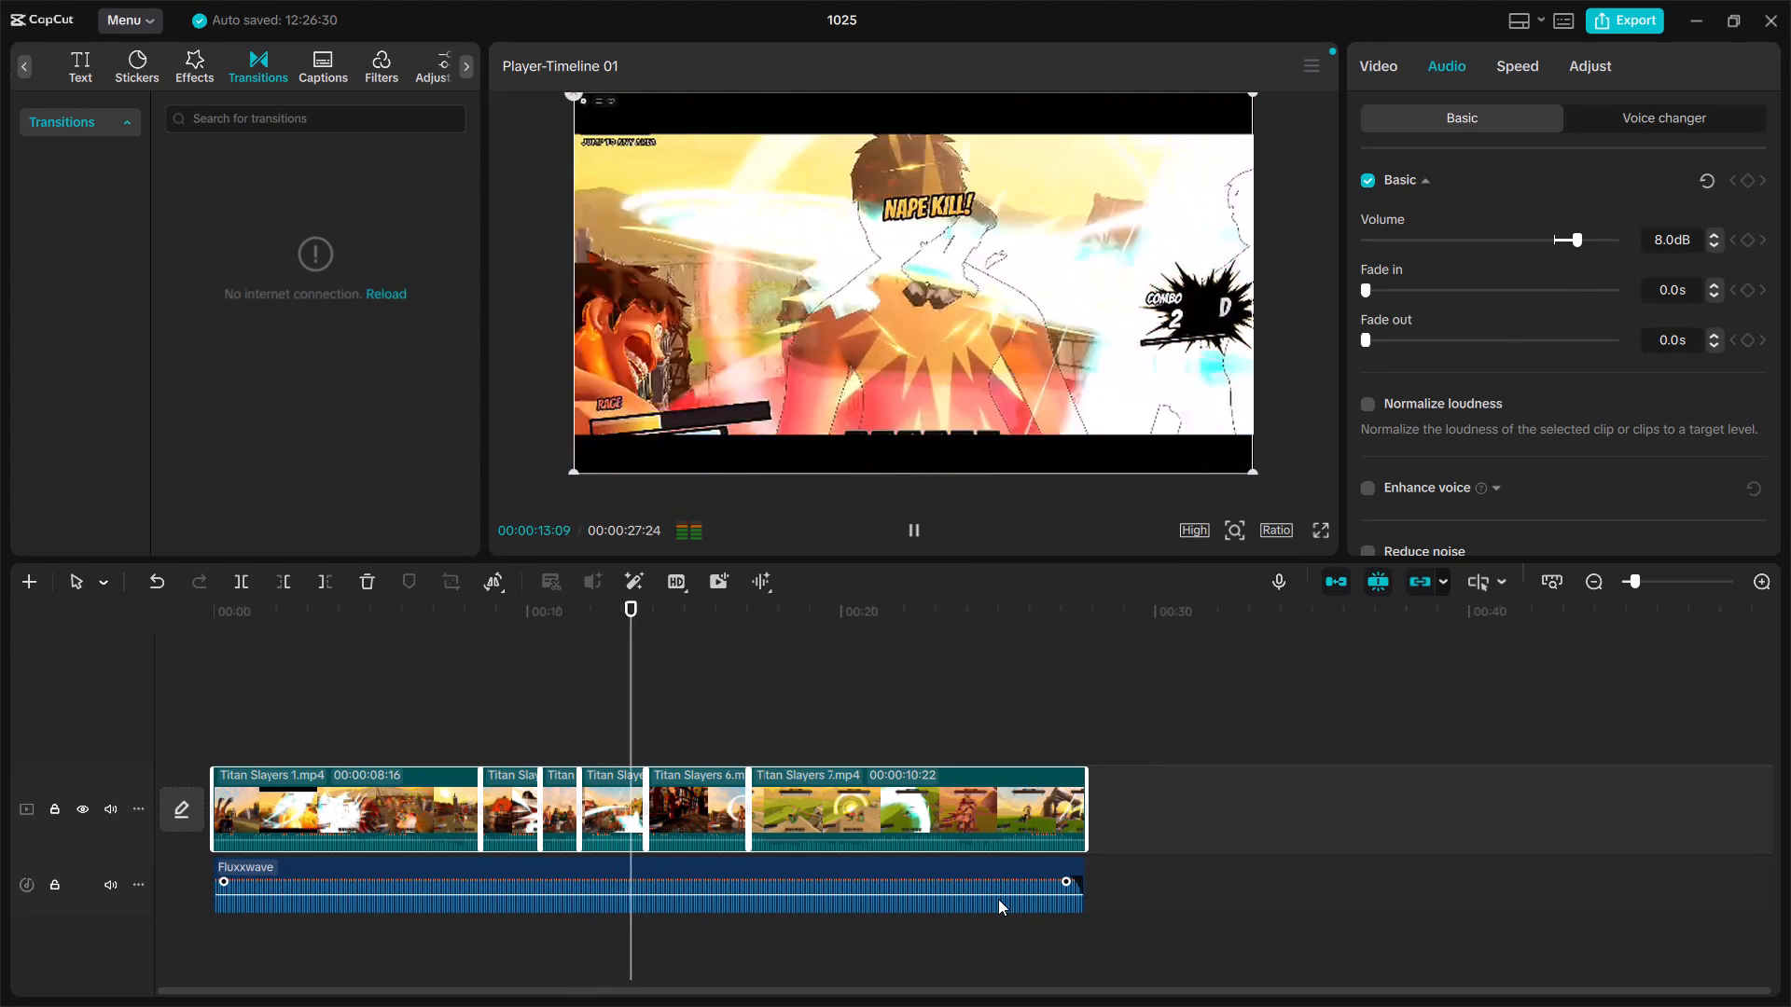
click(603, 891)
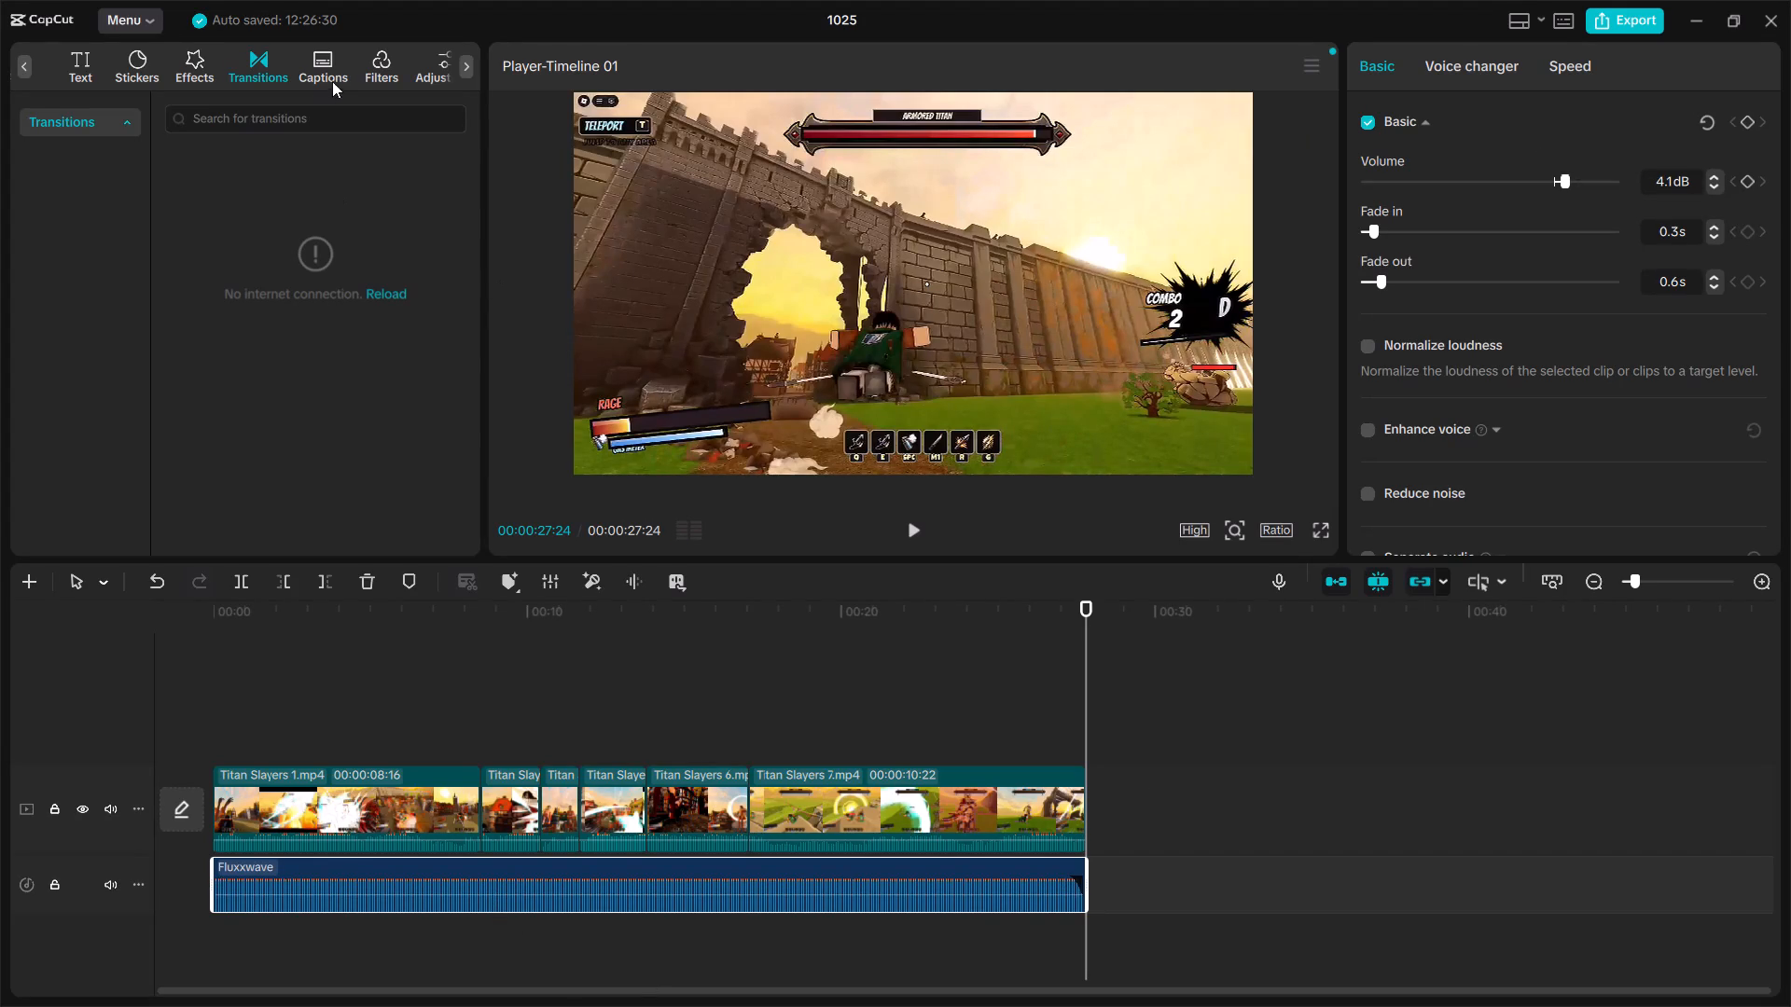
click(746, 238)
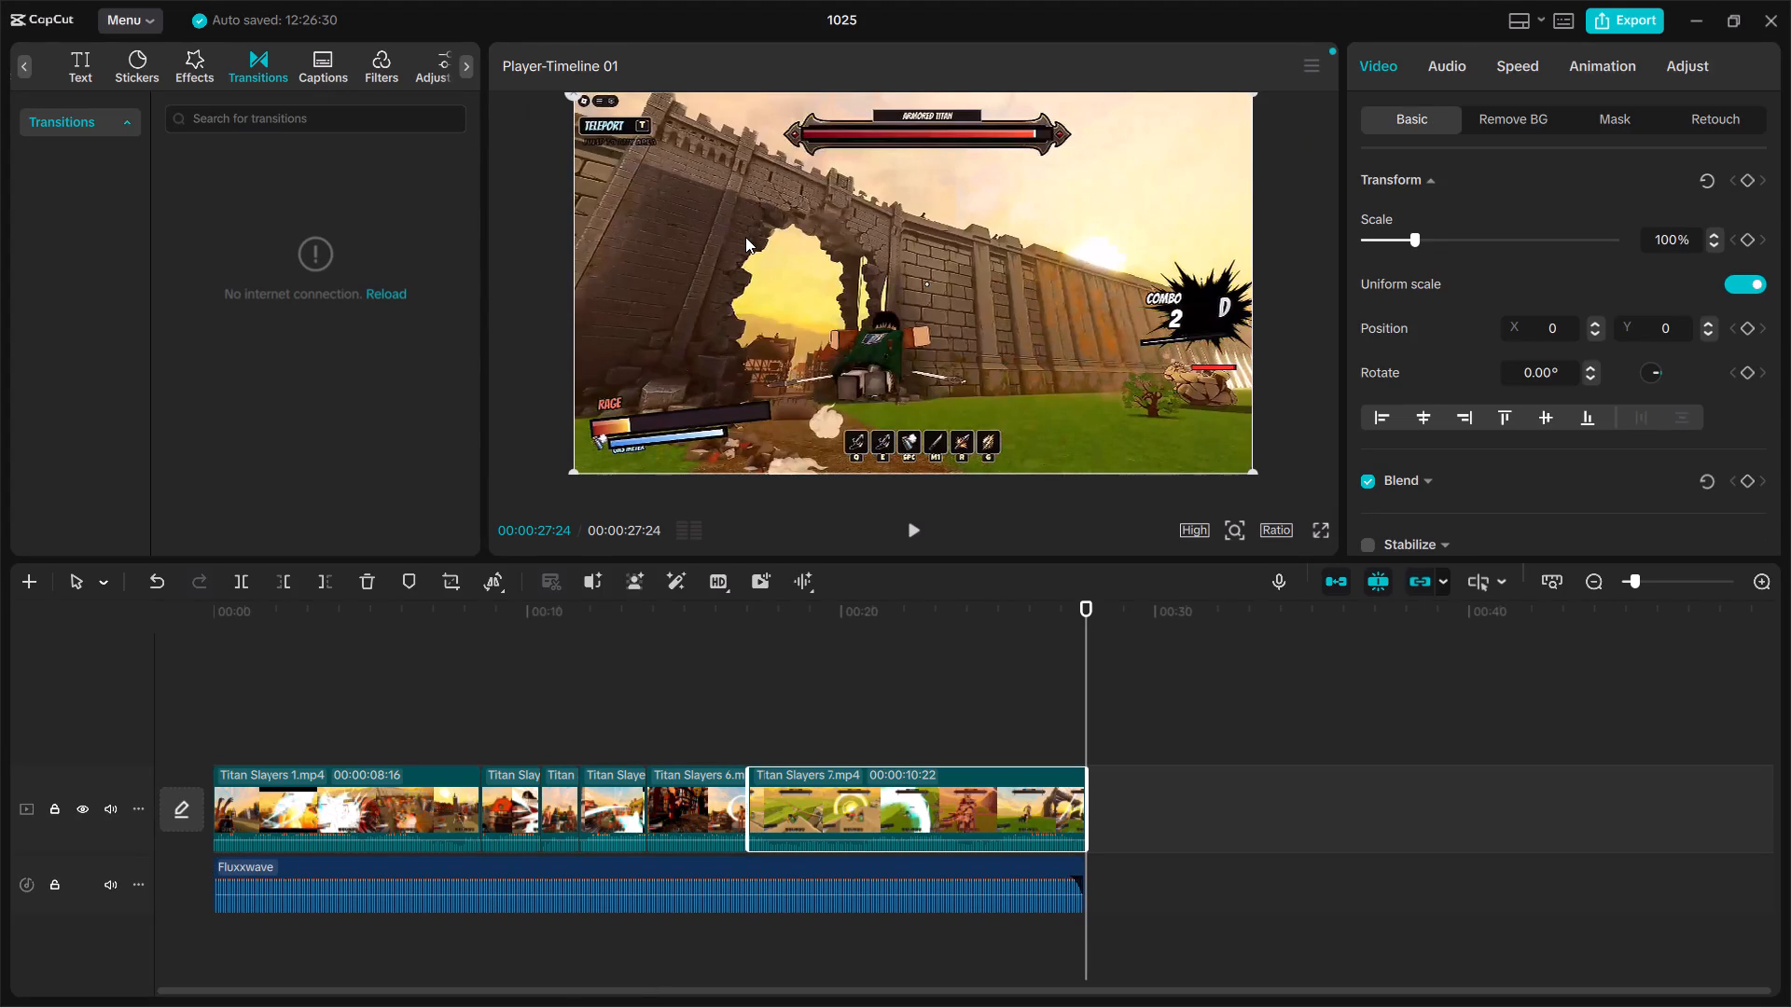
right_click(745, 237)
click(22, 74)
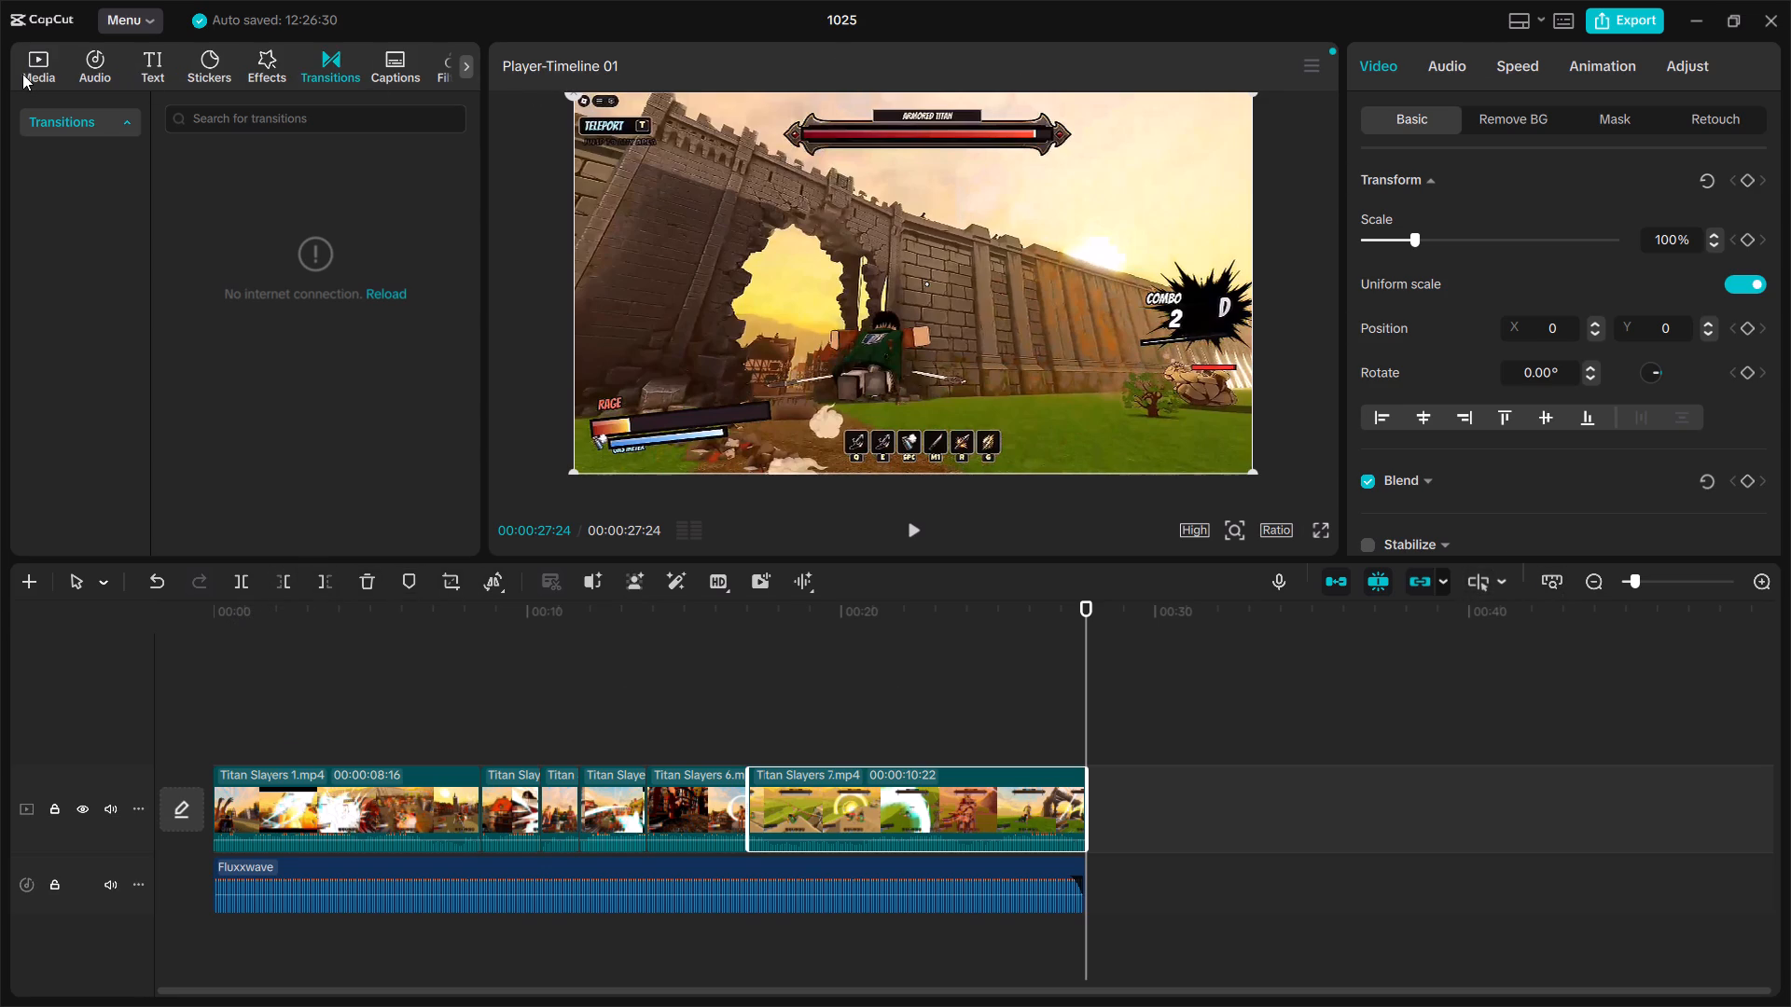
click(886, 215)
Set the project's aspect ratio to 9:16 and play the opening to preview the vertical frame.
click(1267, 527)
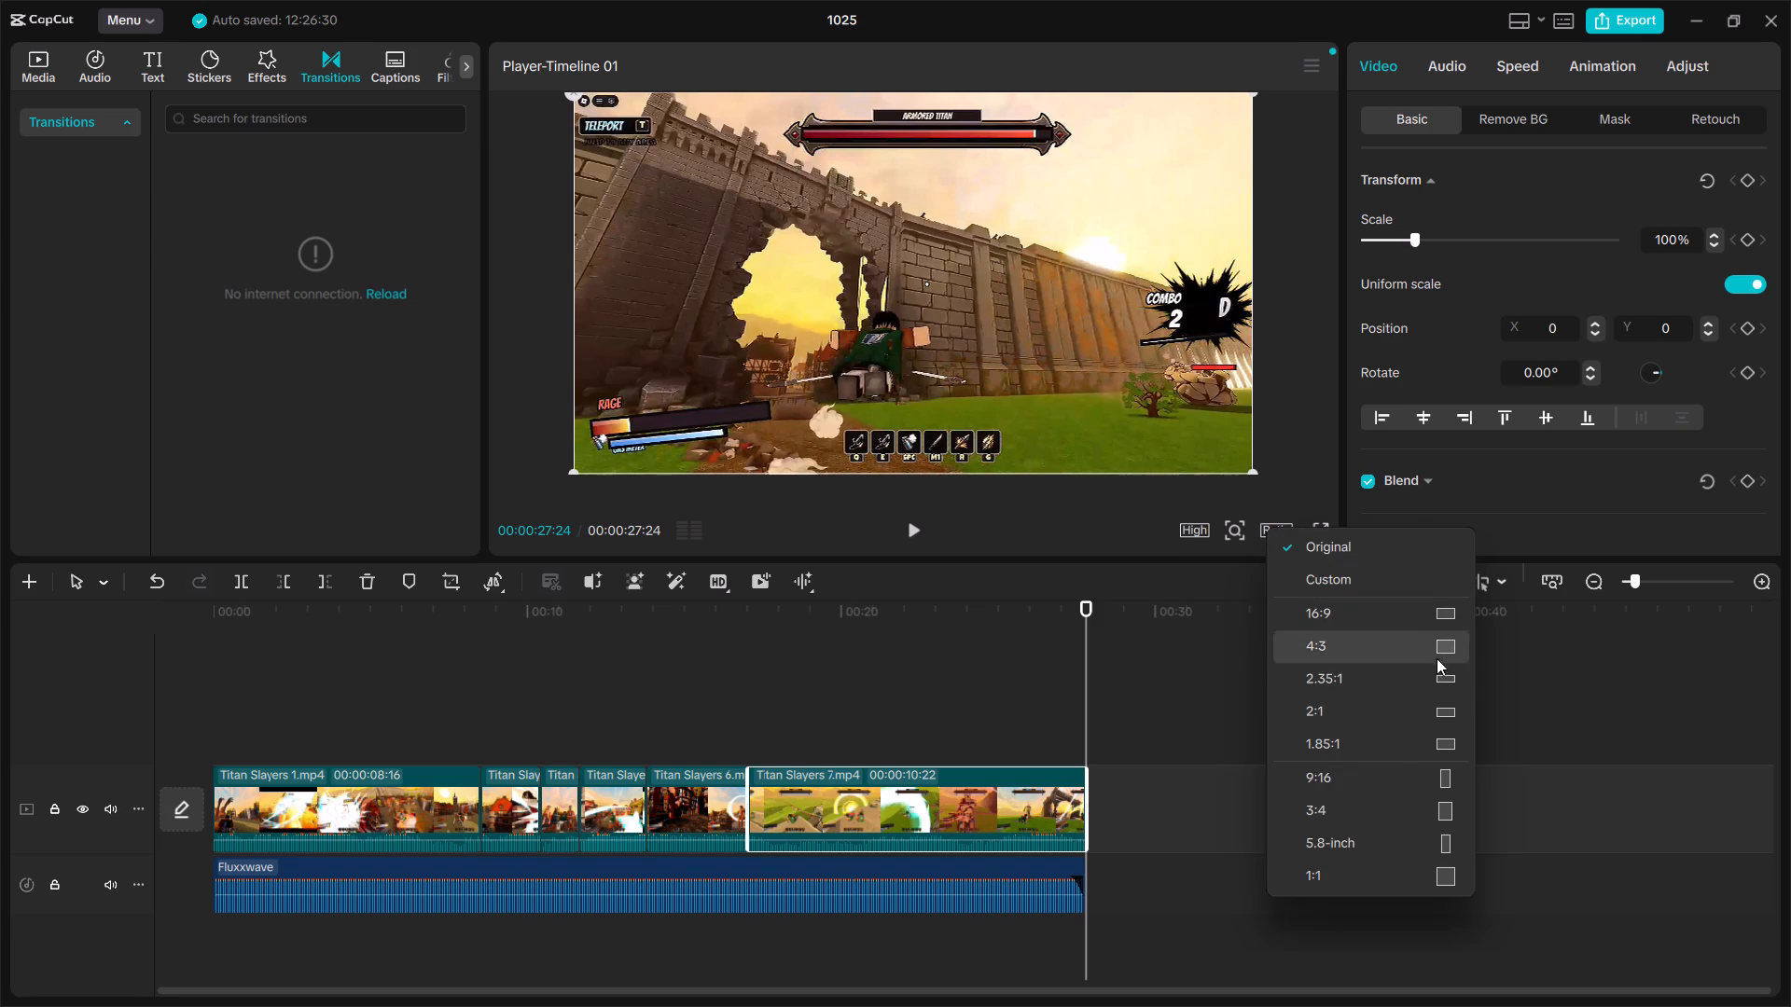
click(1366, 784)
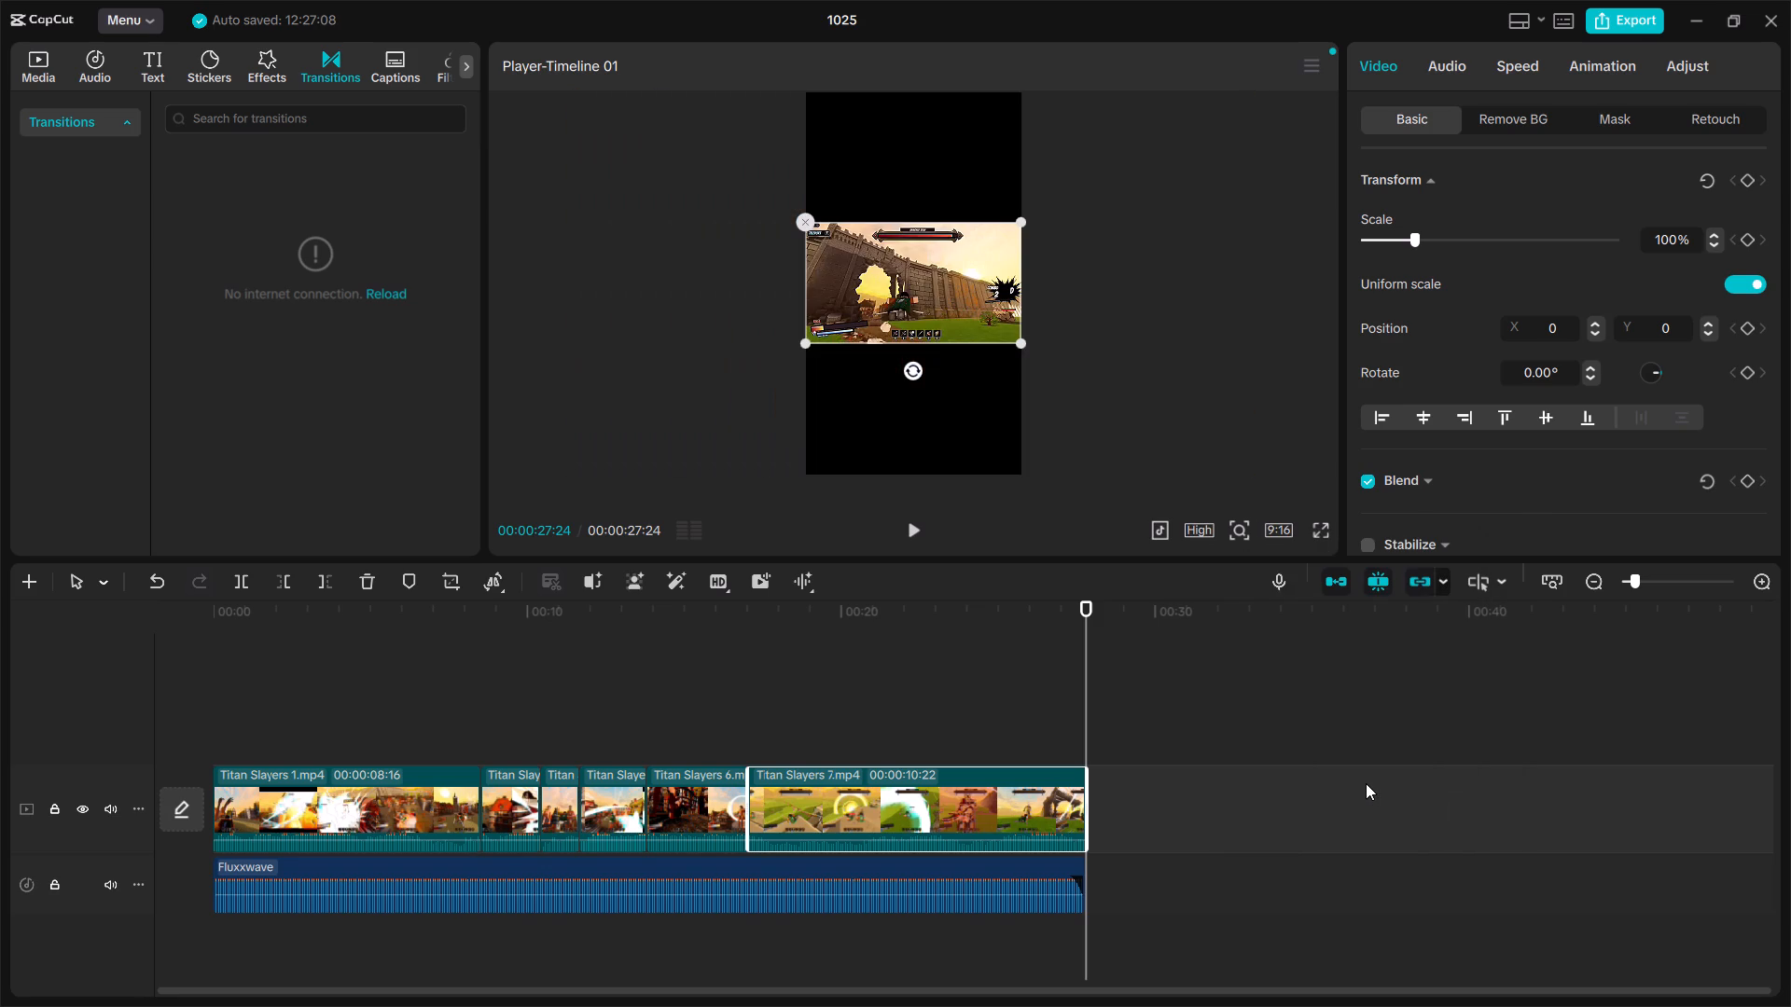
click(917, 531)
click(914, 532)
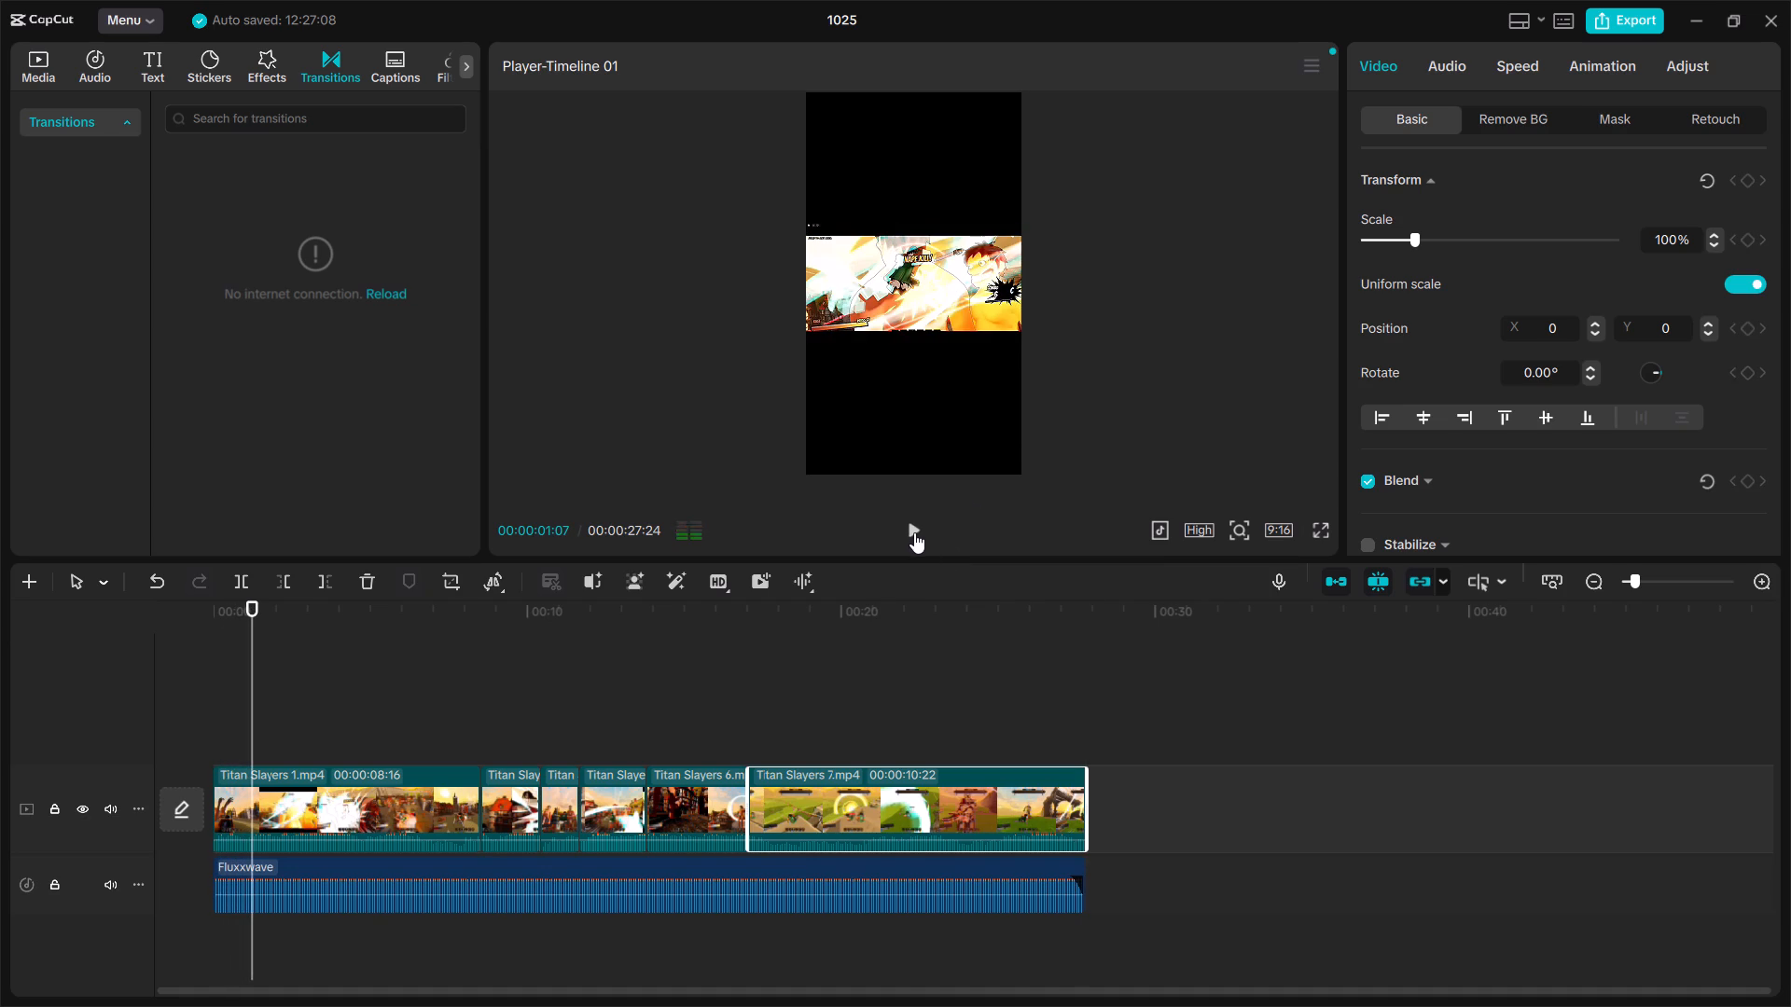
Switch to Chrome, open the Content Rewards site at contentrewards.com, and close its tab.
click(1679, 25)
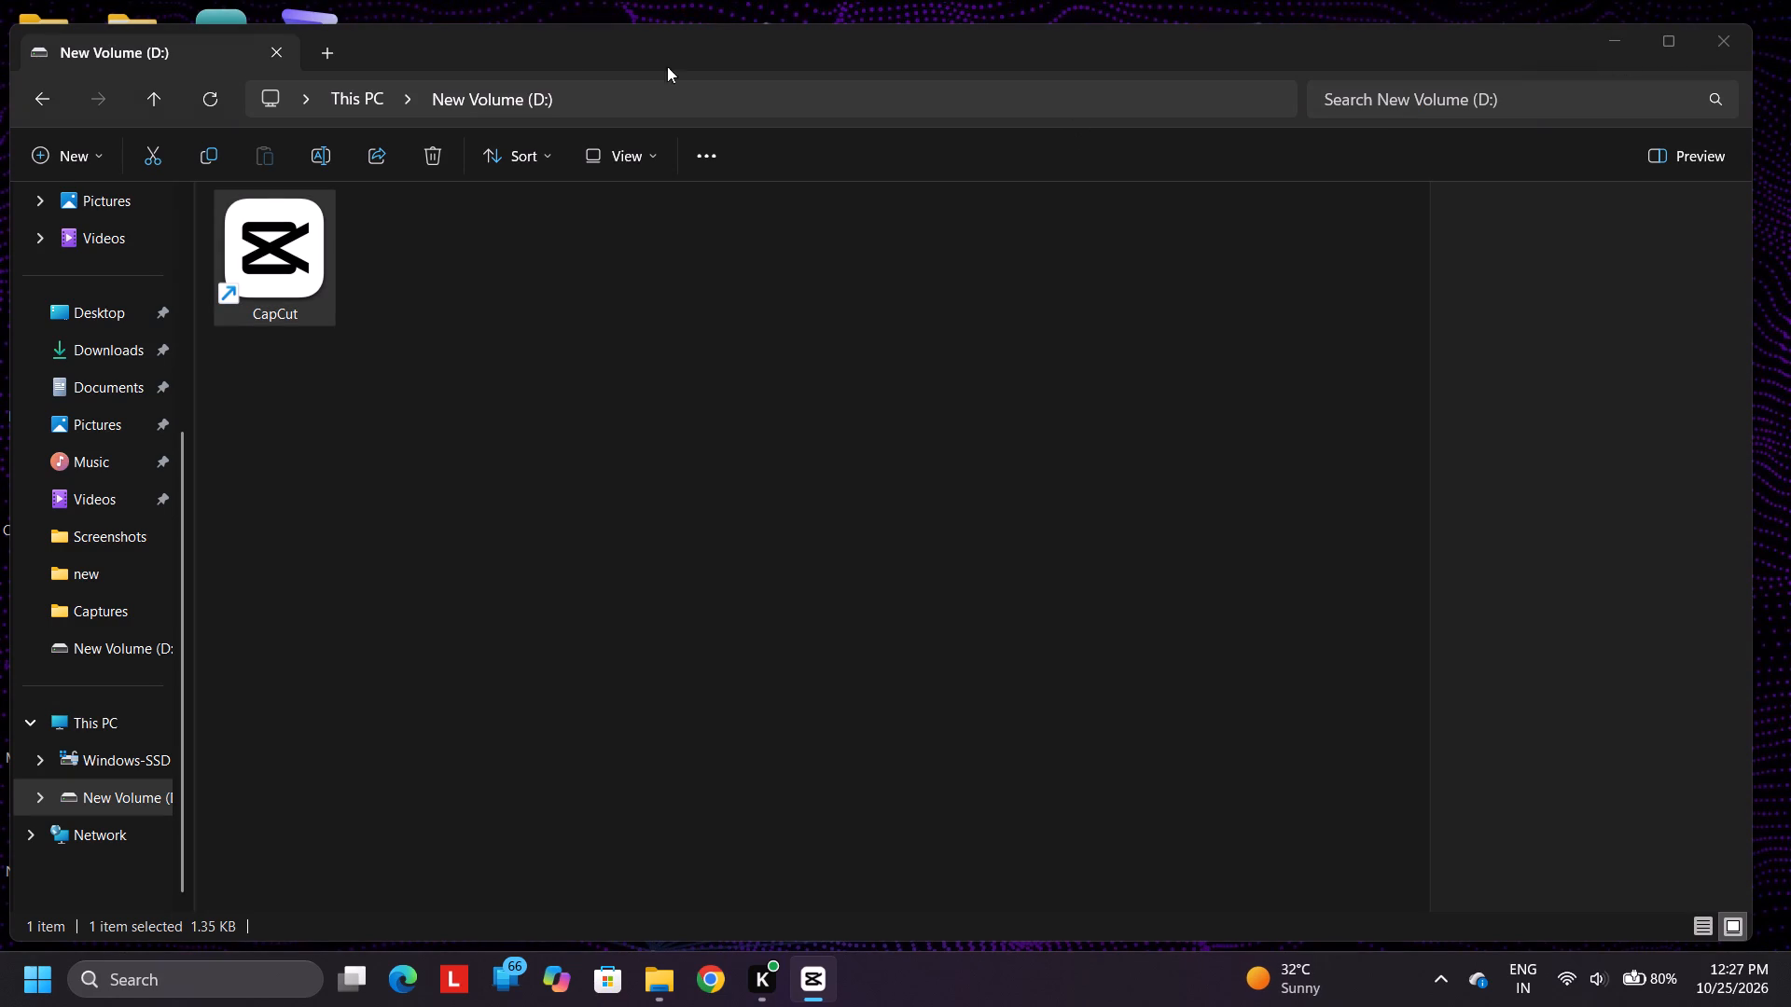
click(717, 986)
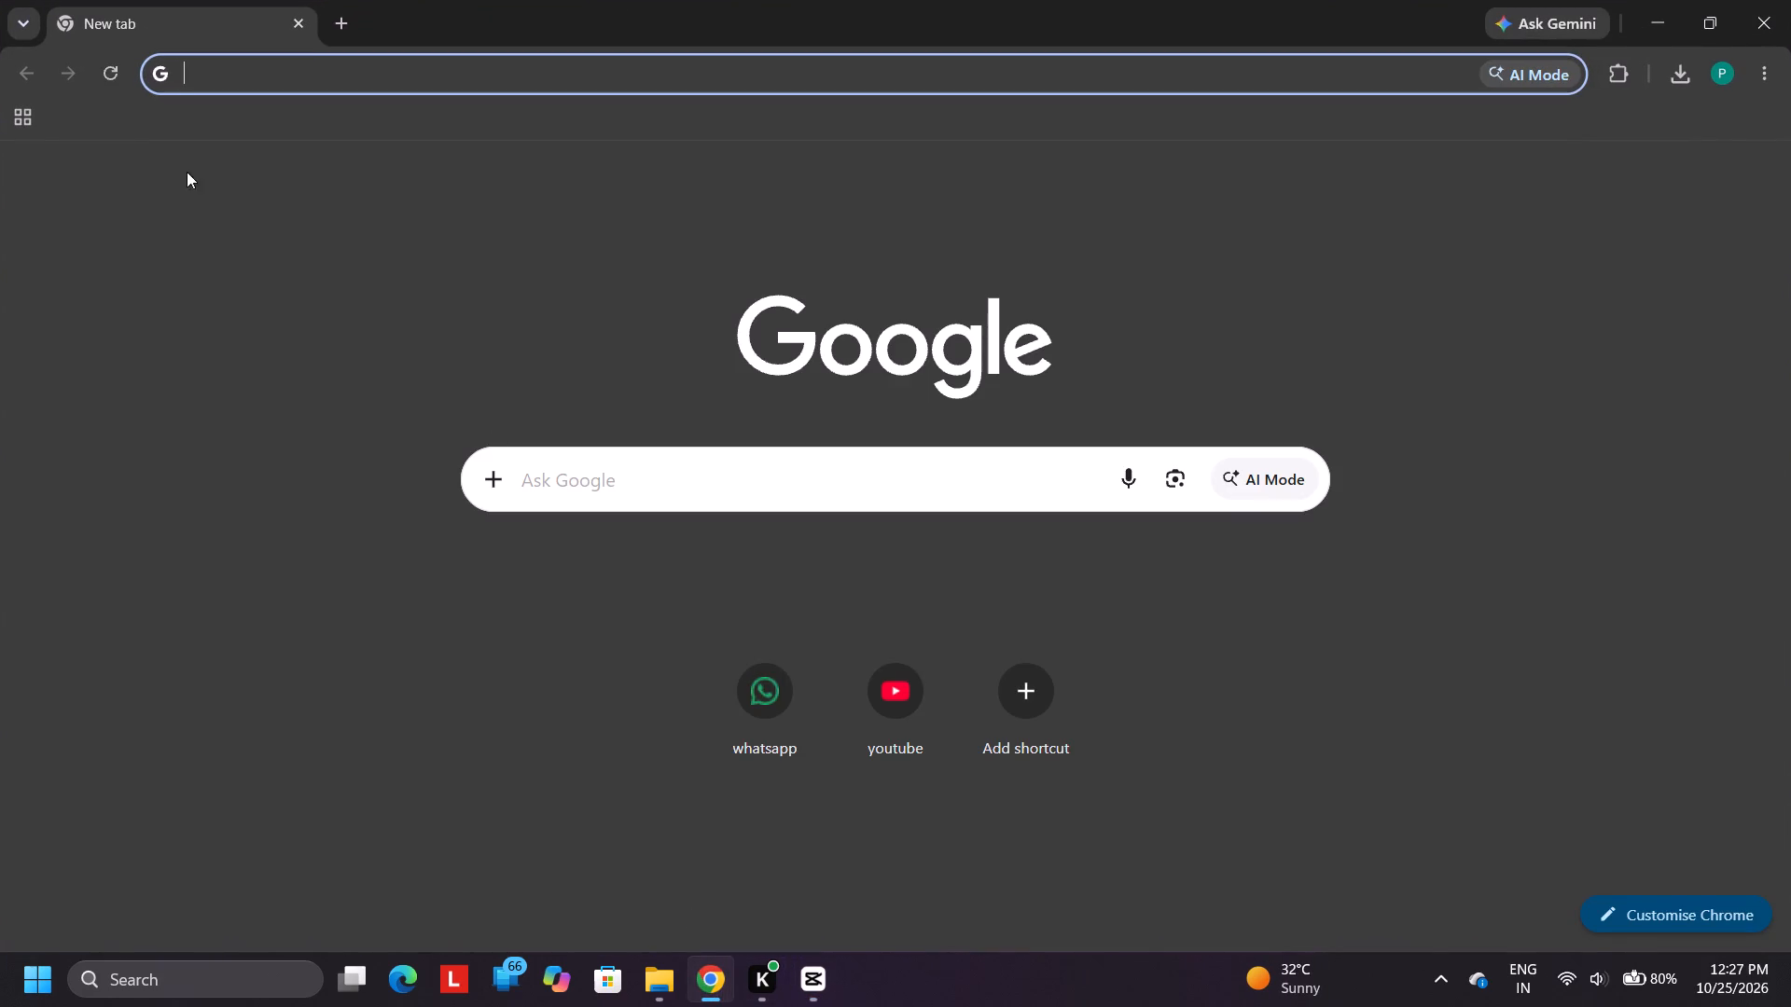
key(c)
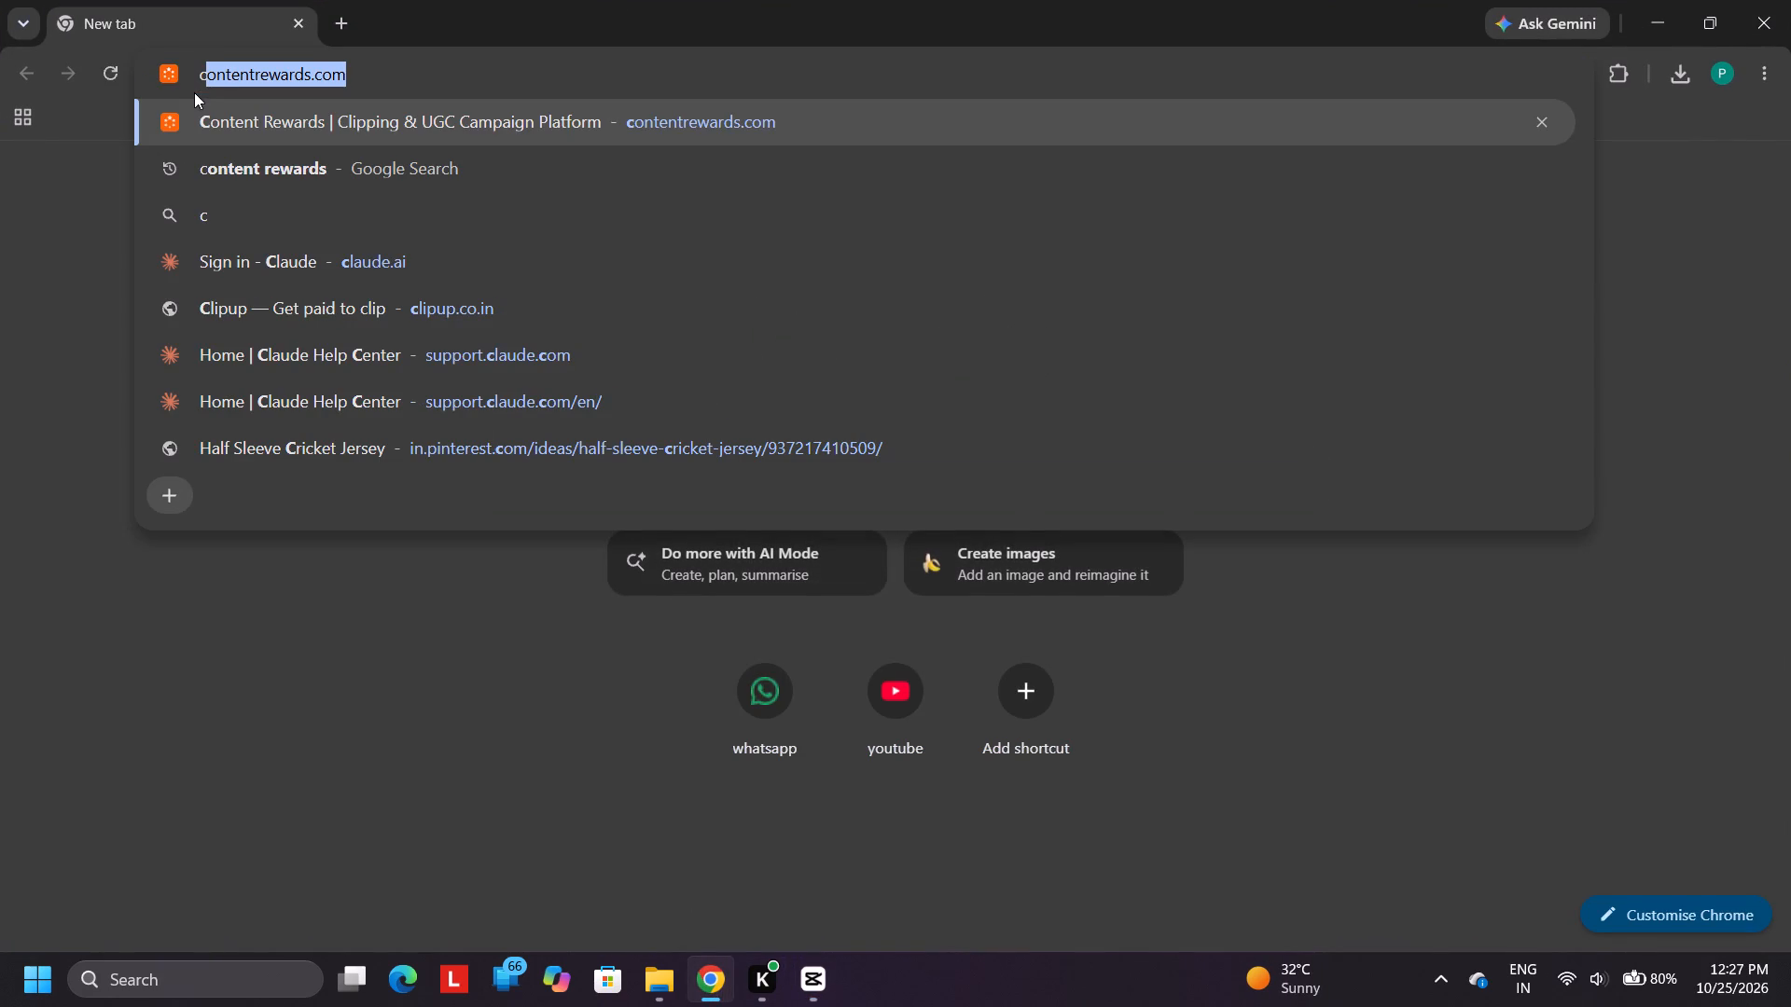
click(312, 119)
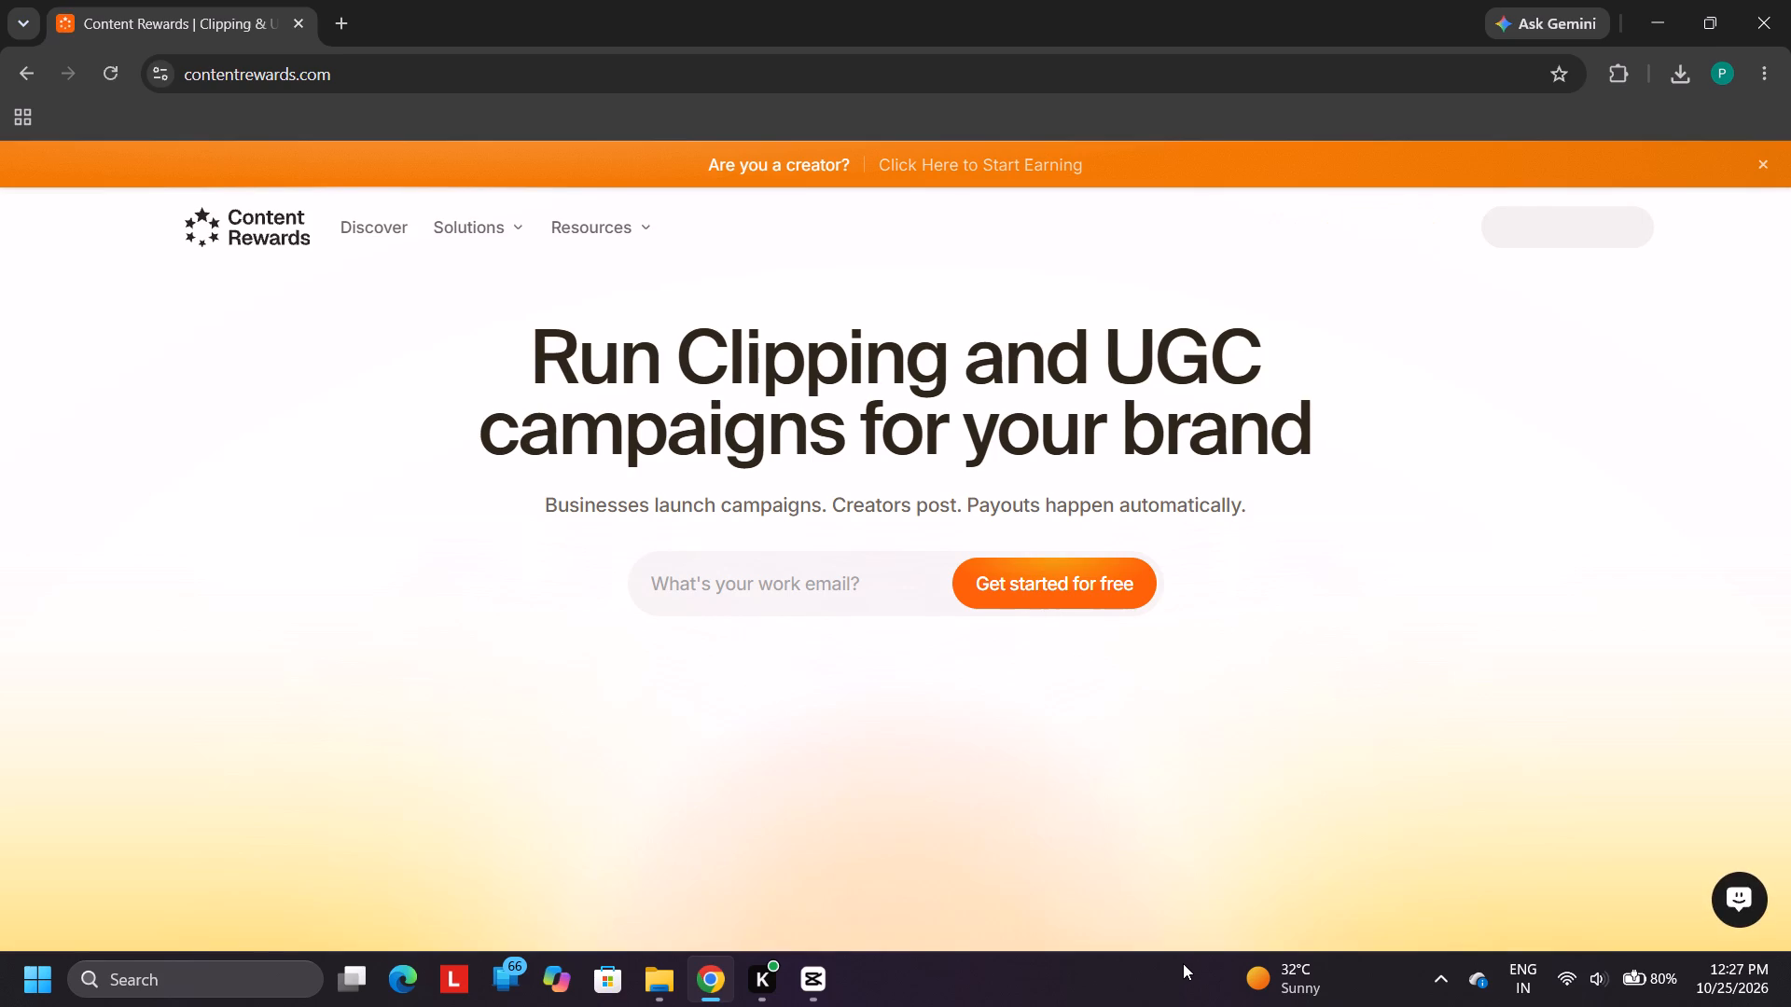
click(1424, 250)
click(335, 21)
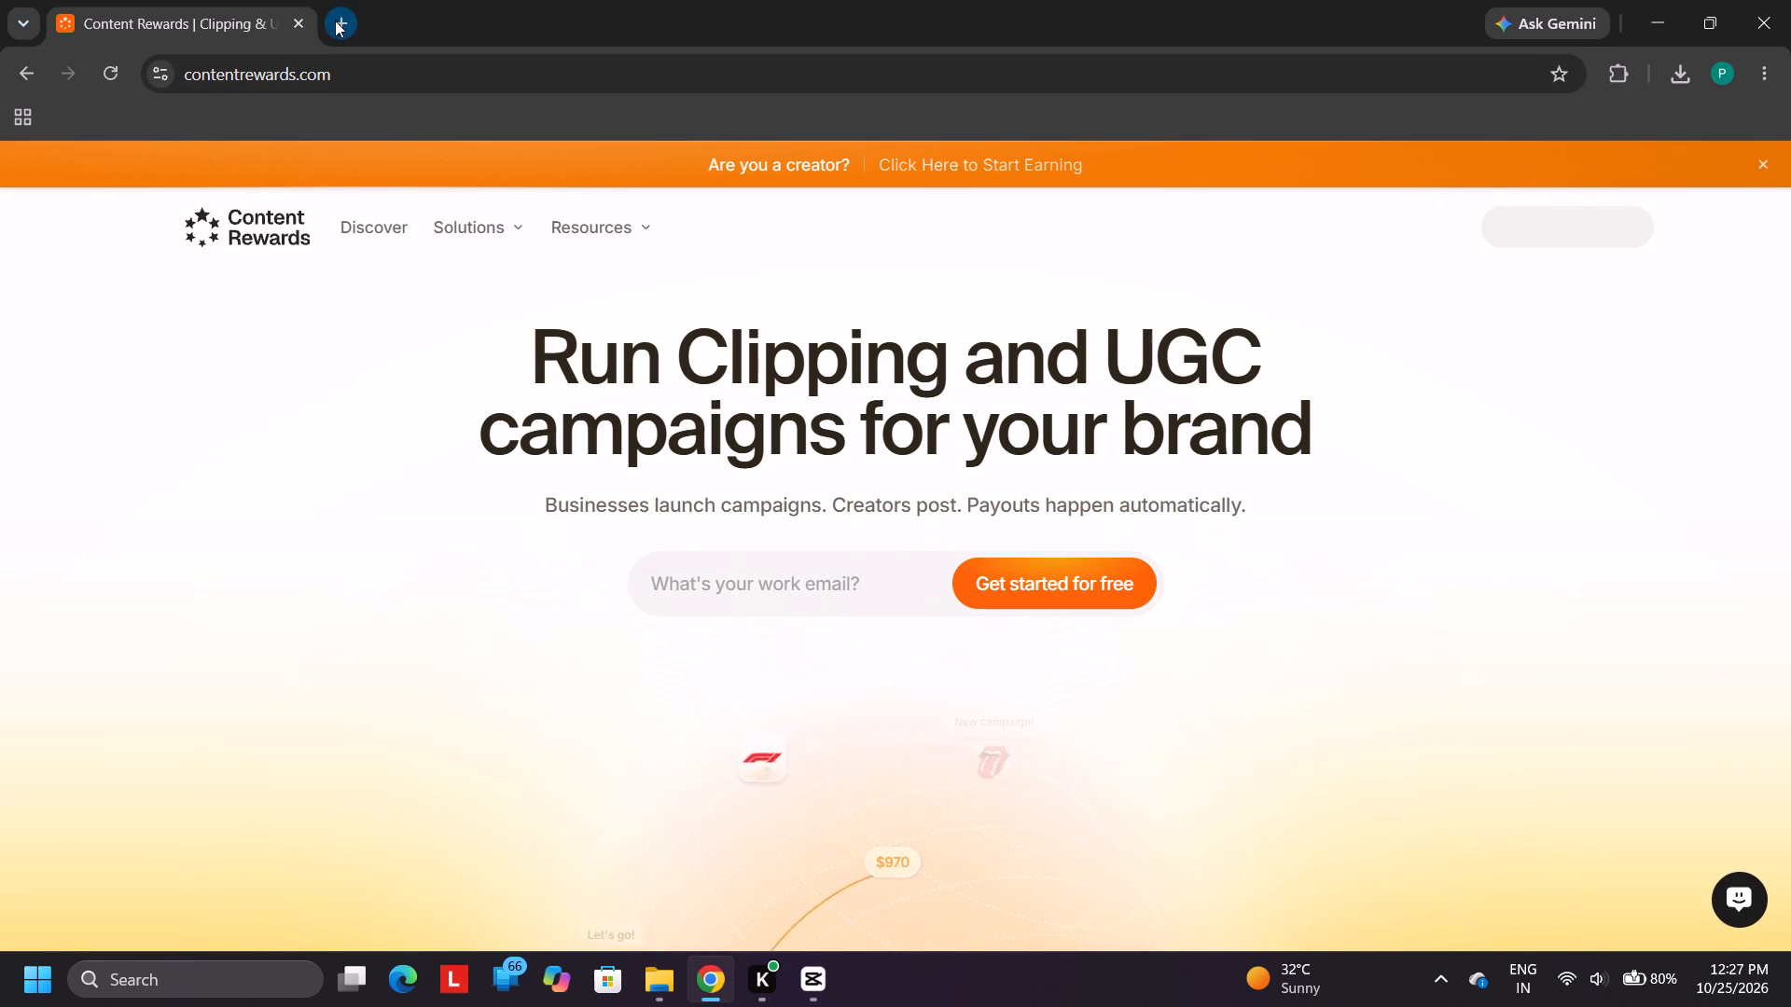
click(300, 23)
Open the Content Rewards page on Whop at whop.com/contentrewards/.
text(cp)
key(BackSpace)
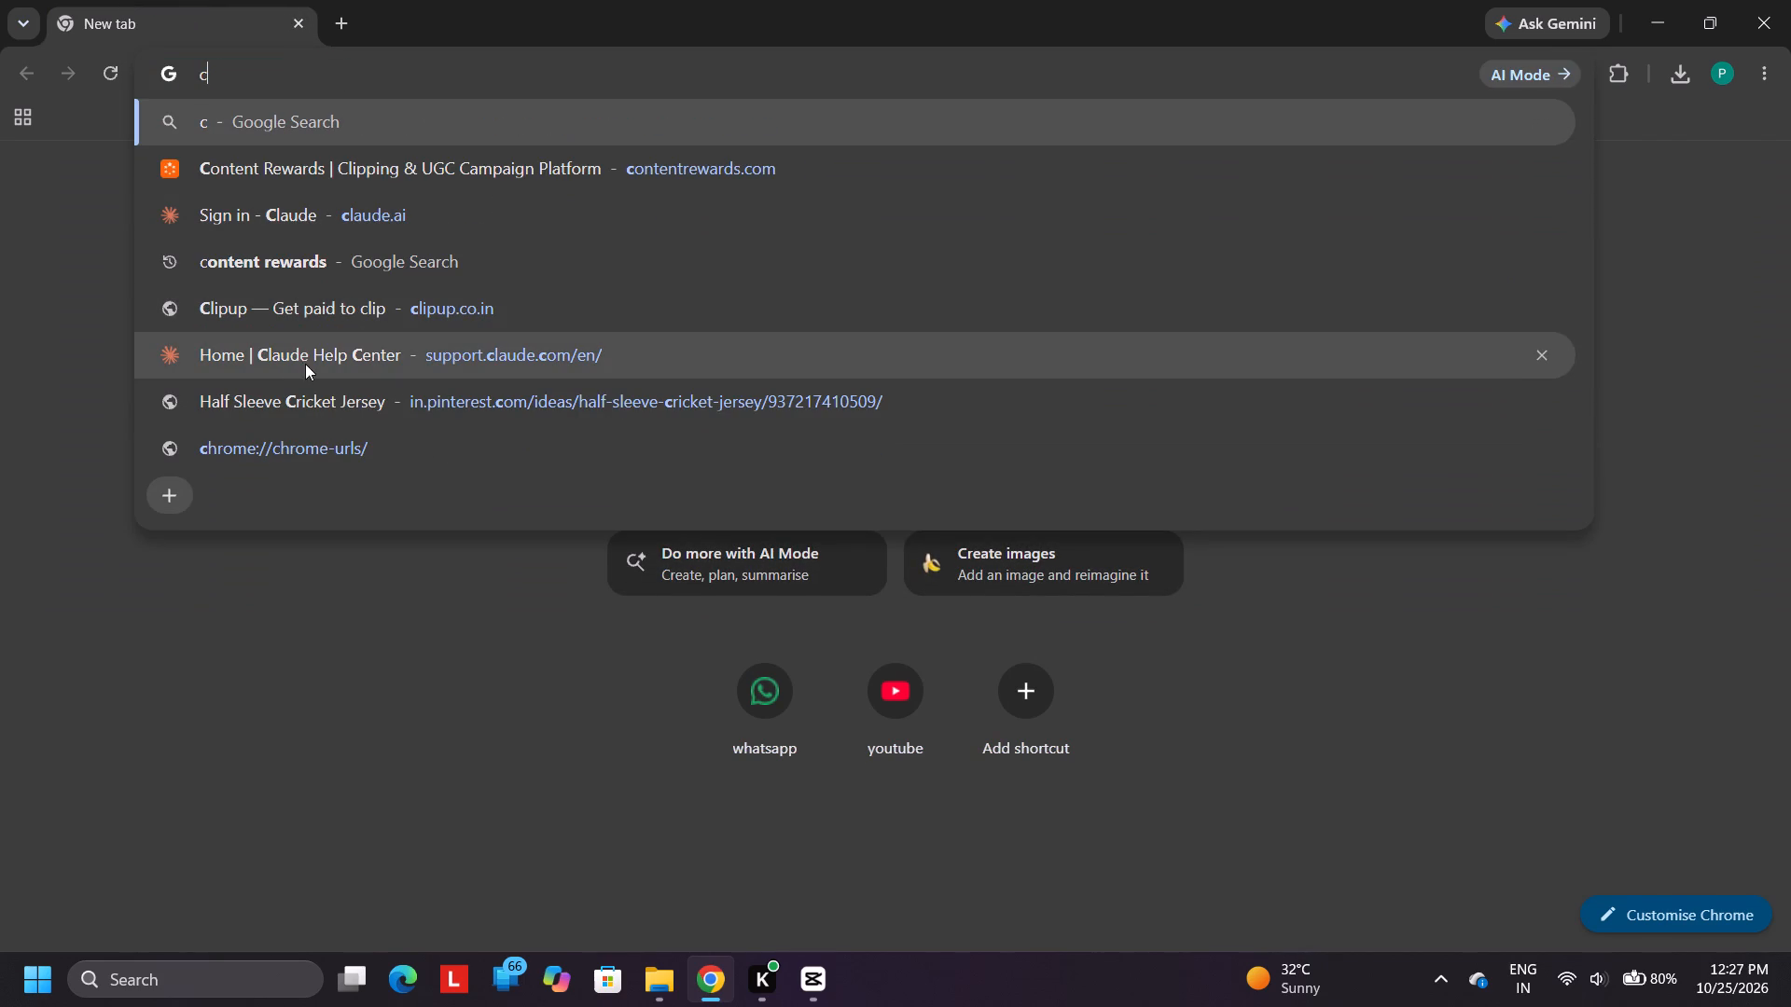
text(on)
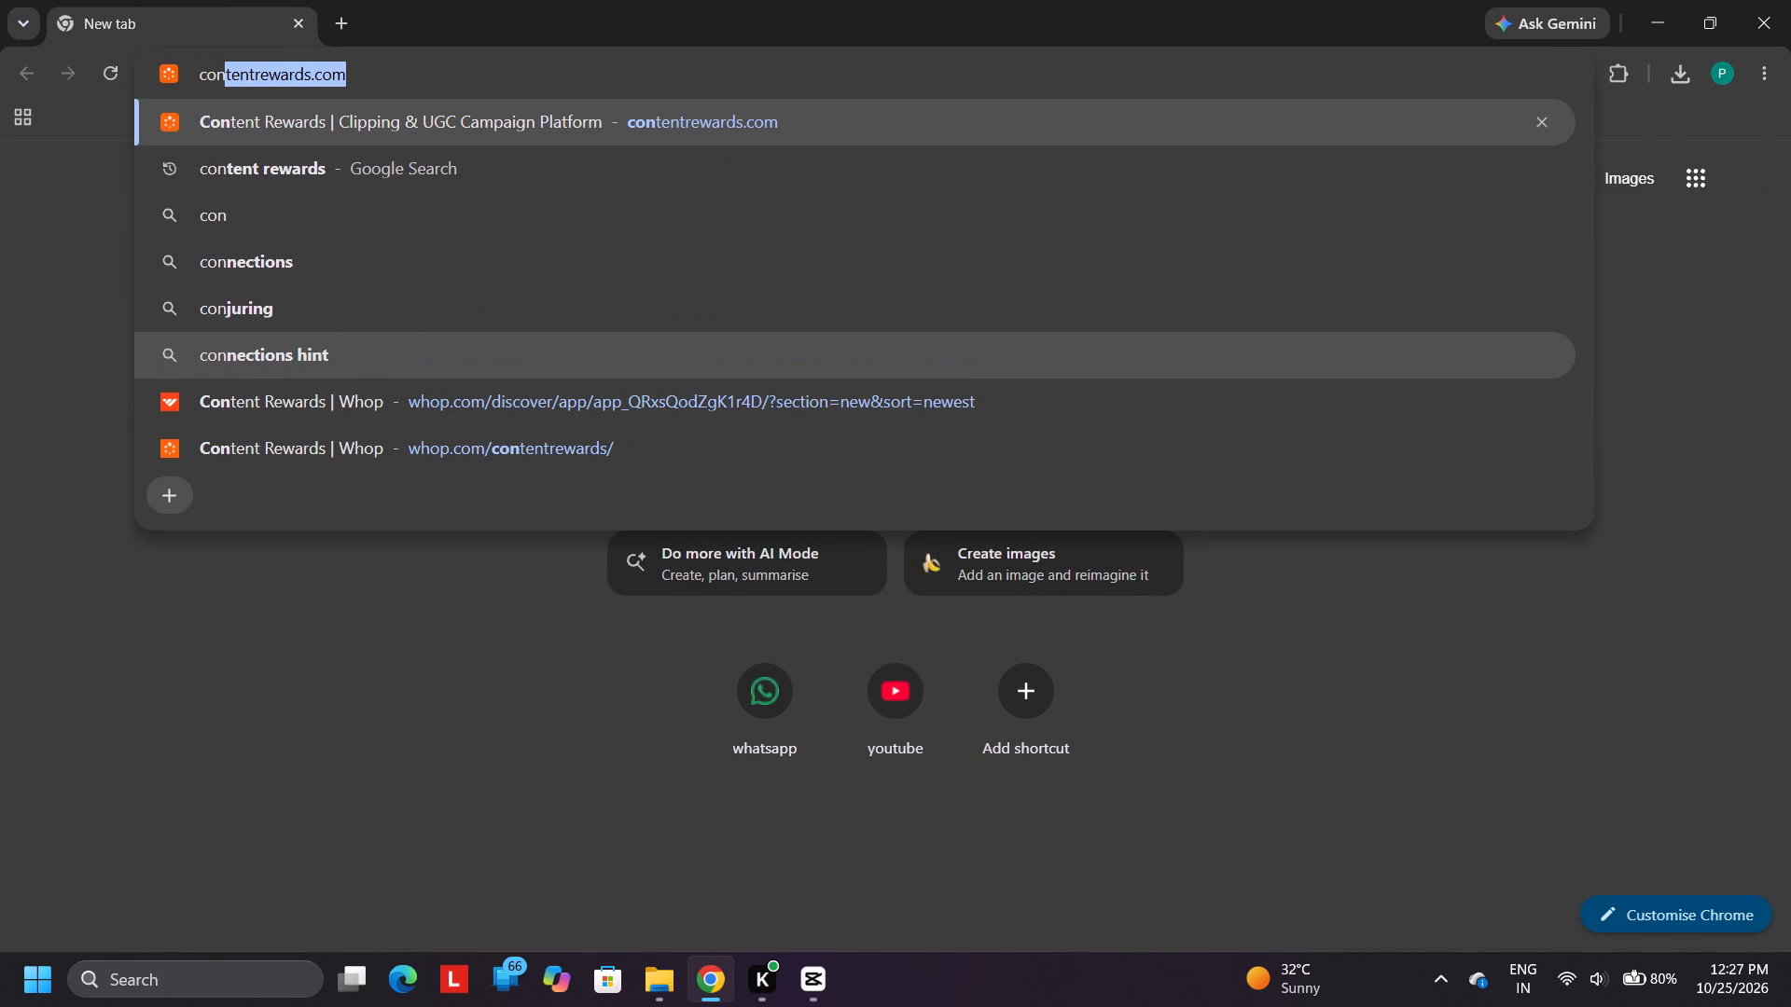
double_click(308, 447)
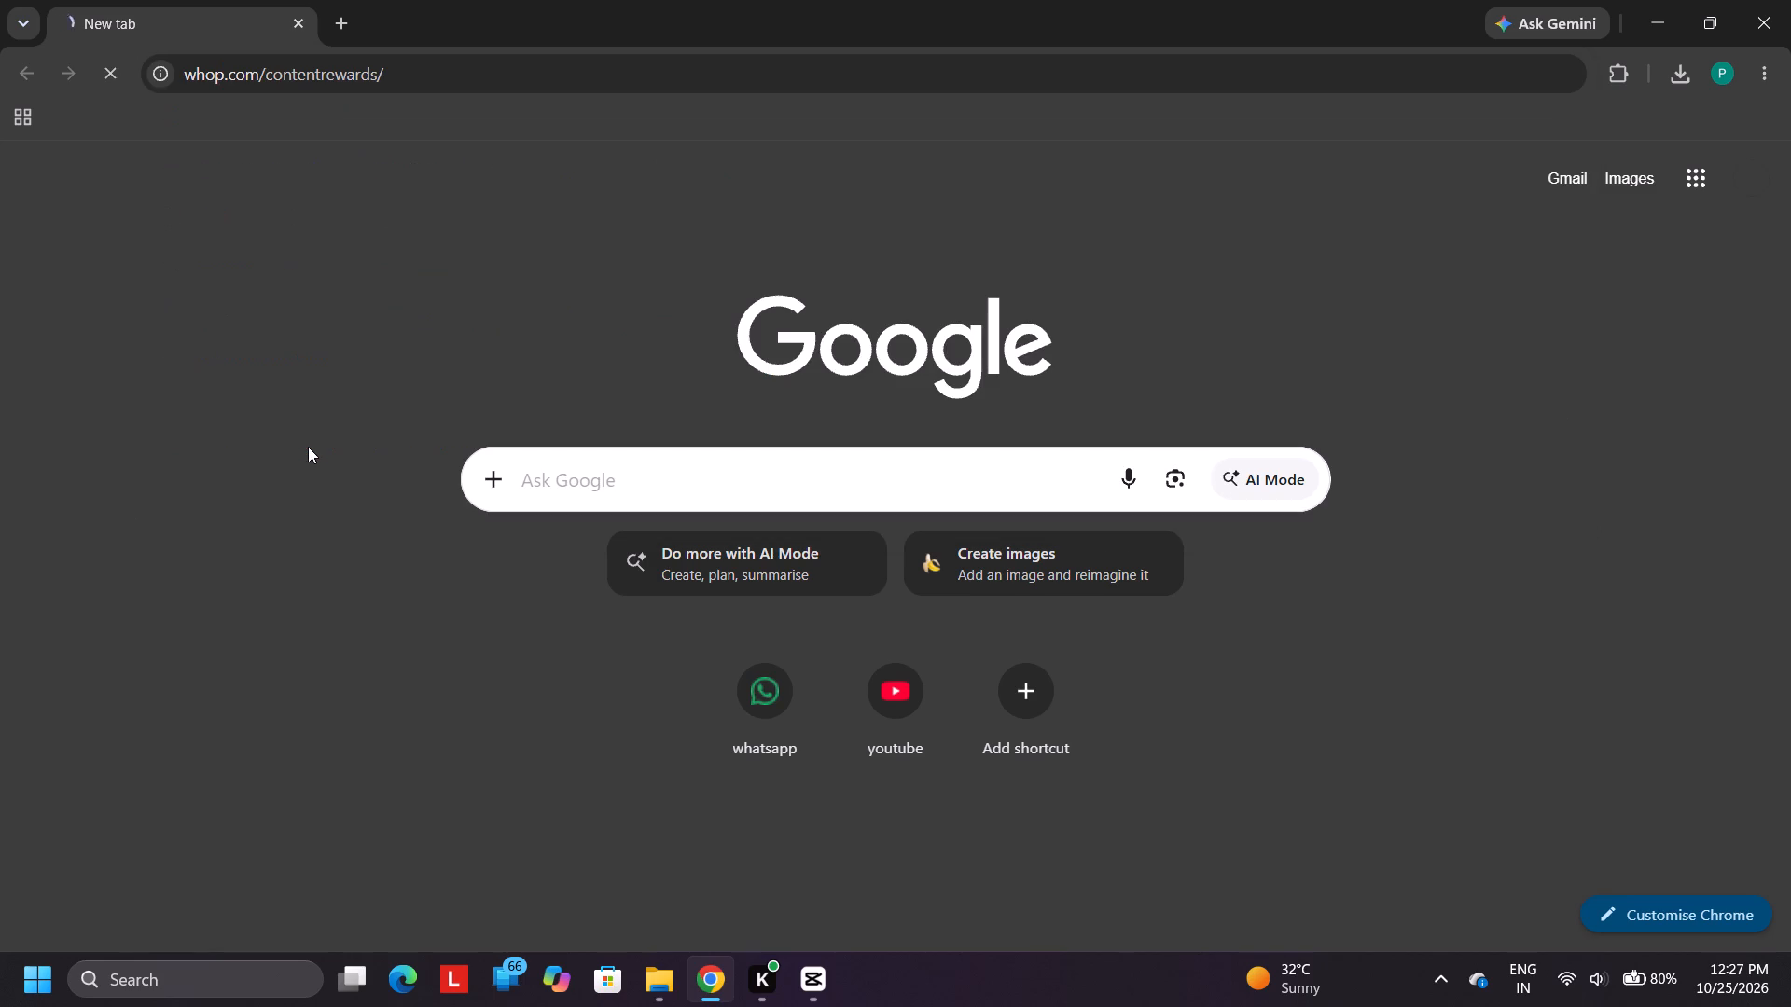